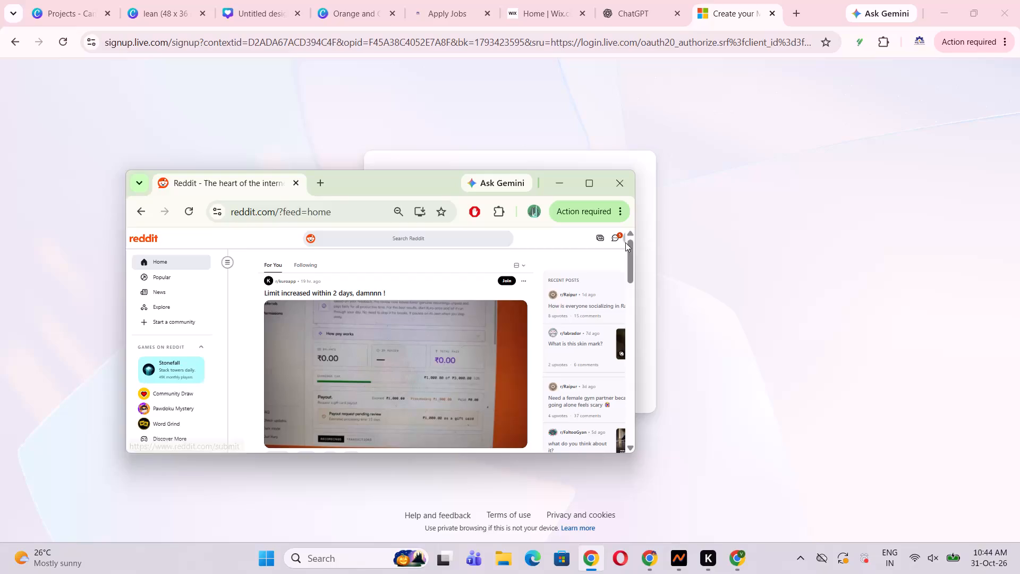
Open the Reddit chats and try to start a message in the open conversation.
click(617, 239)
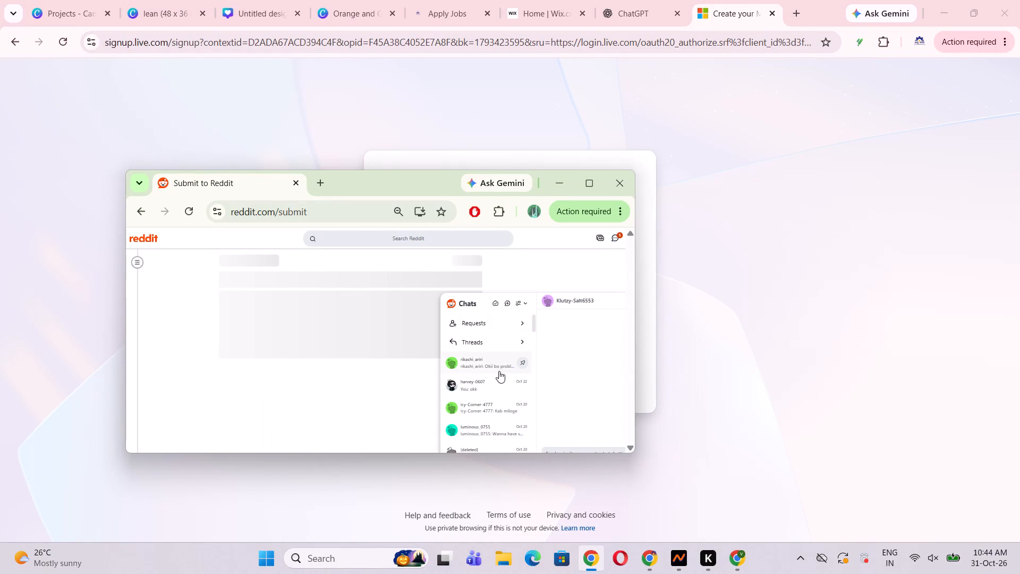
scroll(580, 345, down, 4)
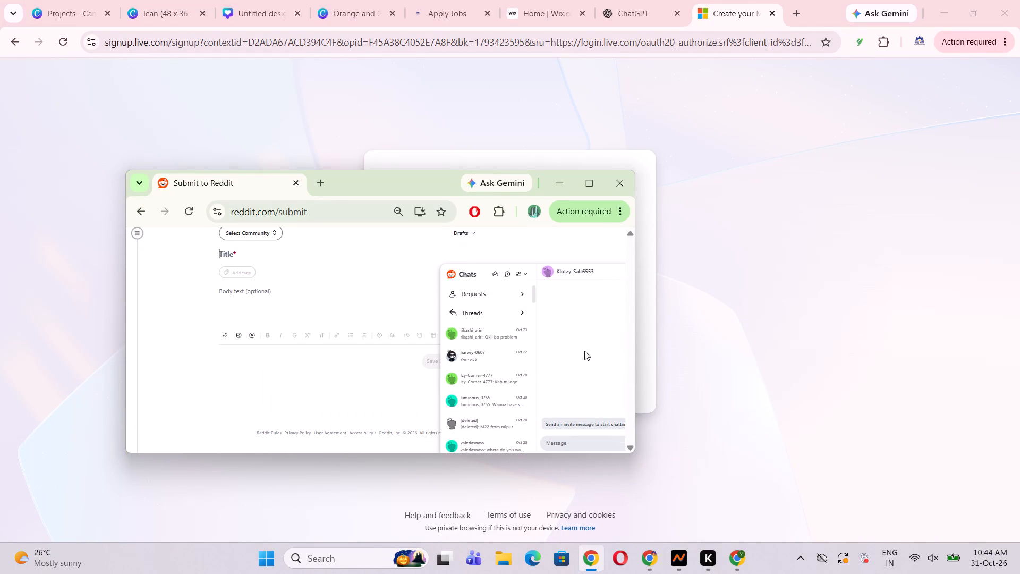
click(581, 453)
click(582, 446)
click(584, 424)
click(602, 424)
Maximize the Reddit window and go to the message box of the open conversation.
drag(637, 292, 749, 305)
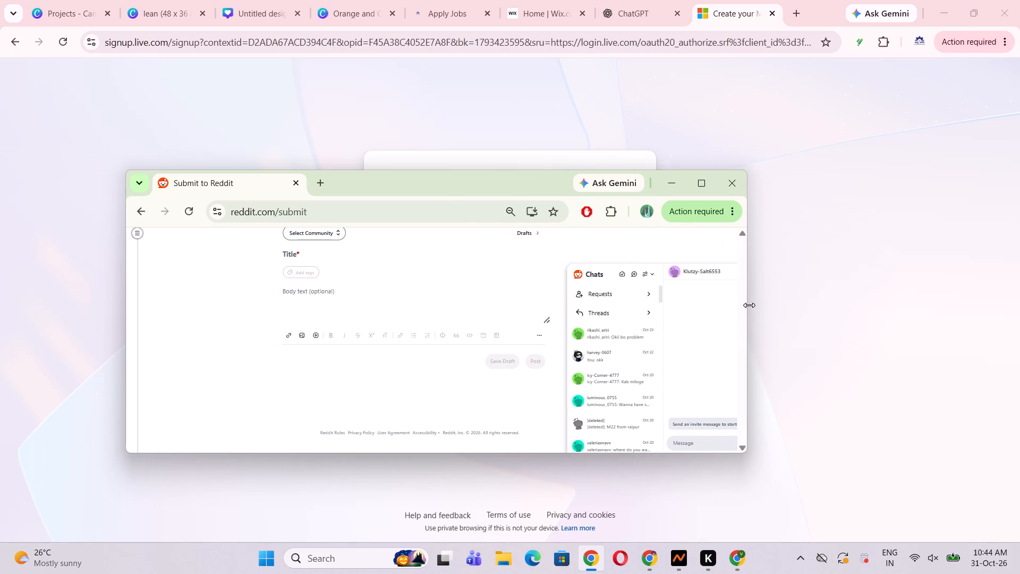
drag(749, 305, 576, 341)
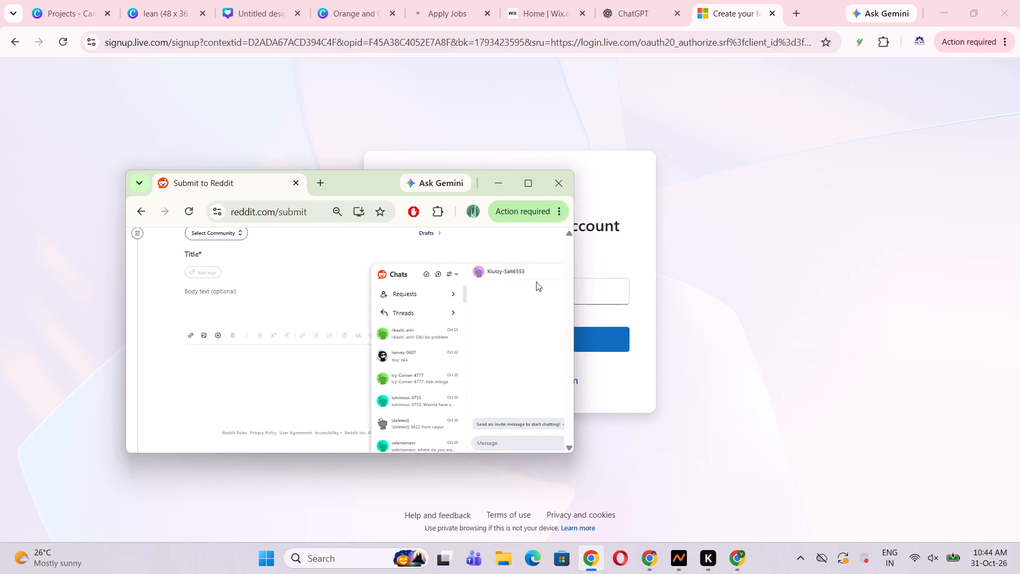
click(525, 193)
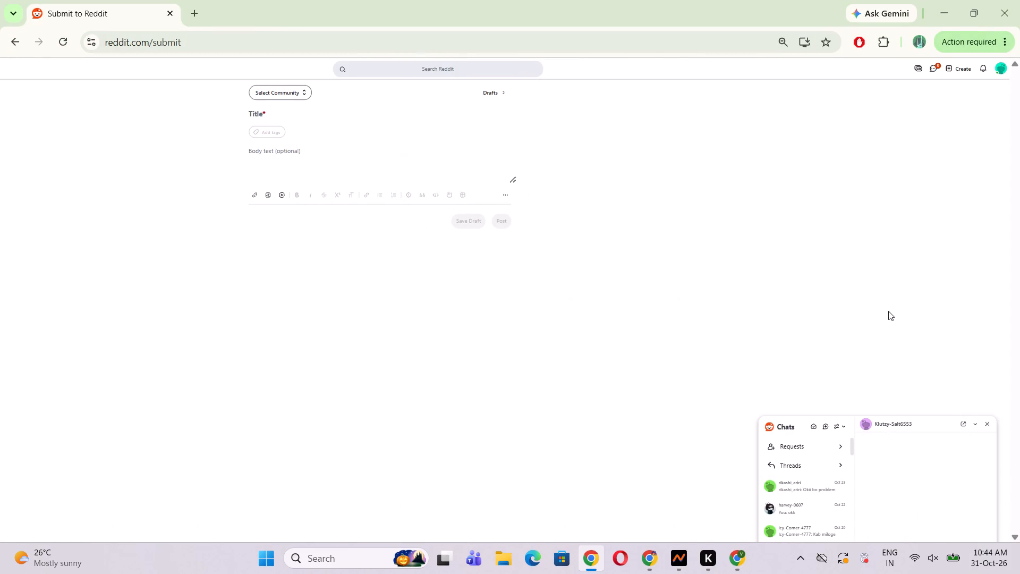
scroll(899, 383, down, 1)
scroll(956, 518, down, 1)
click(941, 526)
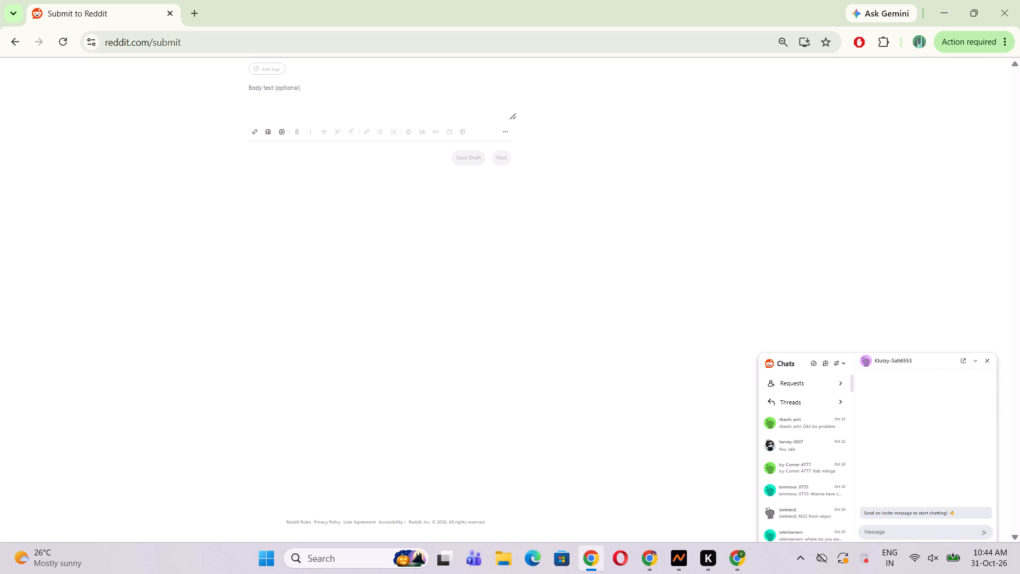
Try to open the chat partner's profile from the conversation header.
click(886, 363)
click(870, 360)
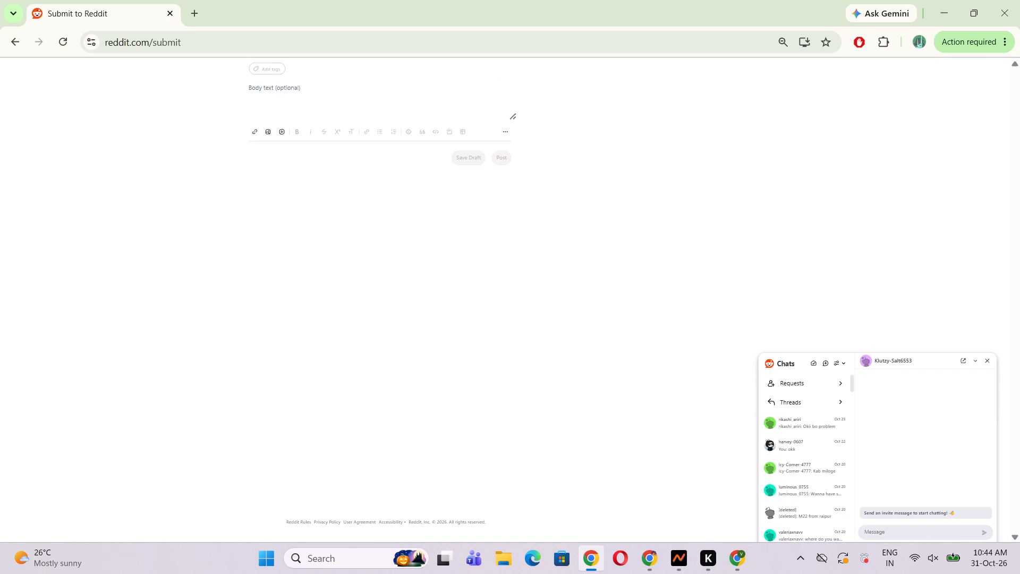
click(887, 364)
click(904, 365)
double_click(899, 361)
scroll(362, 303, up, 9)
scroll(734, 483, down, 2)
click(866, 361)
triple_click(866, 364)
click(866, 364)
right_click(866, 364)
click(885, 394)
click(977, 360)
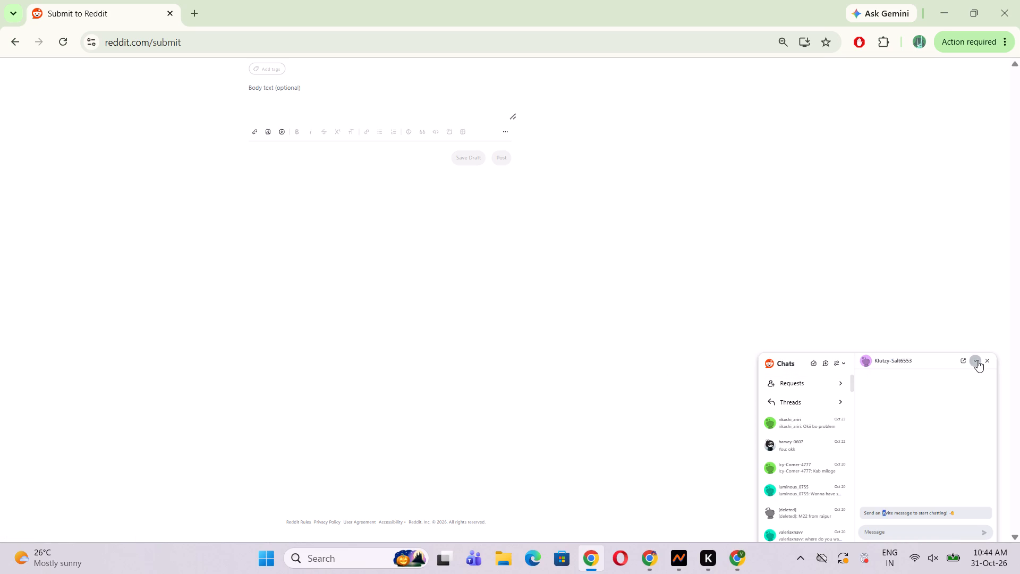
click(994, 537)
Copy the chat partner's username from the conversation header and search Reddit for it.
click(898, 354)
drag(917, 362, 876, 358)
key(ctrl+c)
key(ctrl+c)
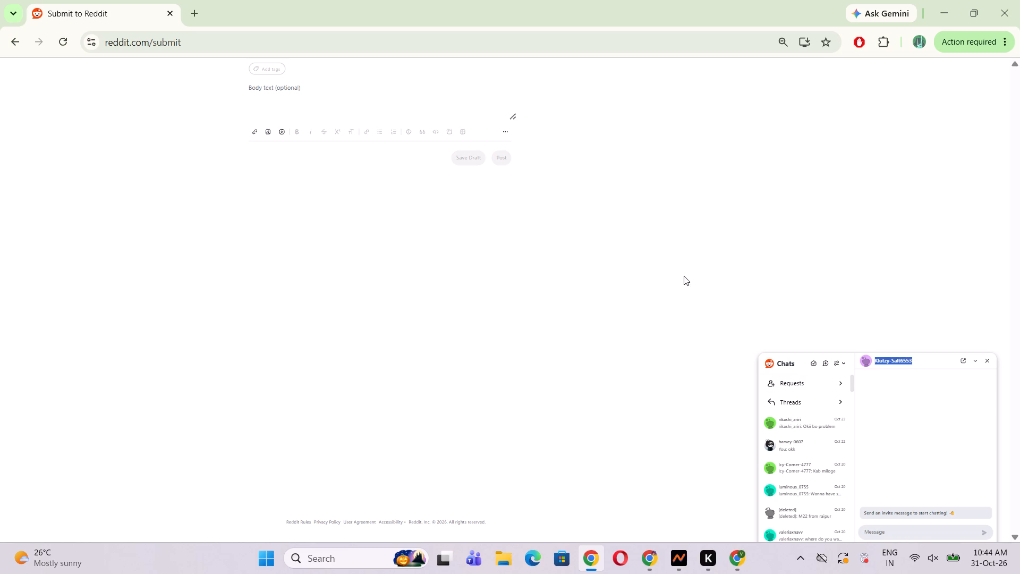
click(613, 245)
scroll(227, 187, up, 9)
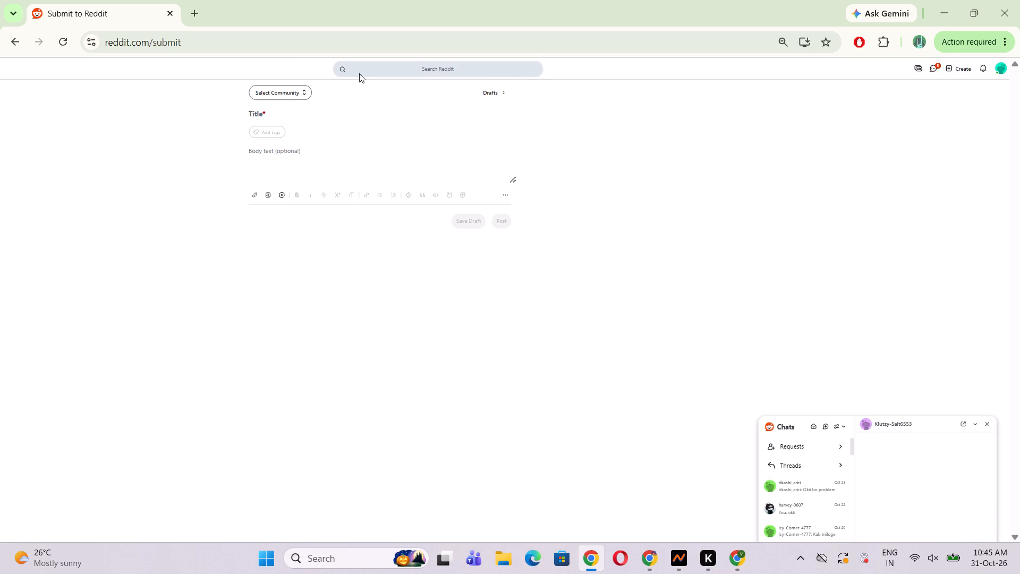
click(368, 68)
key(ctrl+v)
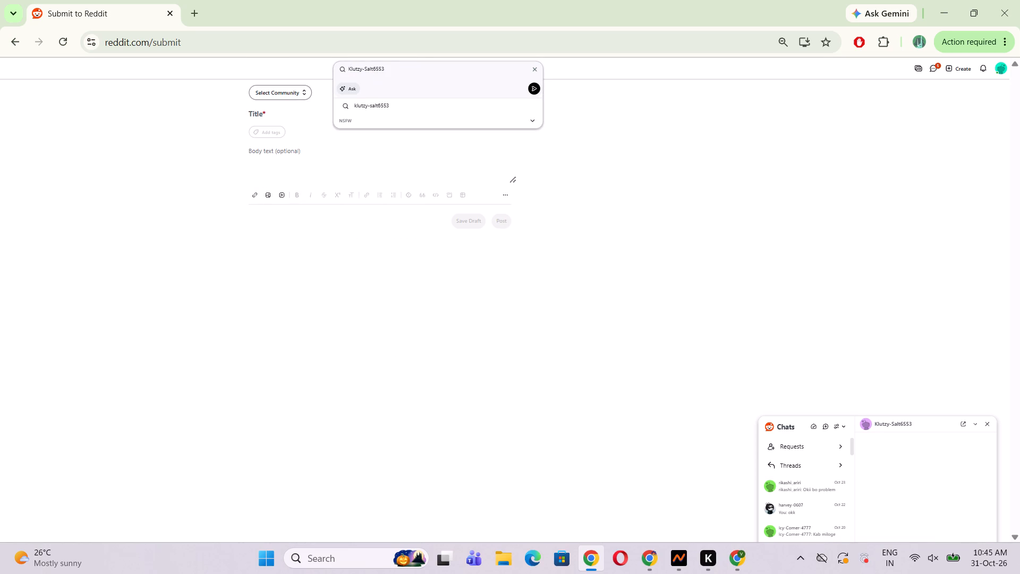
key(Return)
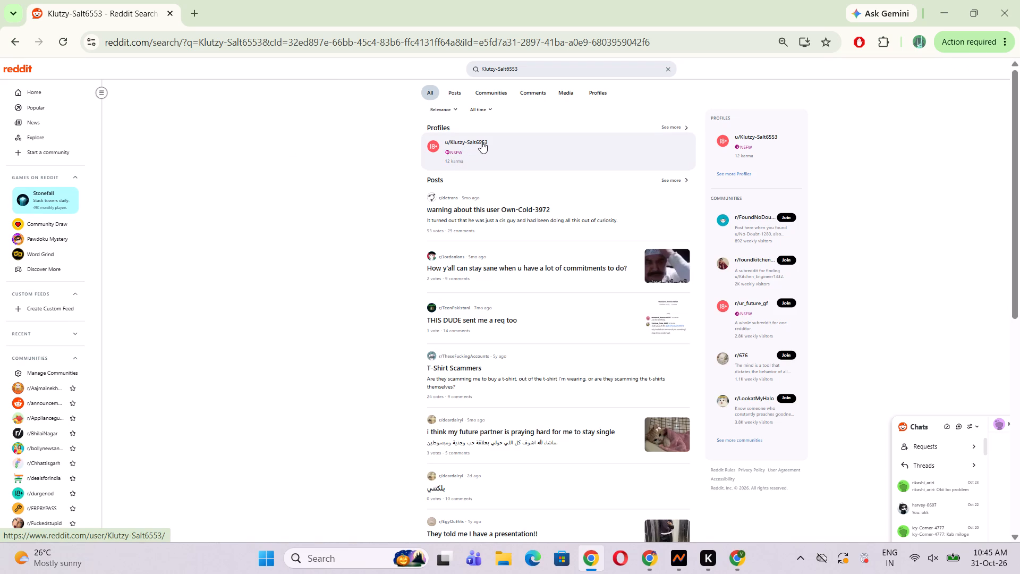
Open the matching user profile from the search results and follow the account.
click(481, 141)
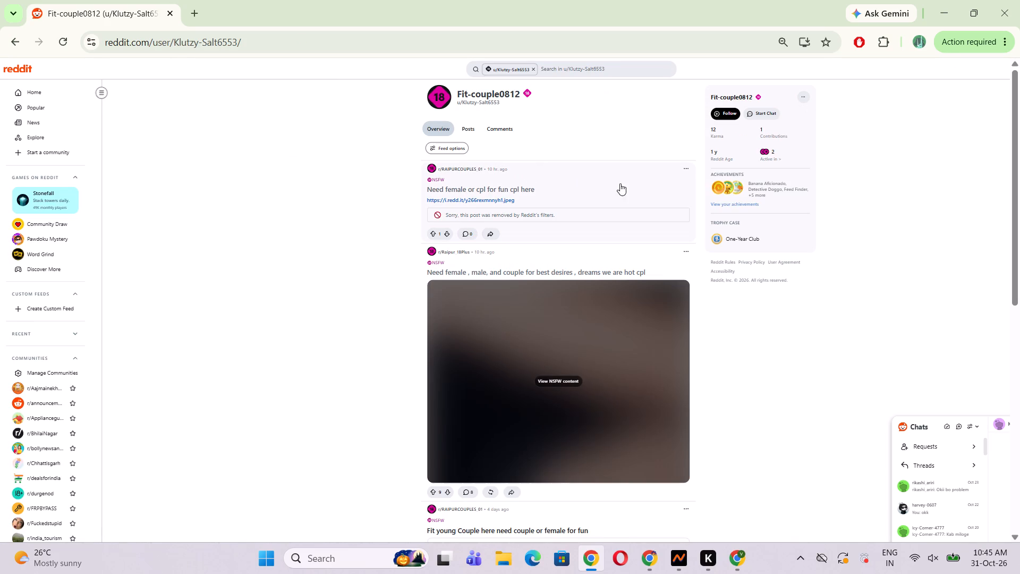
click(473, 105)
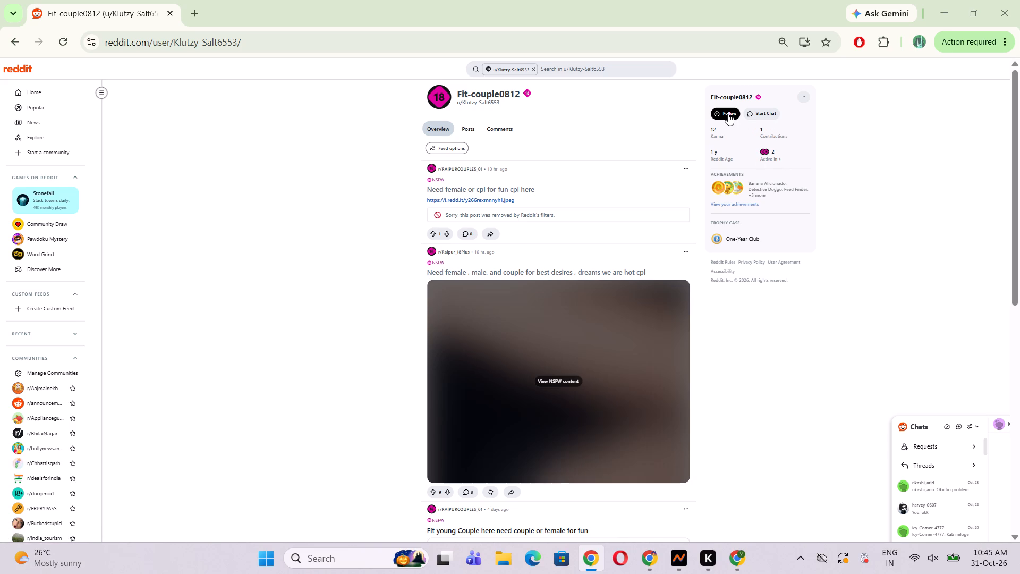
click(728, 114)
Restore the browser window to its smaller size and close the chat overlay covering the profile.
click(972, 15)
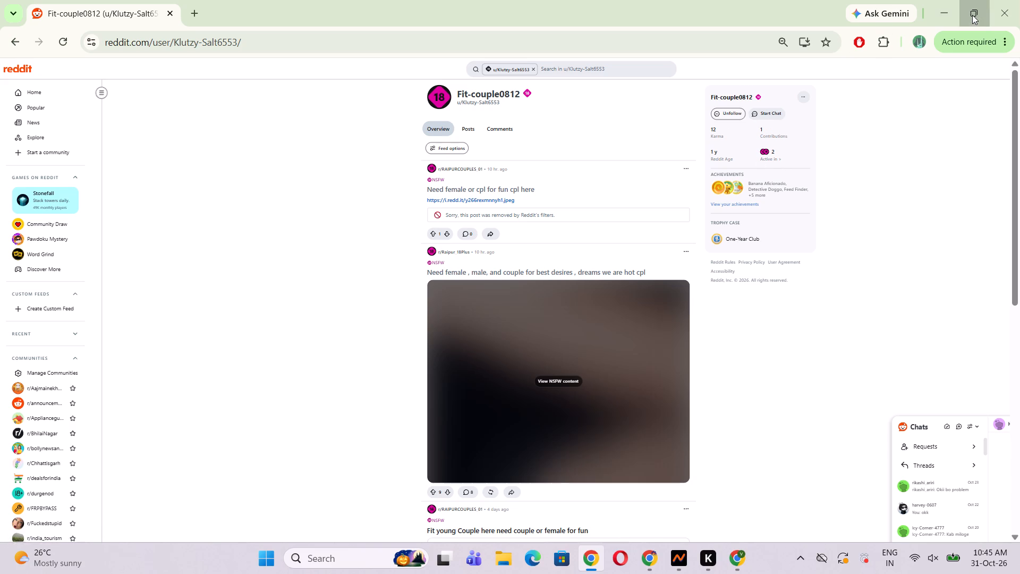
scroll(529, 343, down, 2)
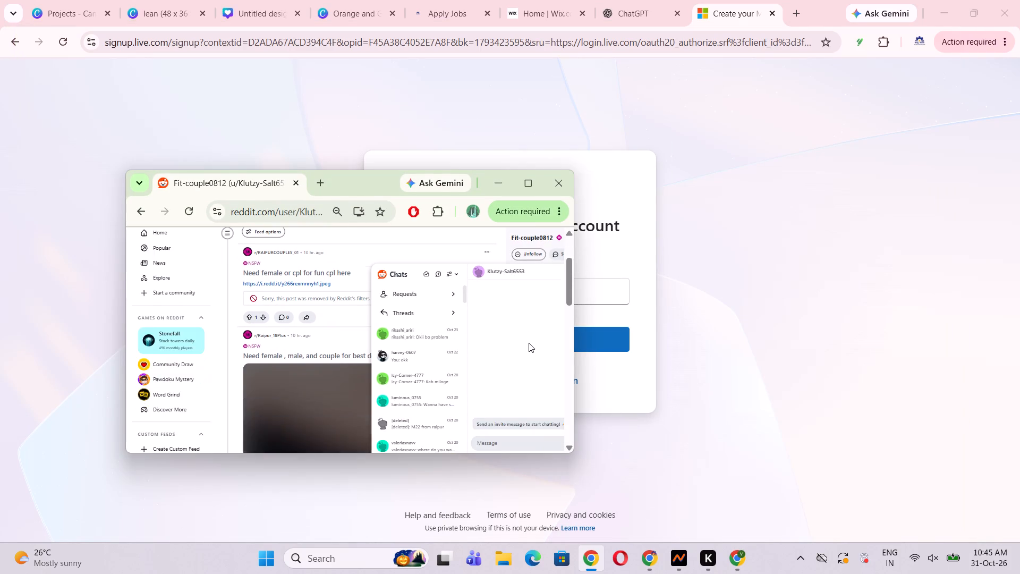
scroll(529, 343, up, 5)
click(335, 330)
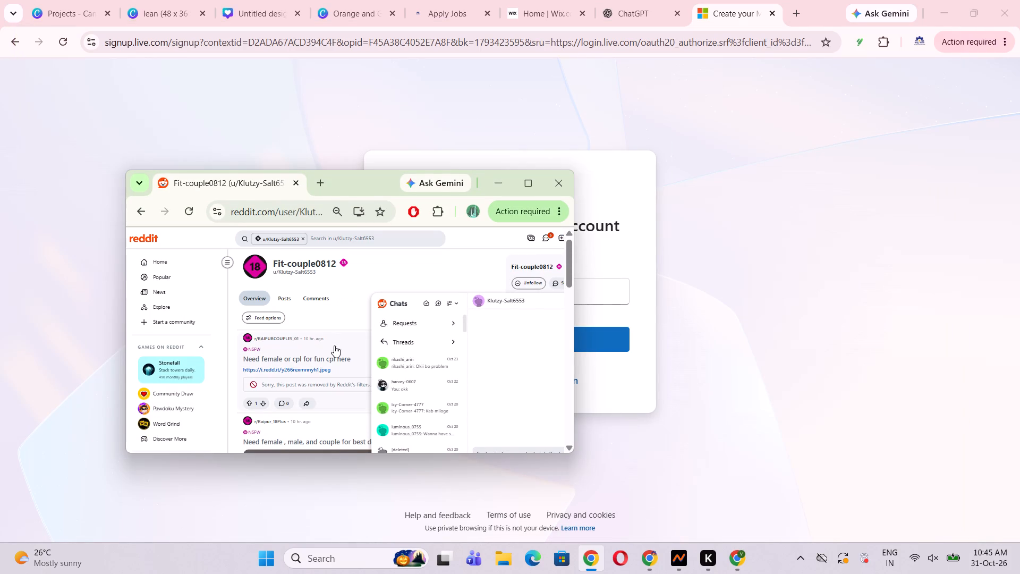
scroll(508, 360, left, 4)
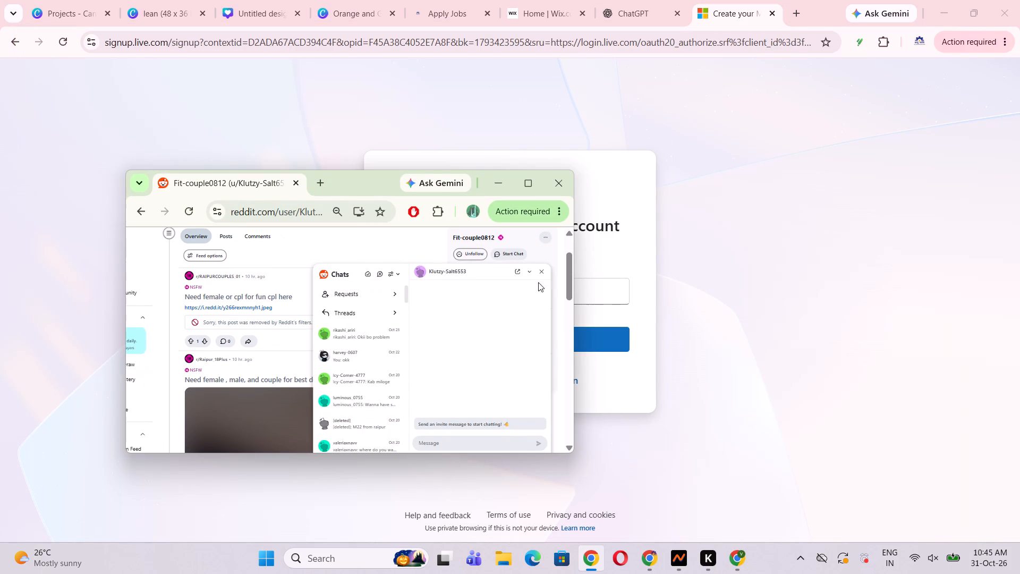
click(542, 273)
Open the comments of the profile's 10-hour-old r/Raipur_18Plus post.
scroll(522, 289, down, 3)
scroll(328, 358, down, 1)
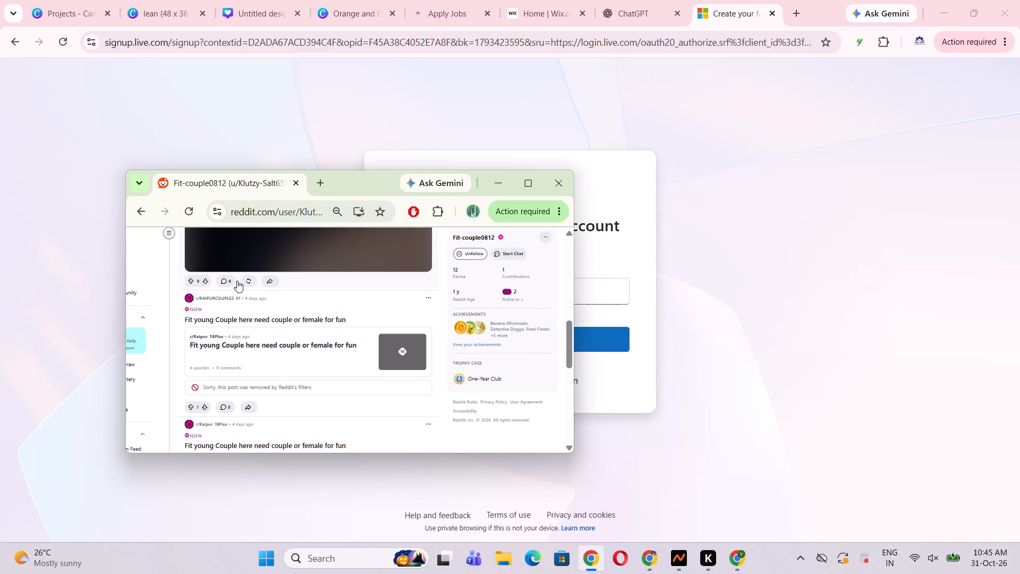
click(231, 281)
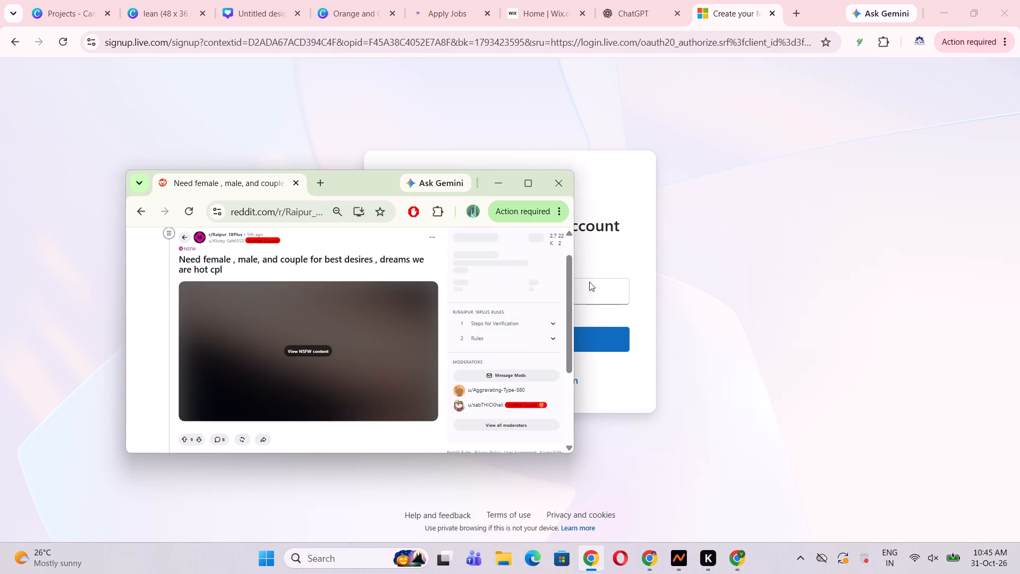
Look through the existing comments and submit the comment "DM M24" on the post.
scroll(403, 362, down, 7)
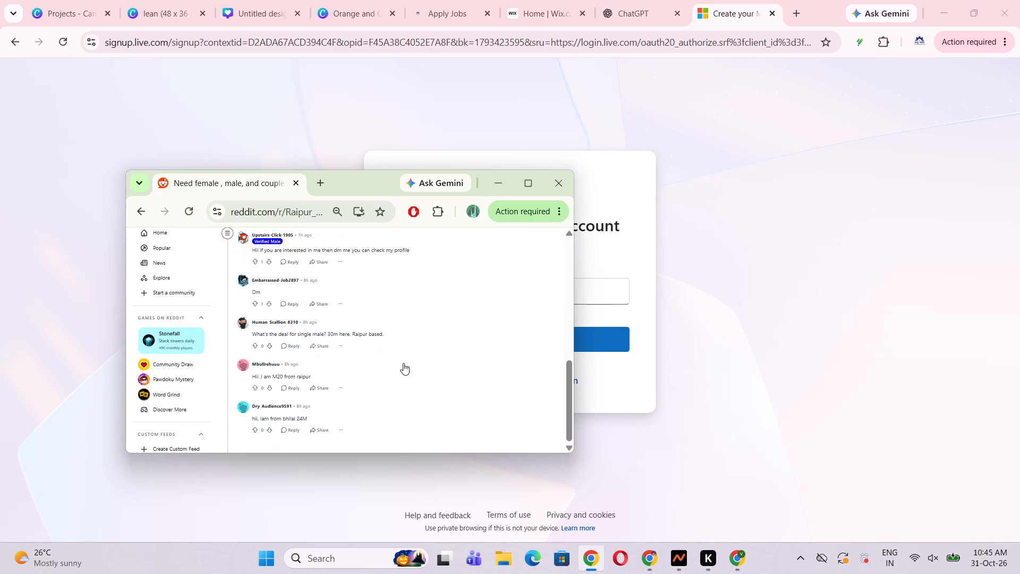
scroll(403, 363, down, 3)
scroll(403, 363, up, 3)
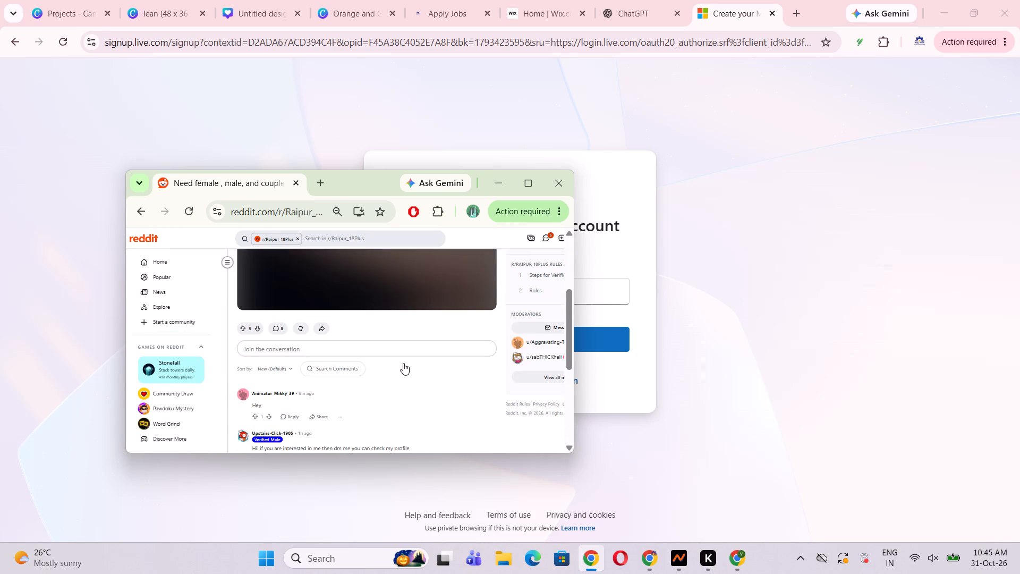
scroll(403, 363, down, 1)
click(347, 284)
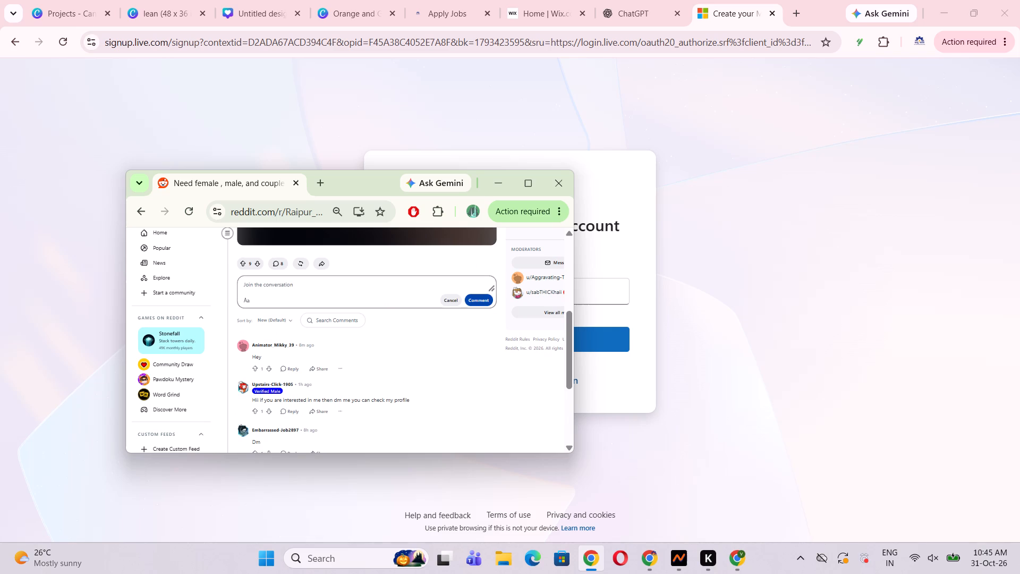
key(shift+d)
text(M)
key(space)
key(shift+m)
text(24)
key(space)
click(481, 301)
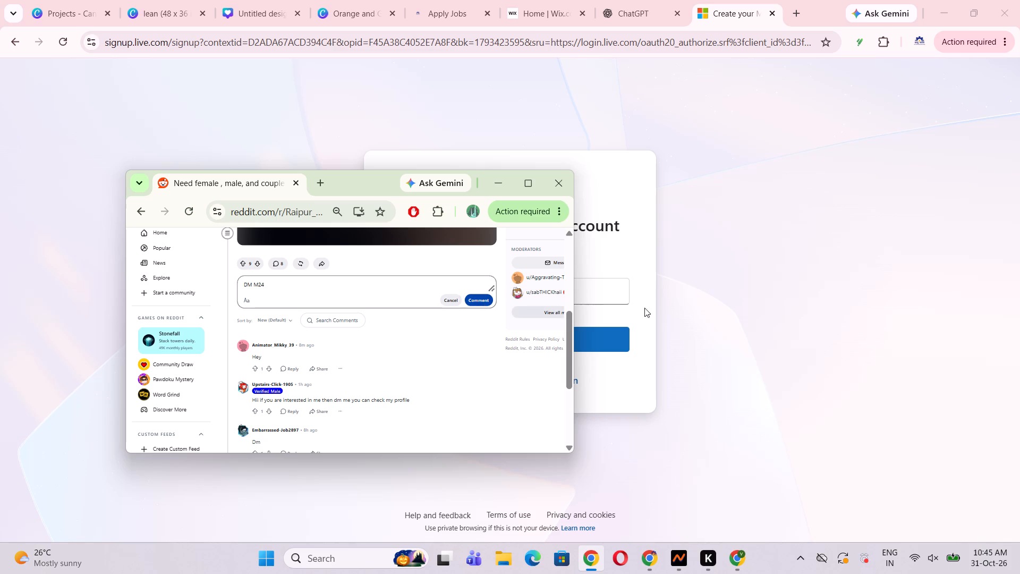
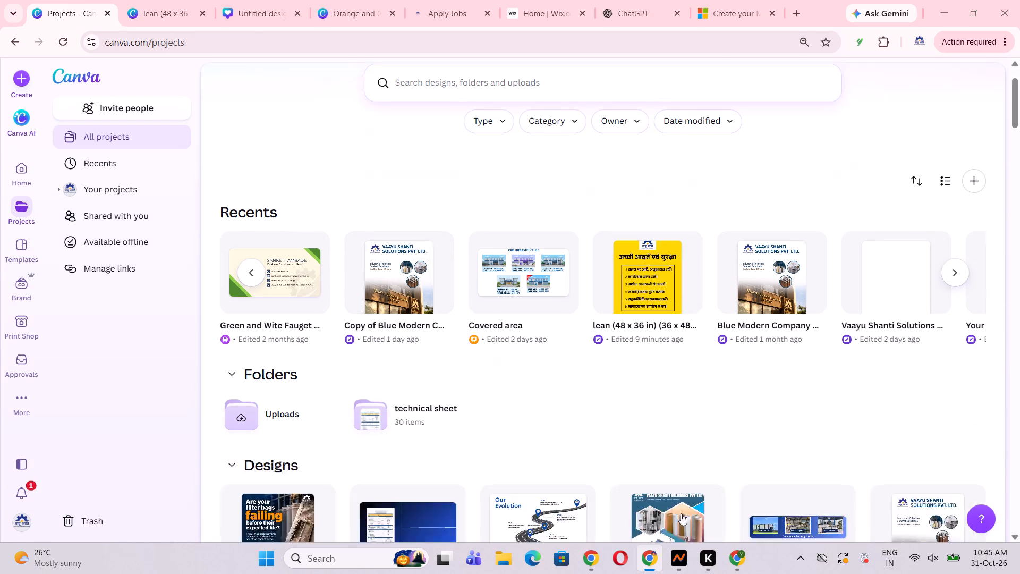
Browse the recent designs on the projects page in both directions to review the existing work.
scroll(681, 510, up, 3)
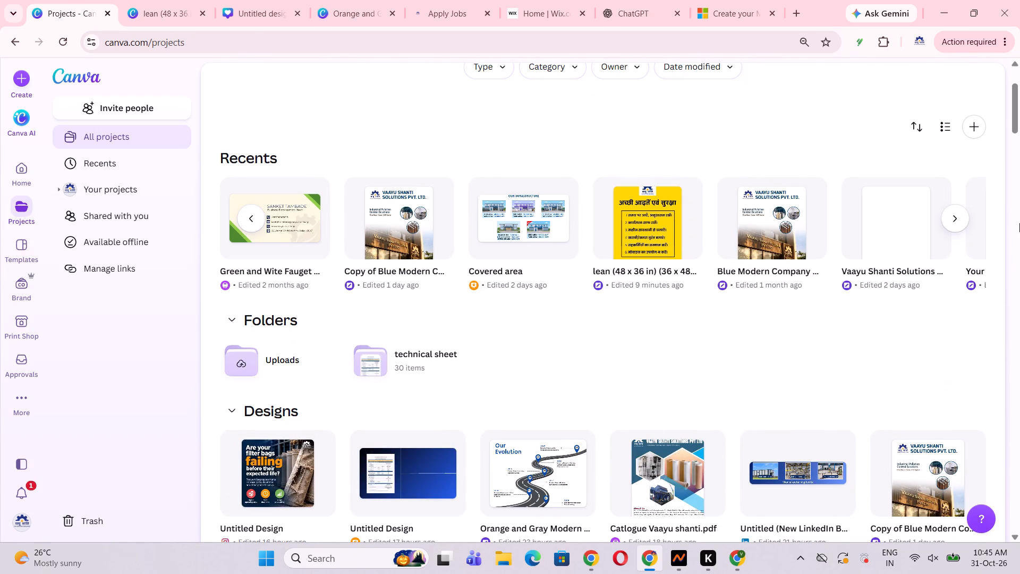
click(957, 214)
click(956, 220)
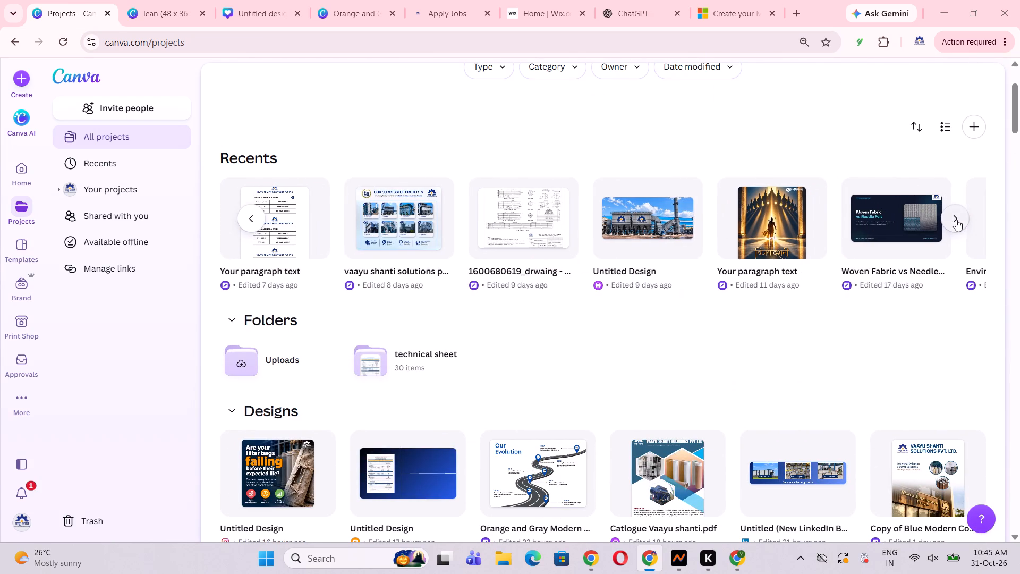
click(836, 366)
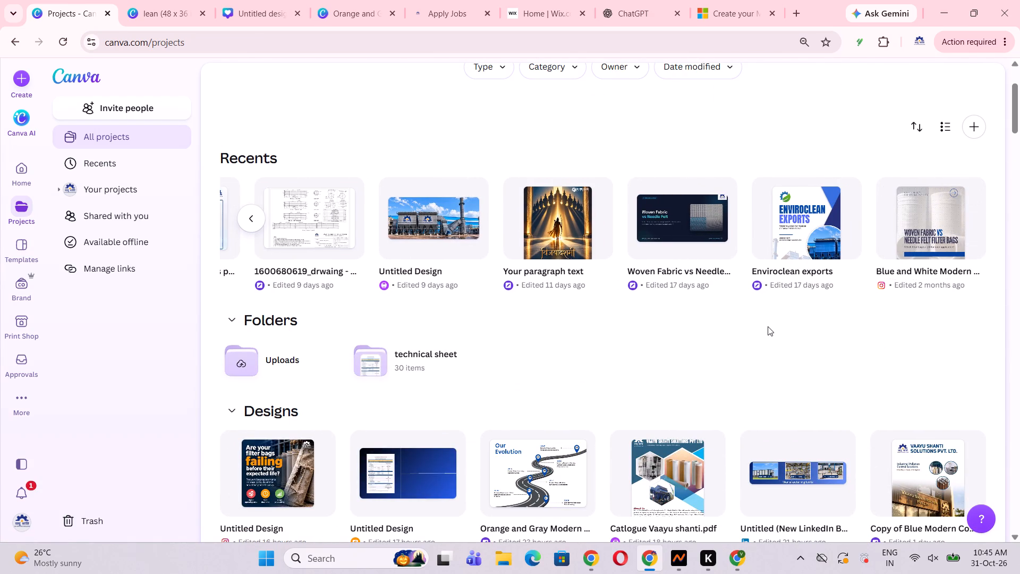
click(254, 217)
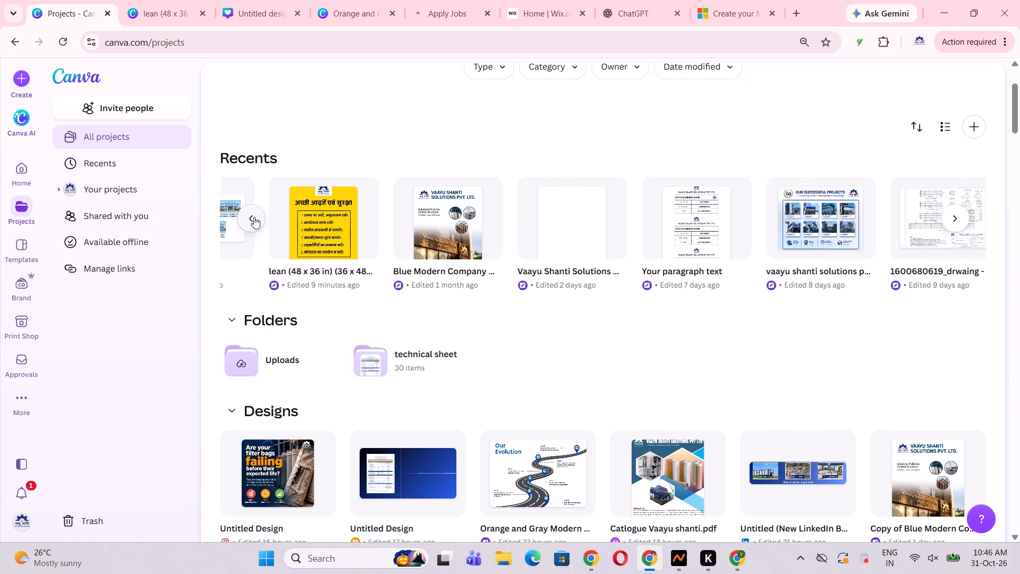
click(254, 217)
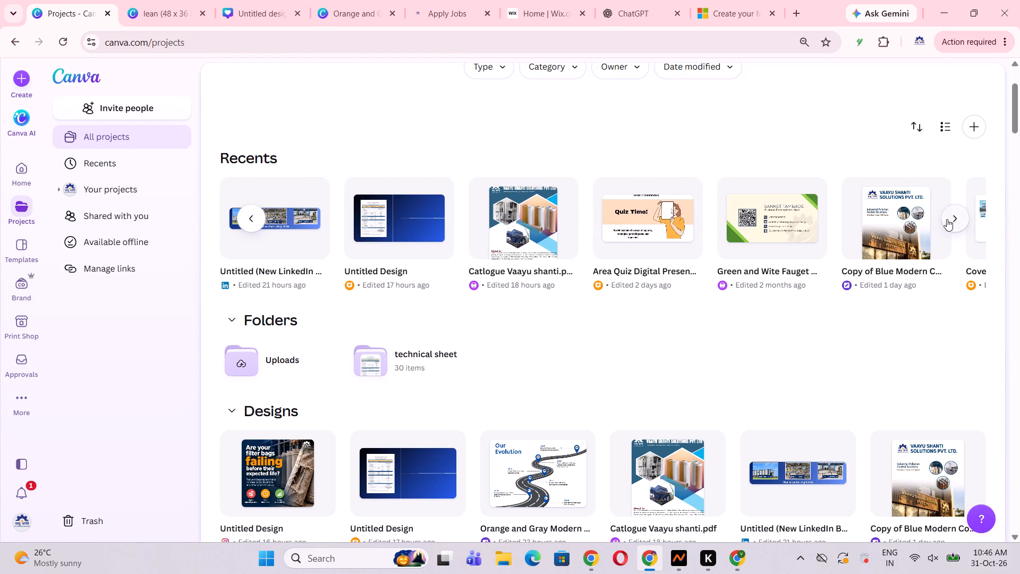
click(954, 221)
click(258, 221)
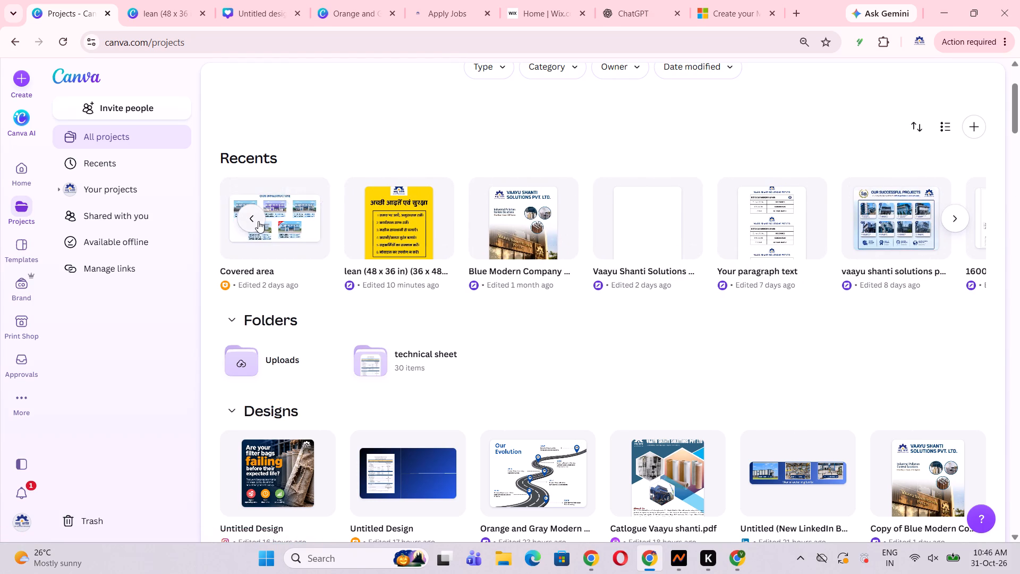
click(612, 409)
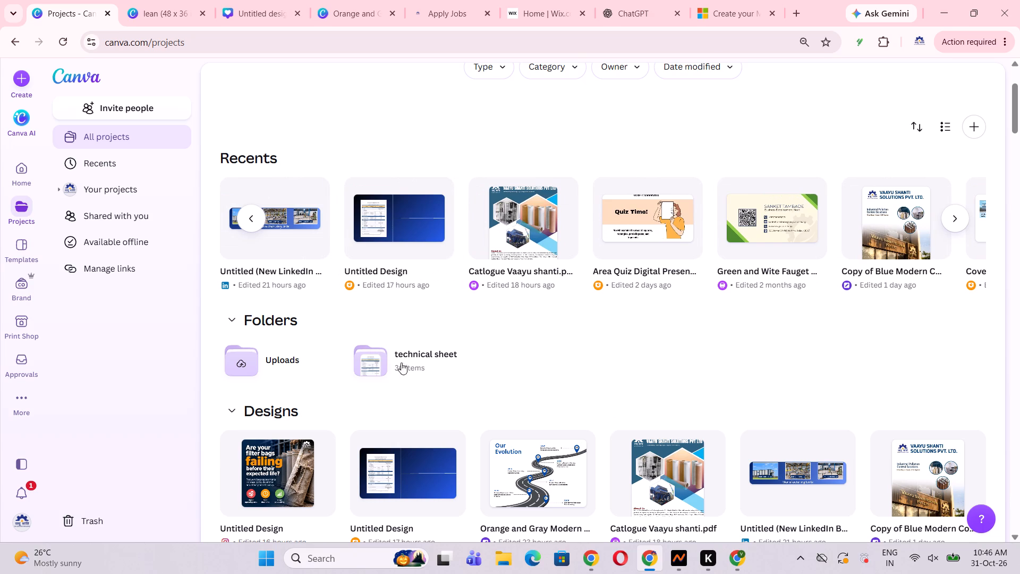
Search the template library for "company profile".
click(22, 251)
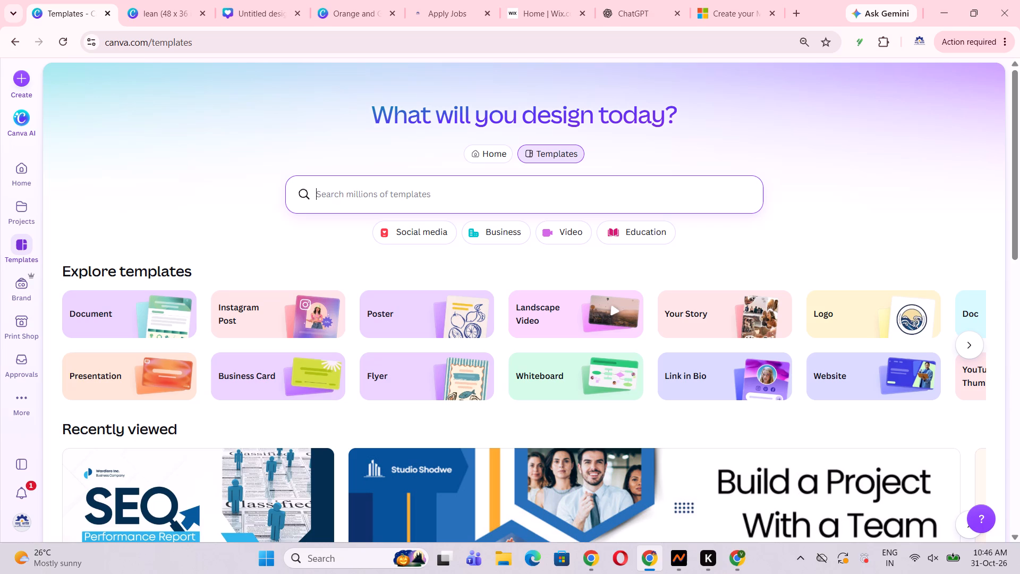
text(compa)
text(ny)
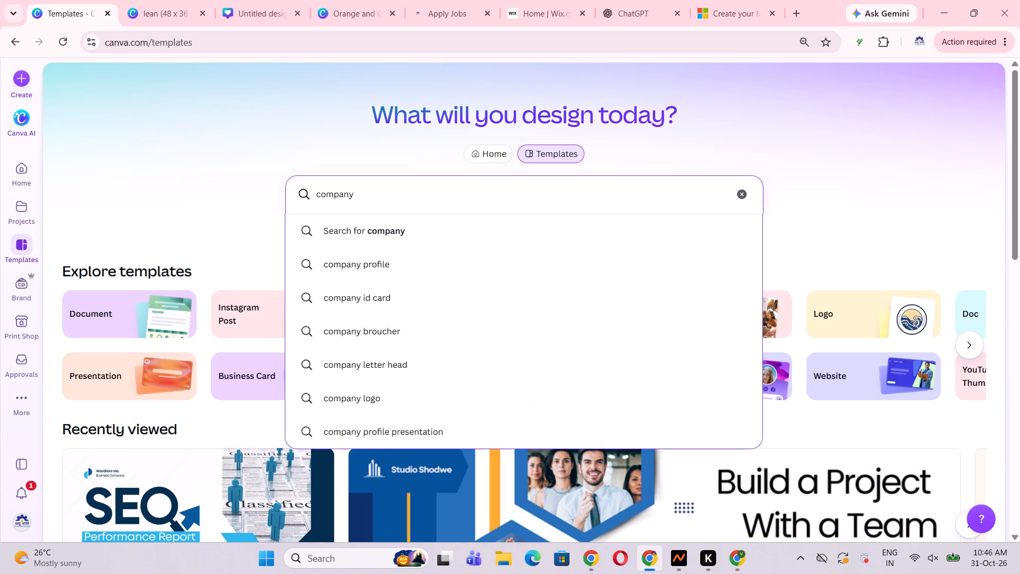
click(372, 265)
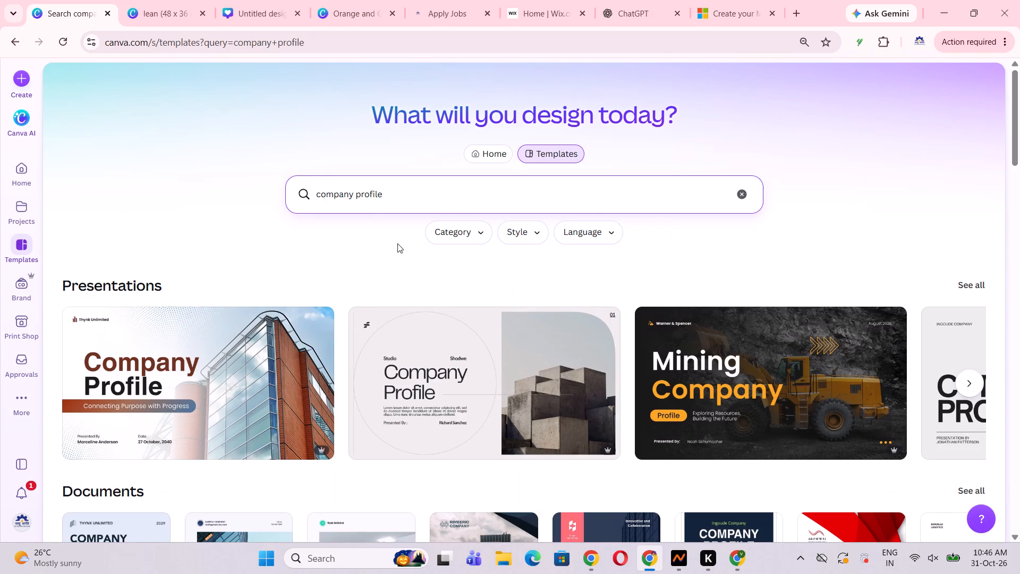
Examine the company profile templates offered in the Documents and Booklets categories.
scroll(550, 269, down, 5)
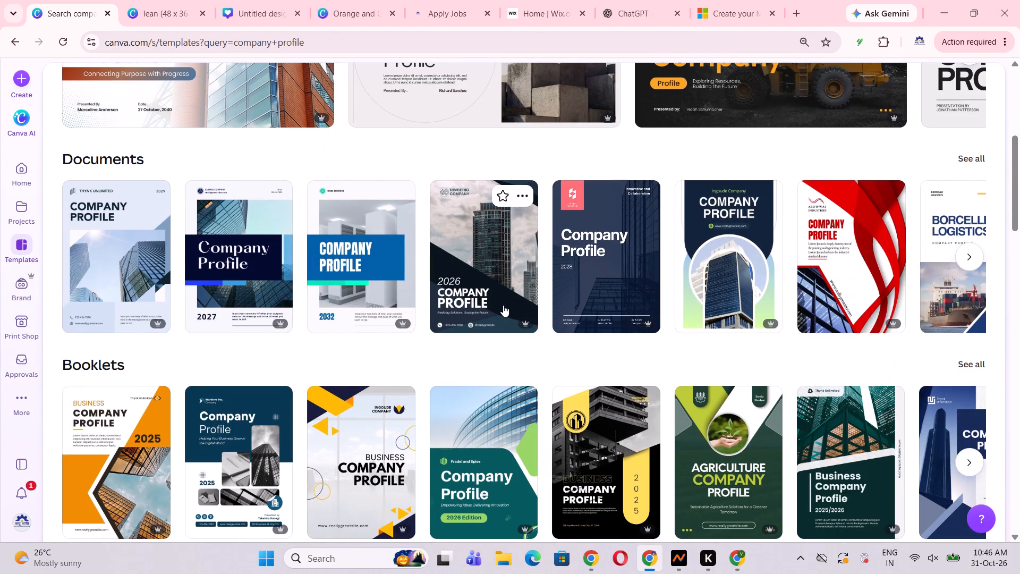
click(966, 251)
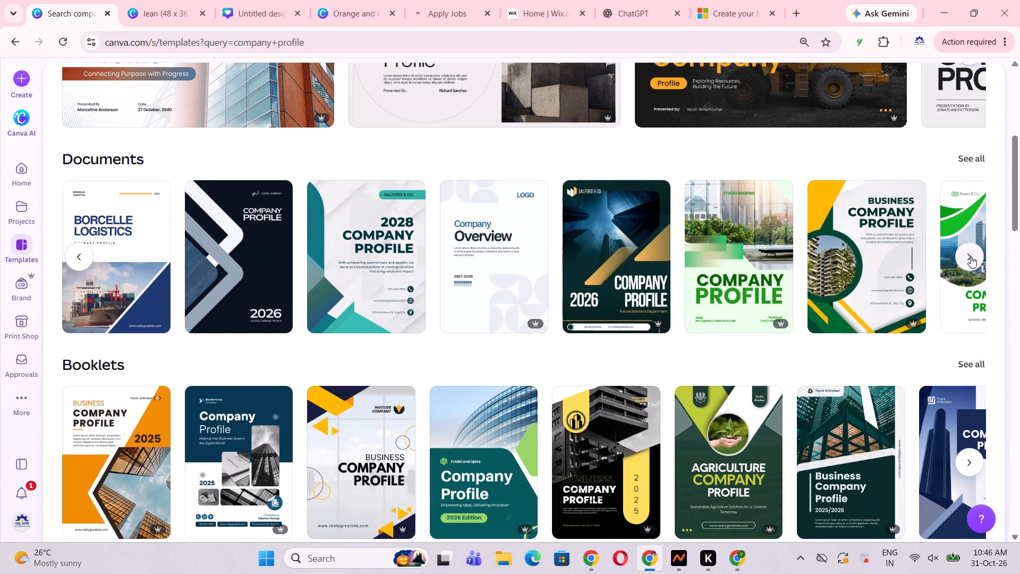
click(971, 256)
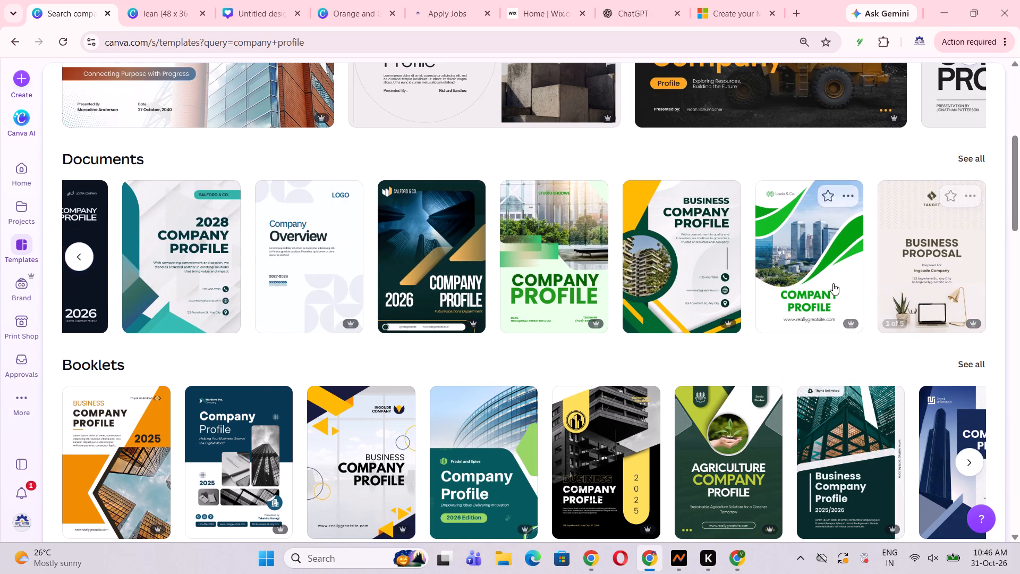
scroll(833, 283, down, 2)
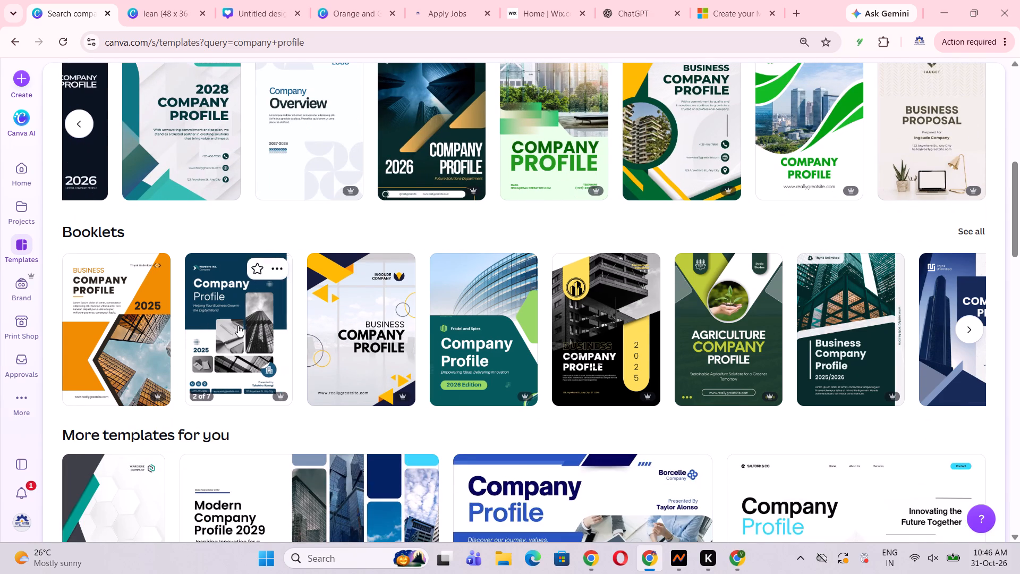
scroll(205, 378, down, 2)
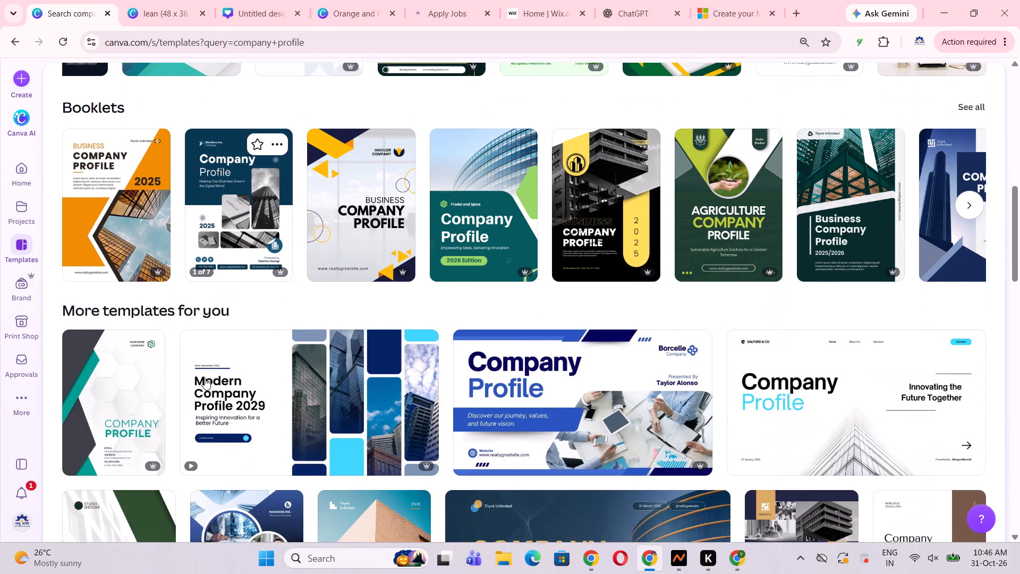
scroll(228, 375, up, 2)
click(975, 326)
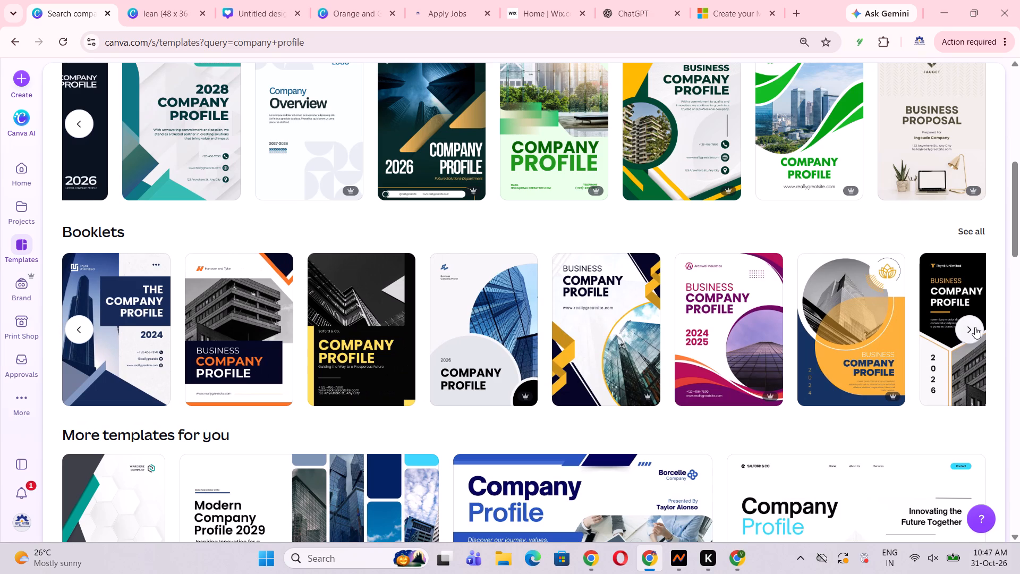
click(975, 327)
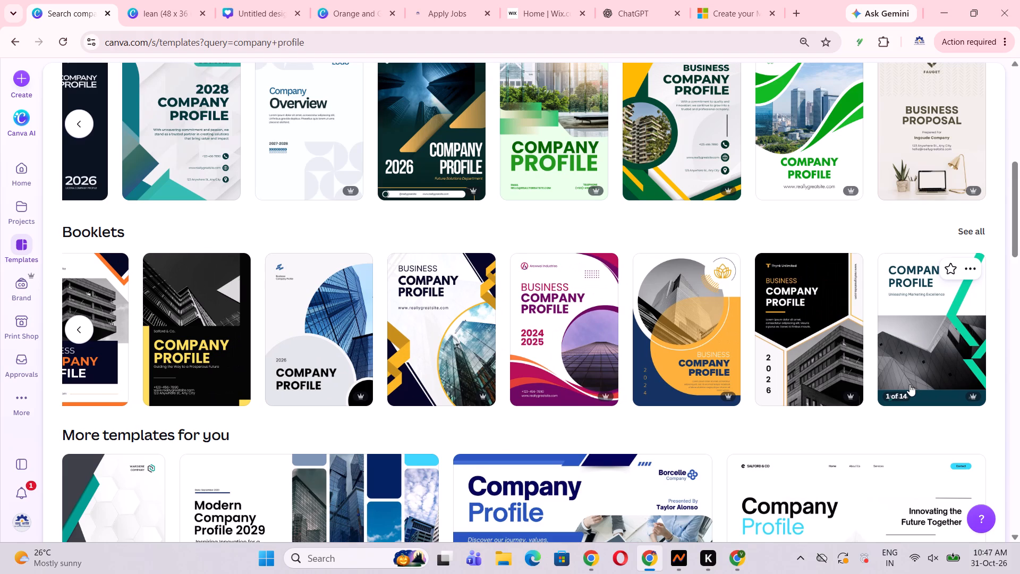
Examine the mixed company profile designs under "More templates for you" through to the end of the results.
scroll(909, 384, down, 6)
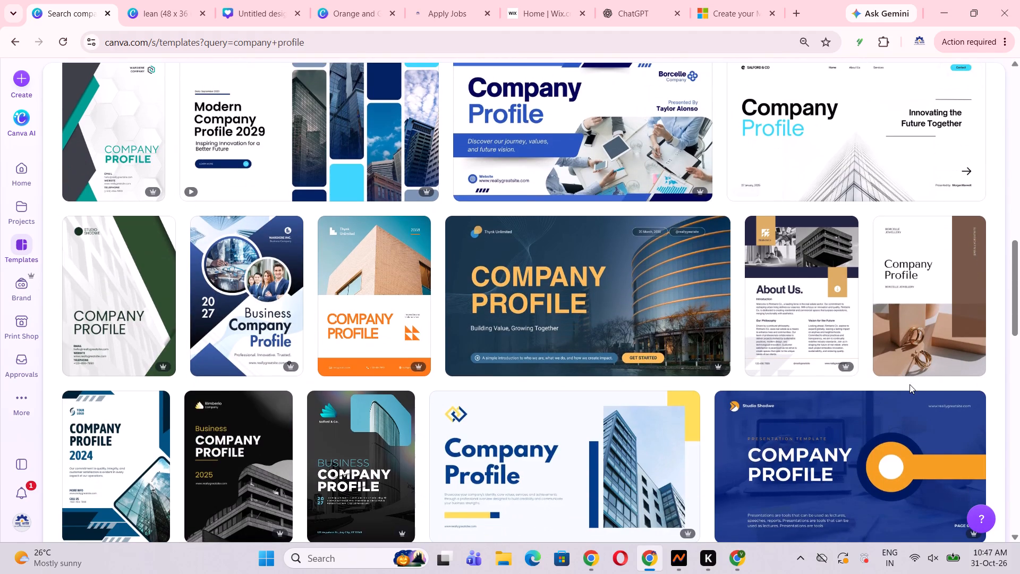
scroll(909, 384, down, 3)
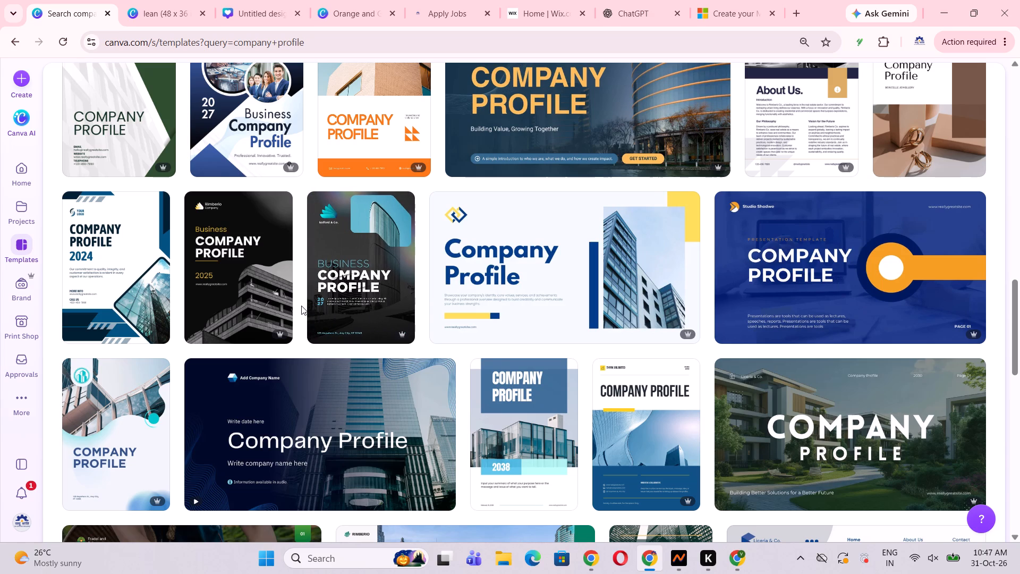
scroll(459, 359, down, 2)
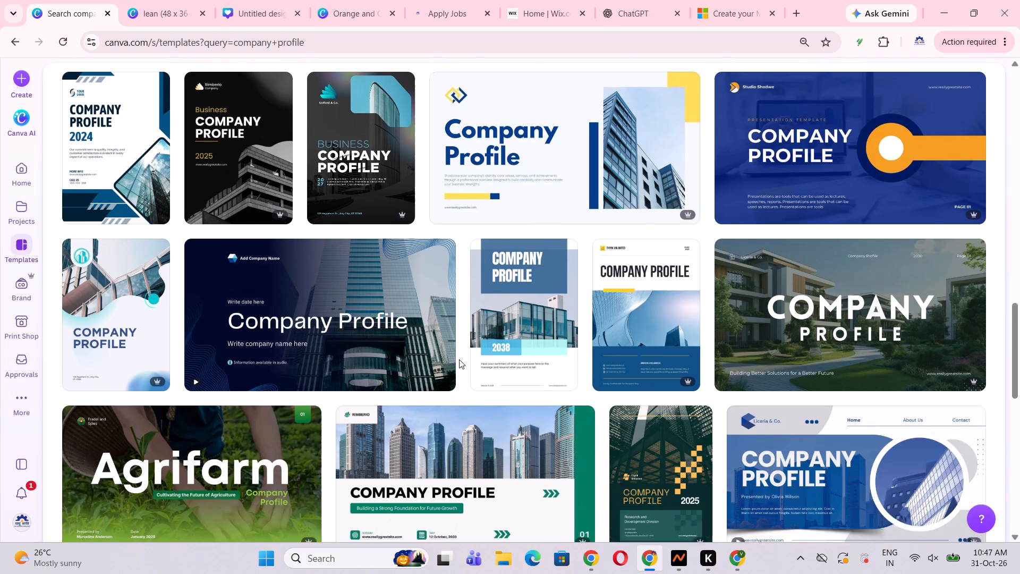
scroll(459, 359, down, 1)
scroll(600, 362, down, 2)
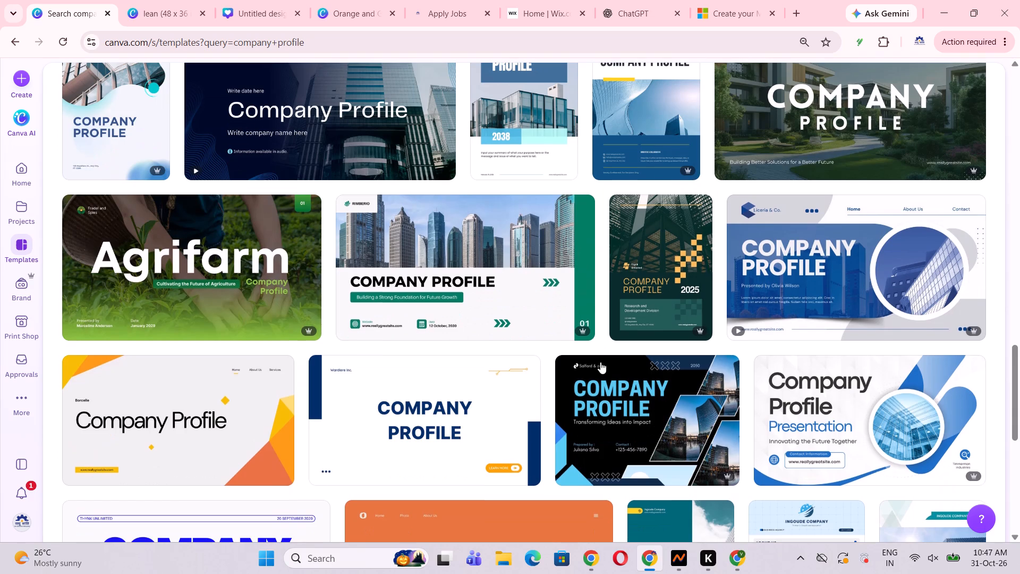
scroll(551, 372, down, 2)
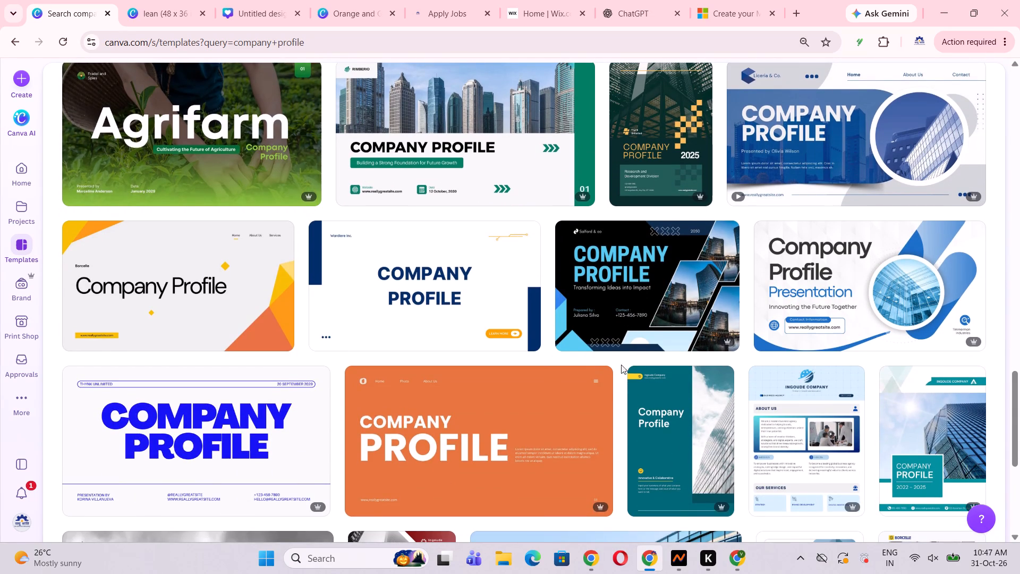
scroll(620, 368, down, 2)
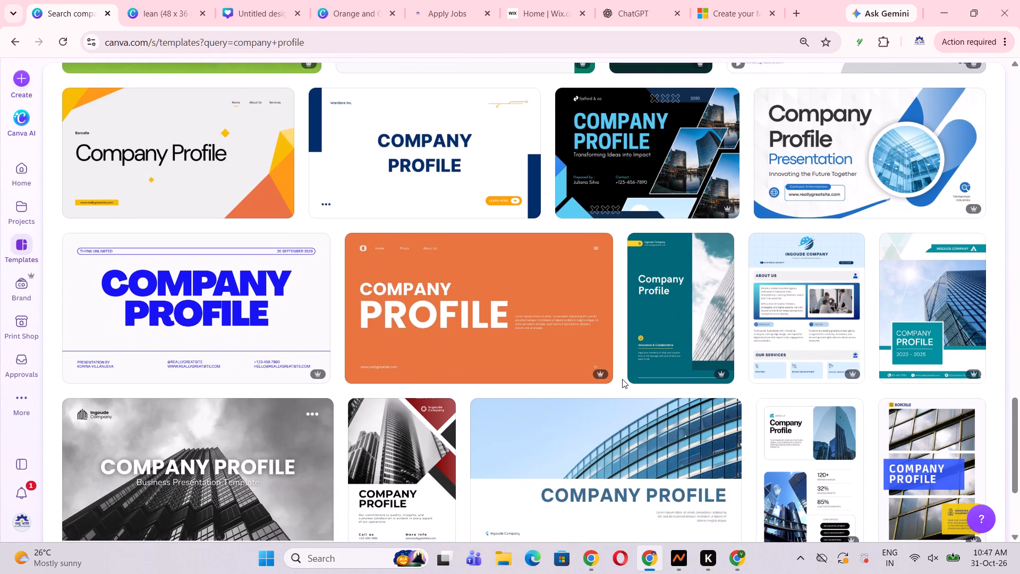
scroll(465, 393, down, 1)
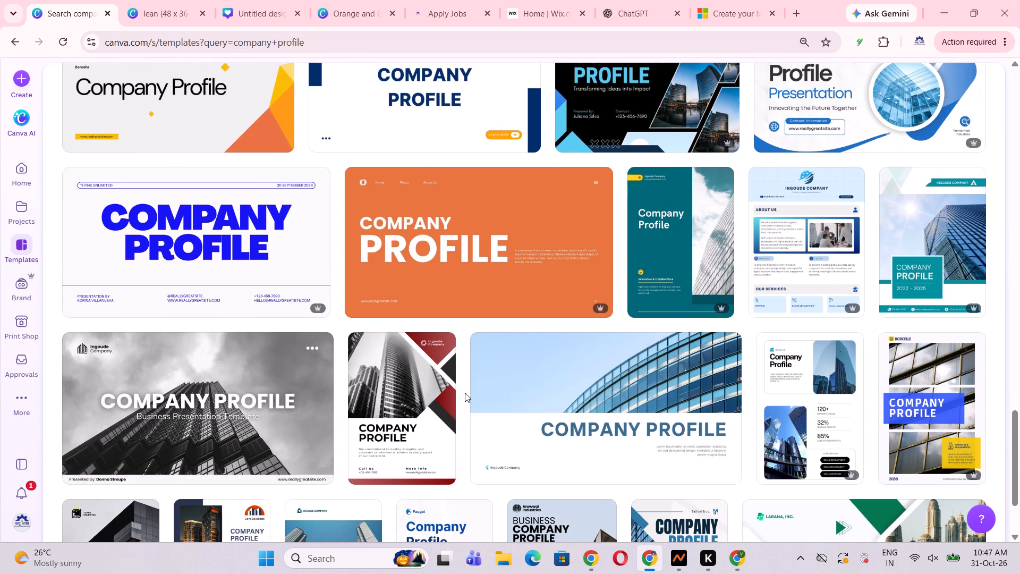
scroll(465, 393, down, 2)
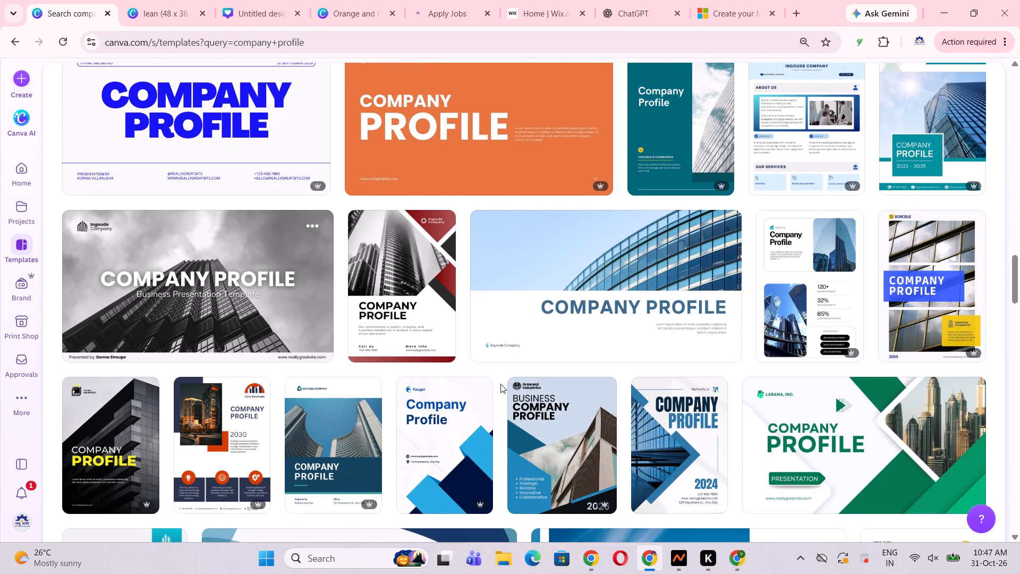
scroll(500, 384, down, 2)
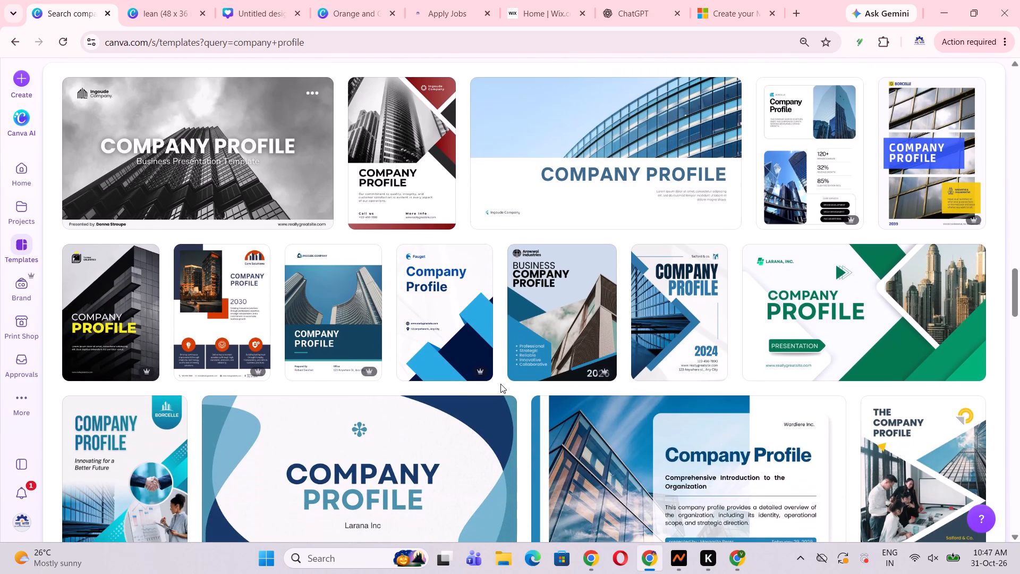
scroll(500, 384, down, 3)
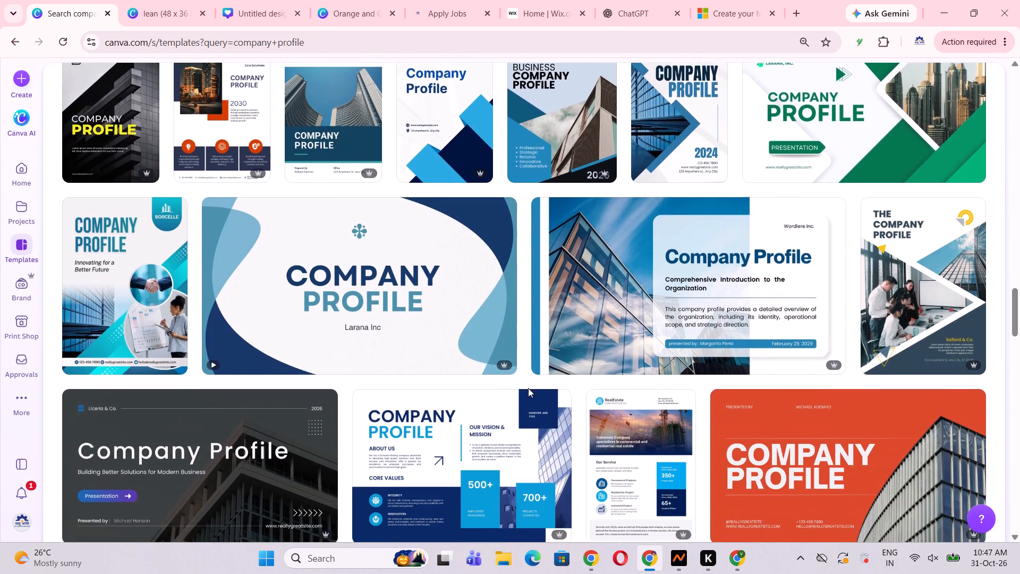
scroll(528, 388, down, 3)
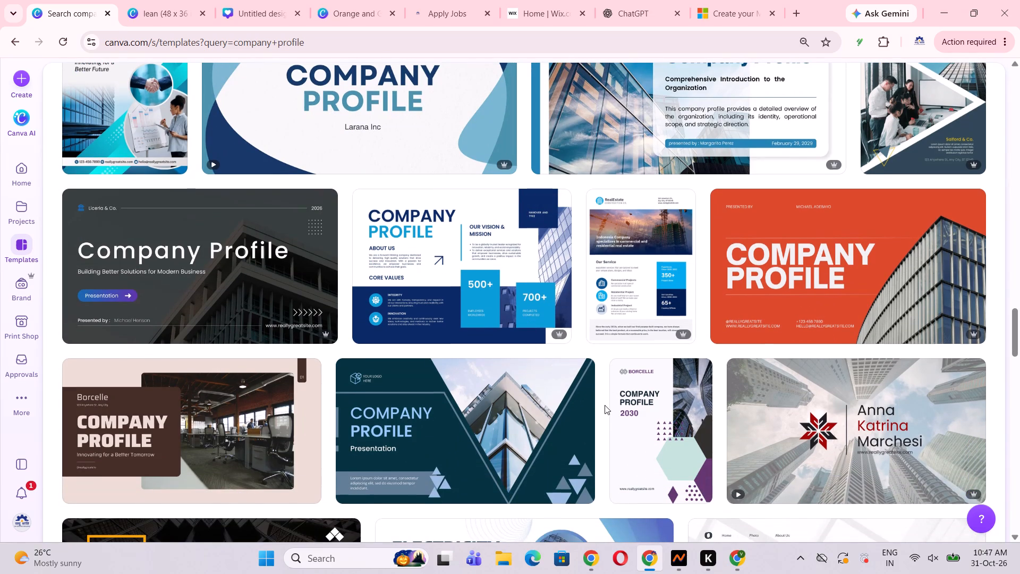
scroll(605, 405, down, 3)
scroll(684, 426, down, 2)
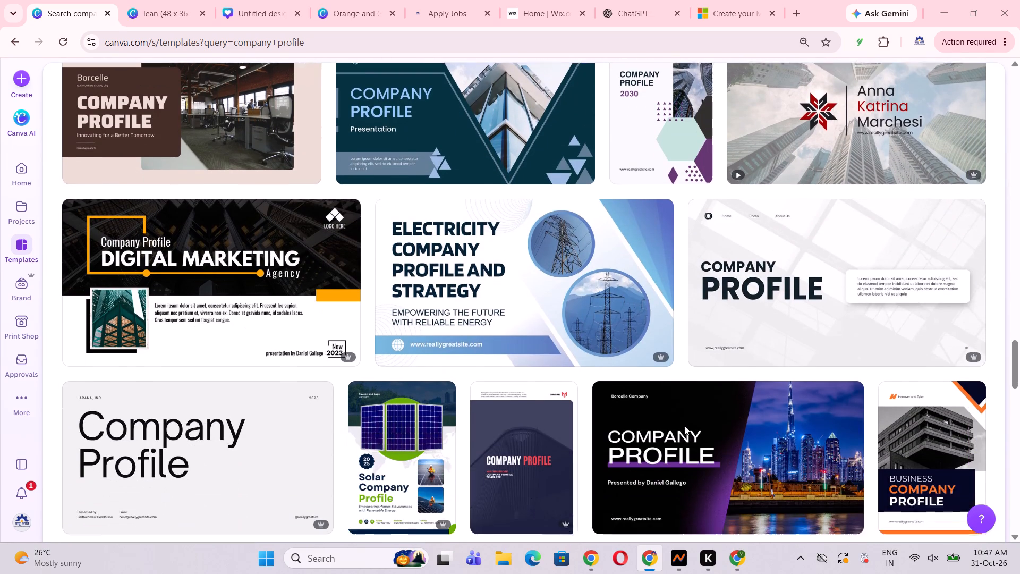
scroll(588, 419, down, 2)
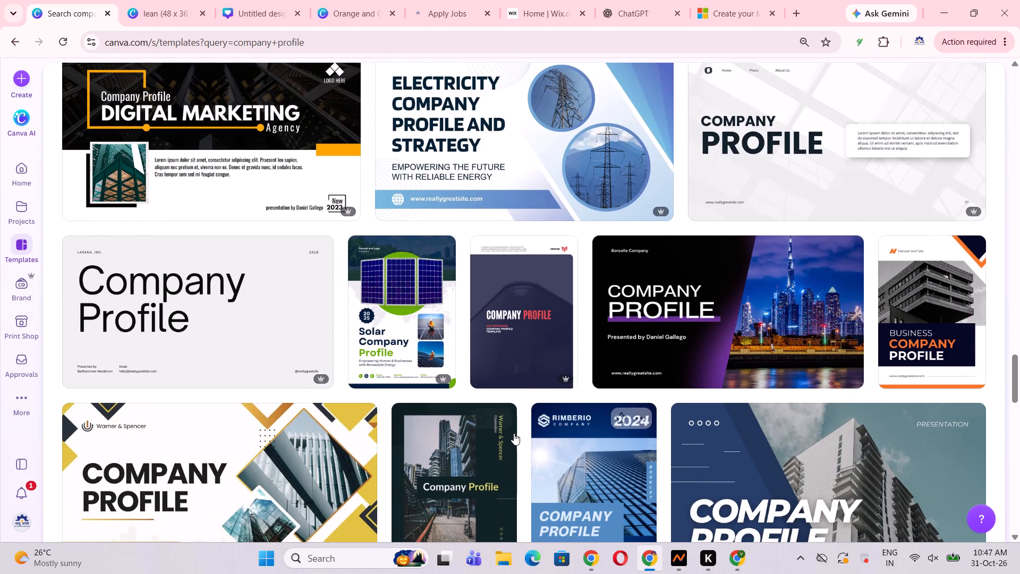
scroll(524, 429, down, 2)
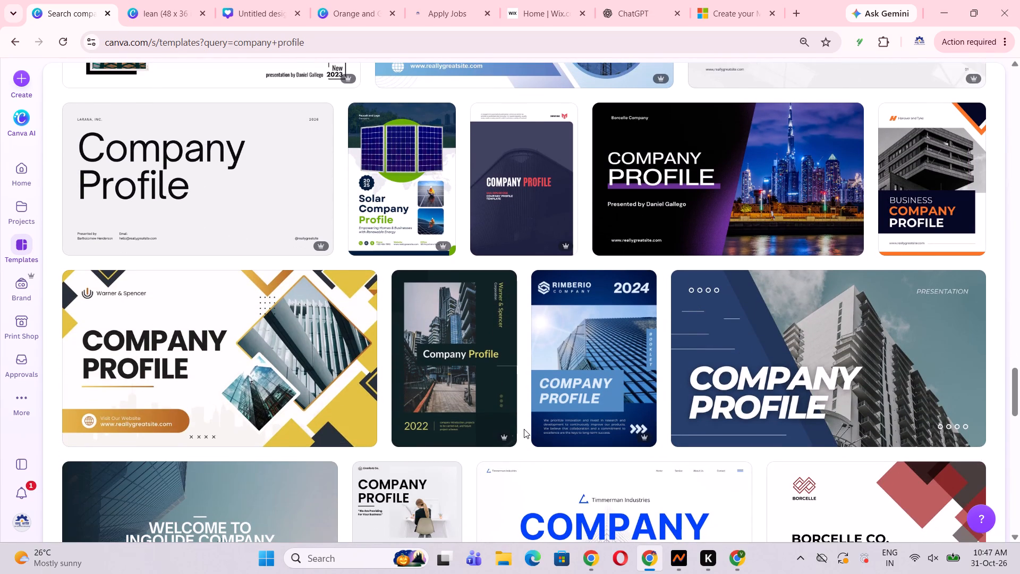
scroll(477, 460, down, 2)
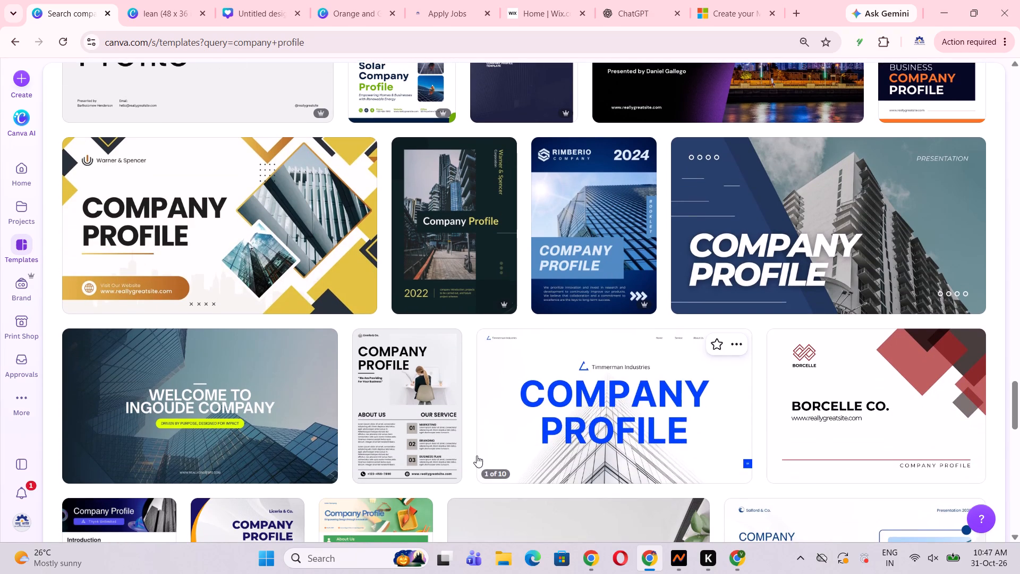
scroll(470, 456, down, 3)
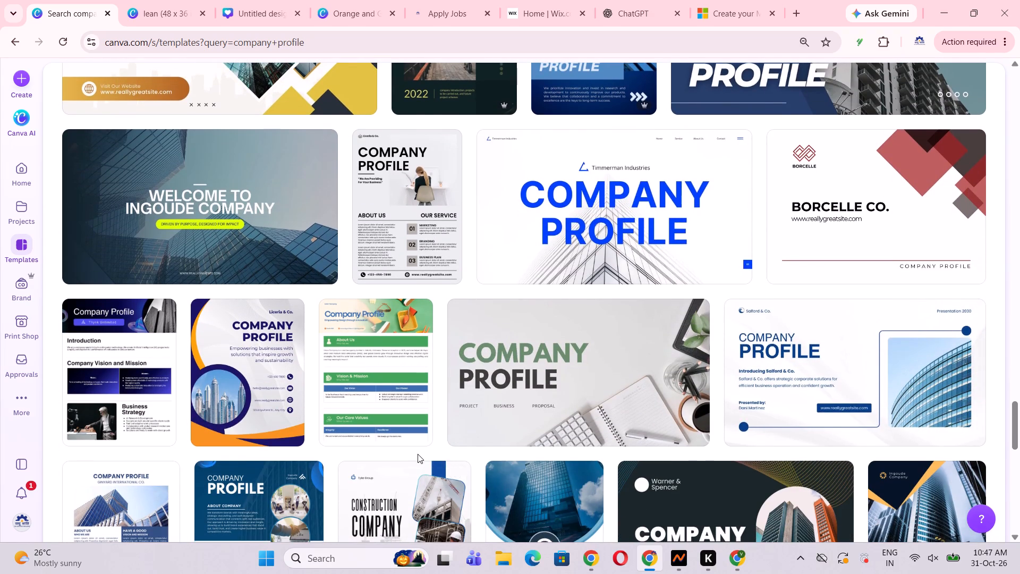
scroll(415, 457, down, 1)
scroll(456, 445, down, 1)
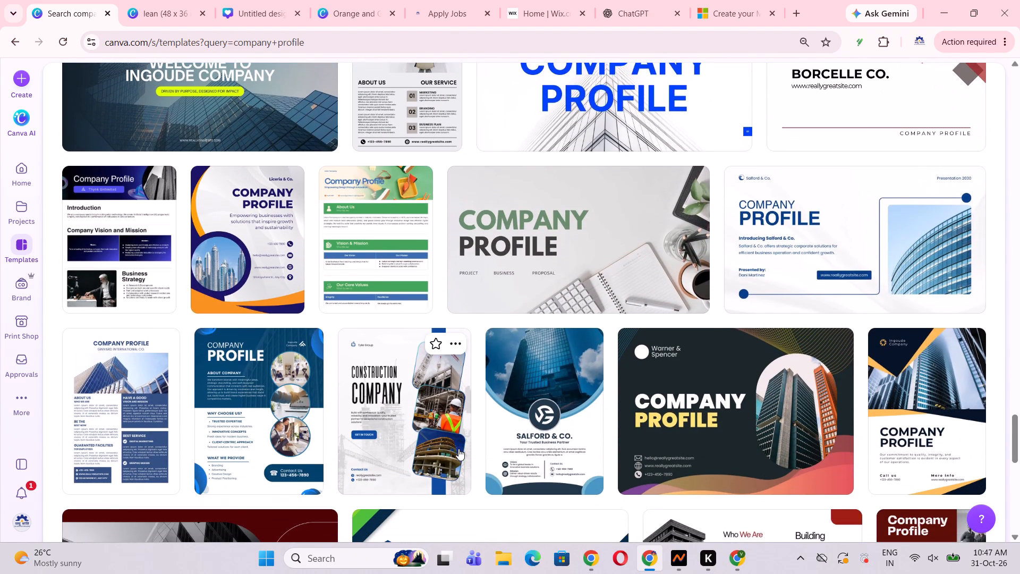
scroll(465, 452, down, 3)
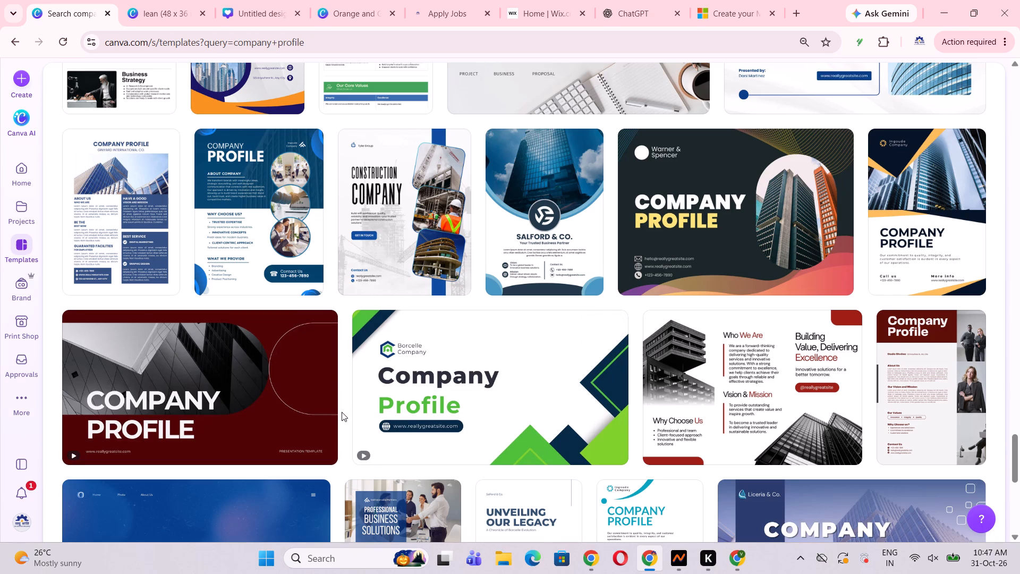
scroll(342, 412, down, 2)
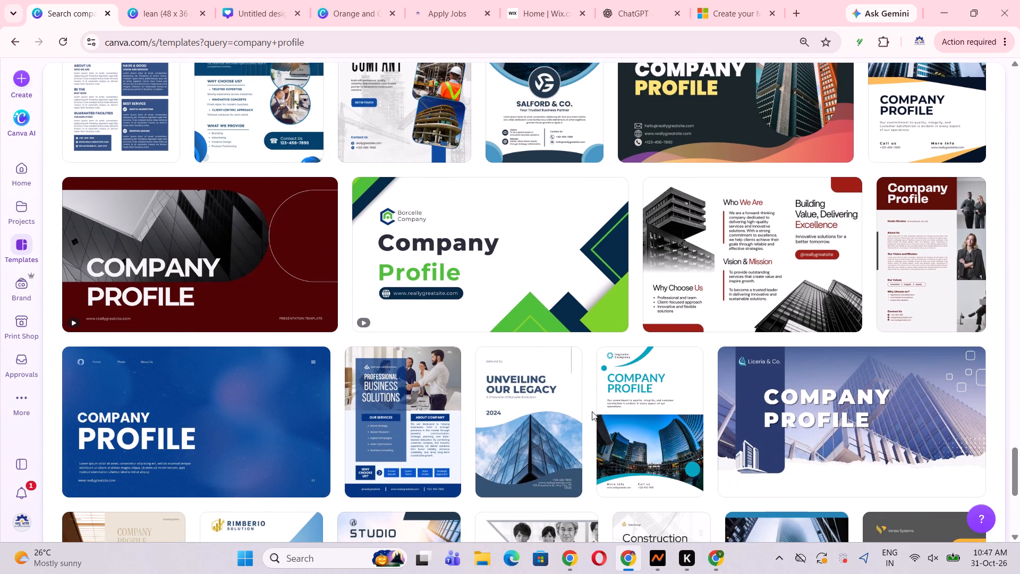
scroll(589, 412, down, 2)
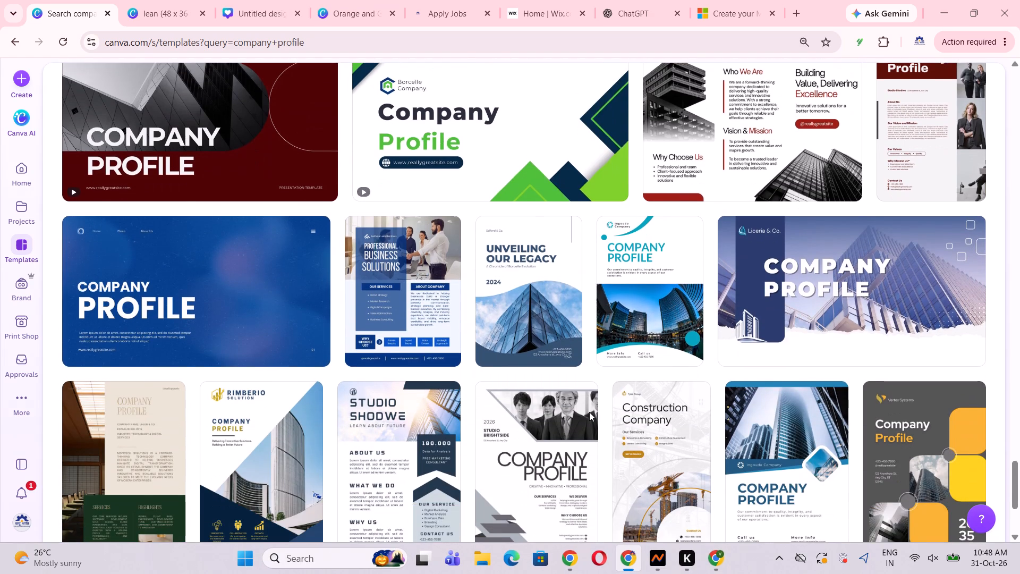
scroll(603, 410, down, 2)
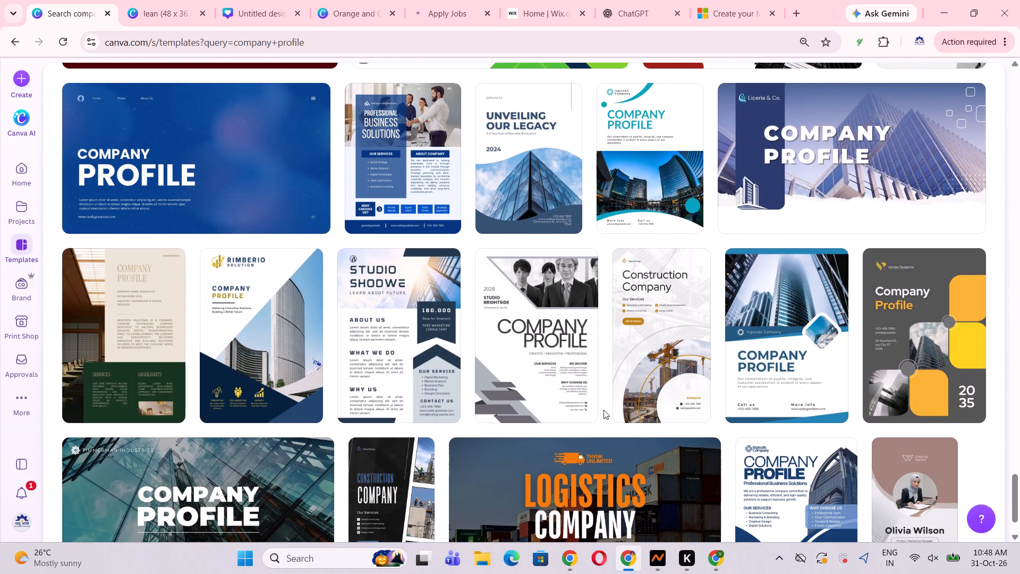
scroll(444, 448, down, 3)
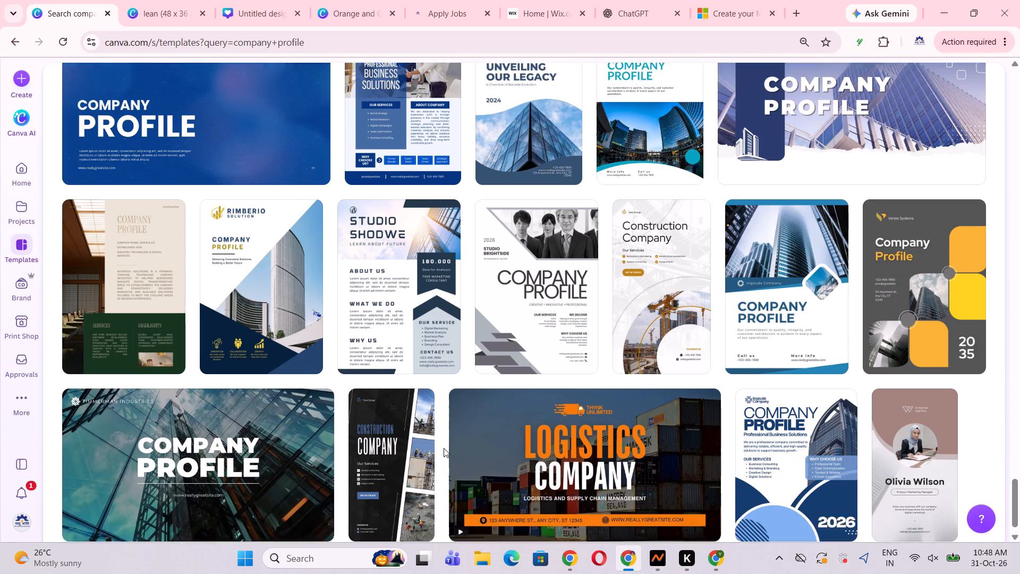
scroll(452, 445, down, 2)
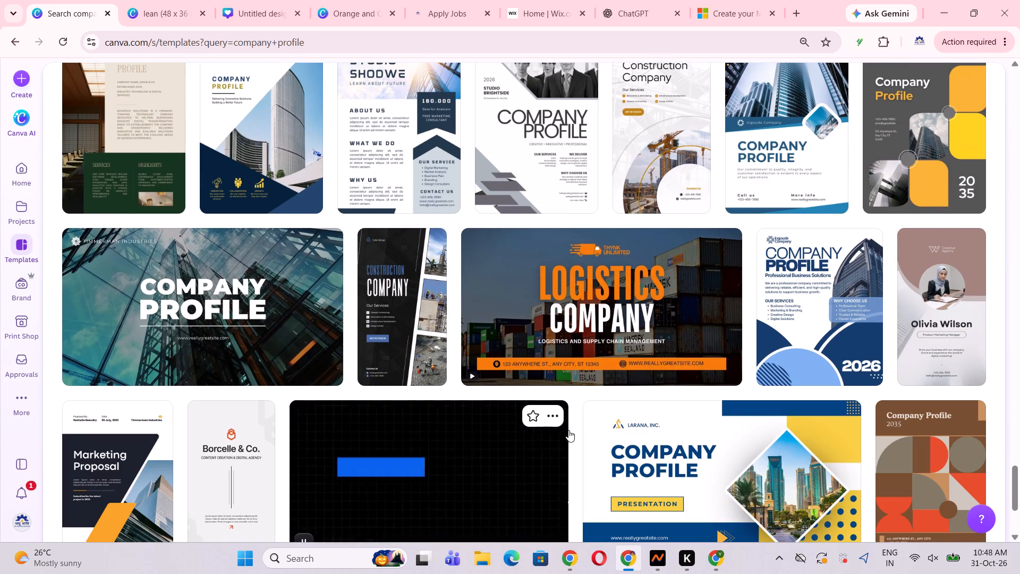
scroll(576, 428, down, 2)
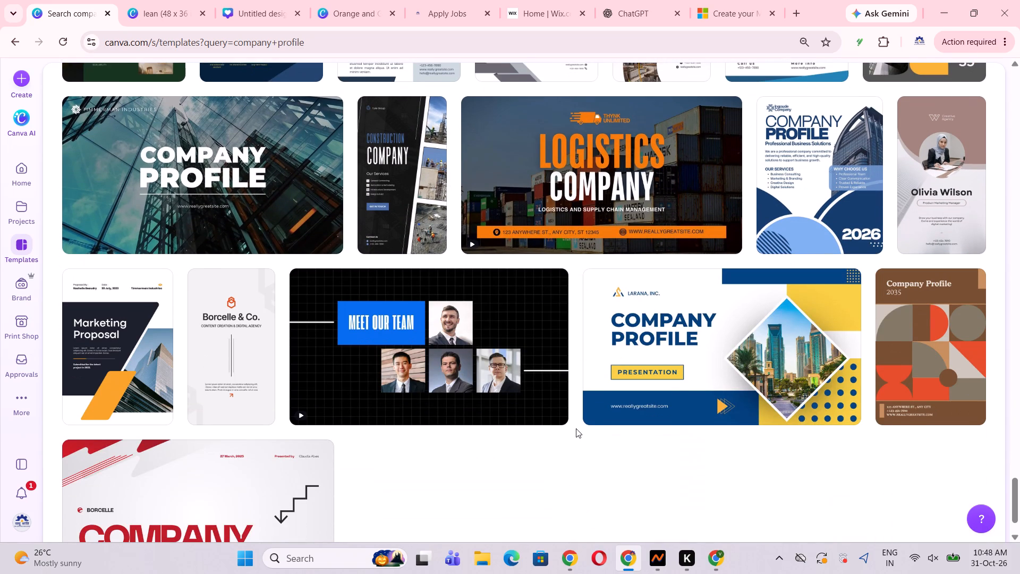
scroll(576, 428, down, 2)
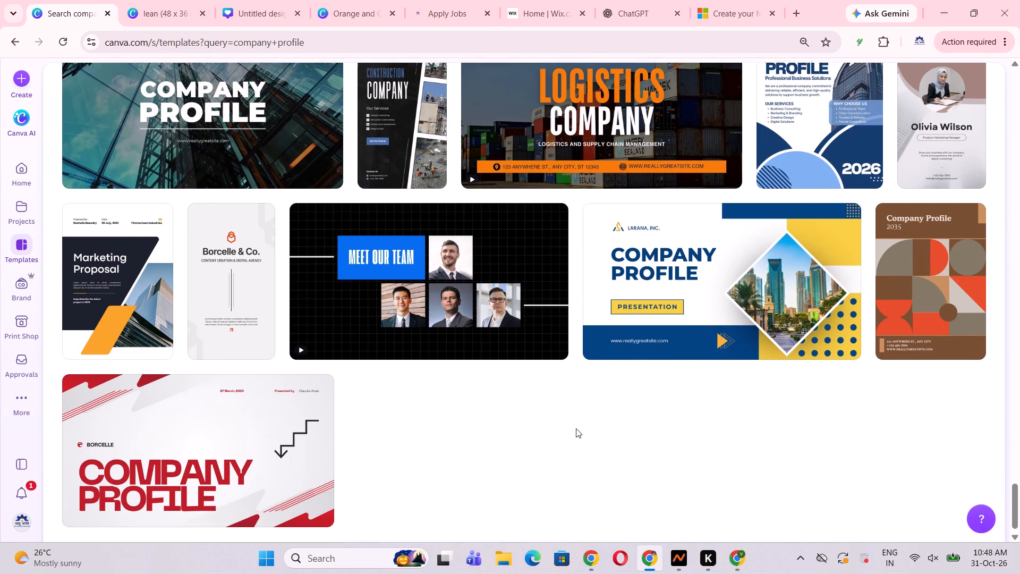
scroll(576, 428, down, 2)
Return to the category overview and show all company profile templates in the Documents category.
scroll(576, 428, up, 20)
scroll(576, 428, up, 4)
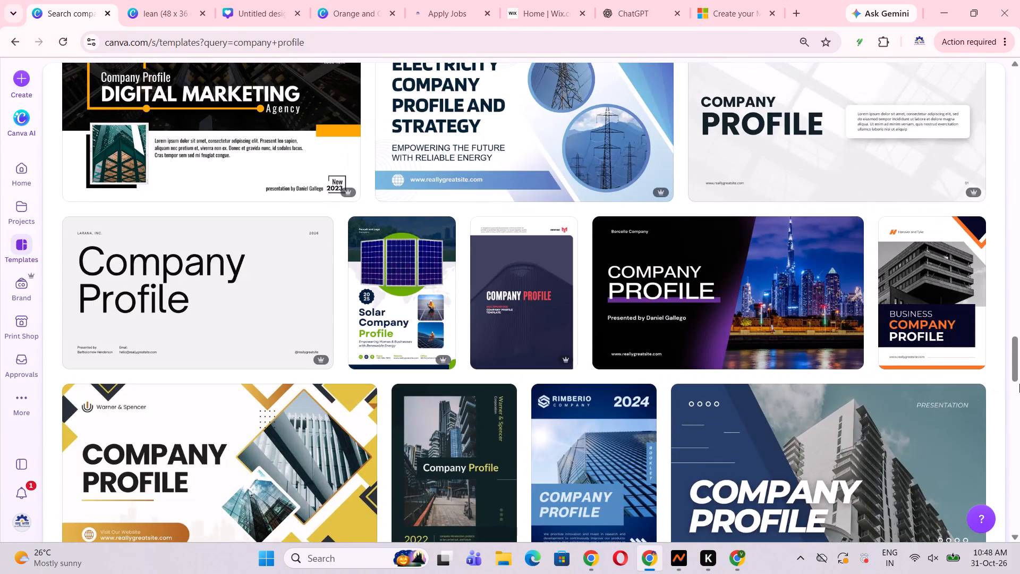
drag(1018, 360, 1019, 3)
scroll(606, 300, down, 3)
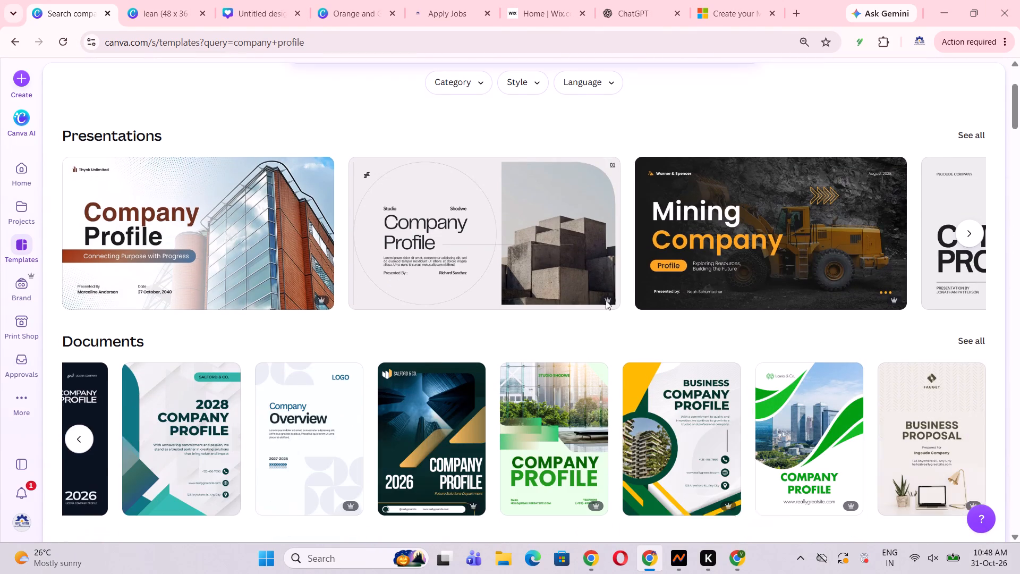
click(970, 294)
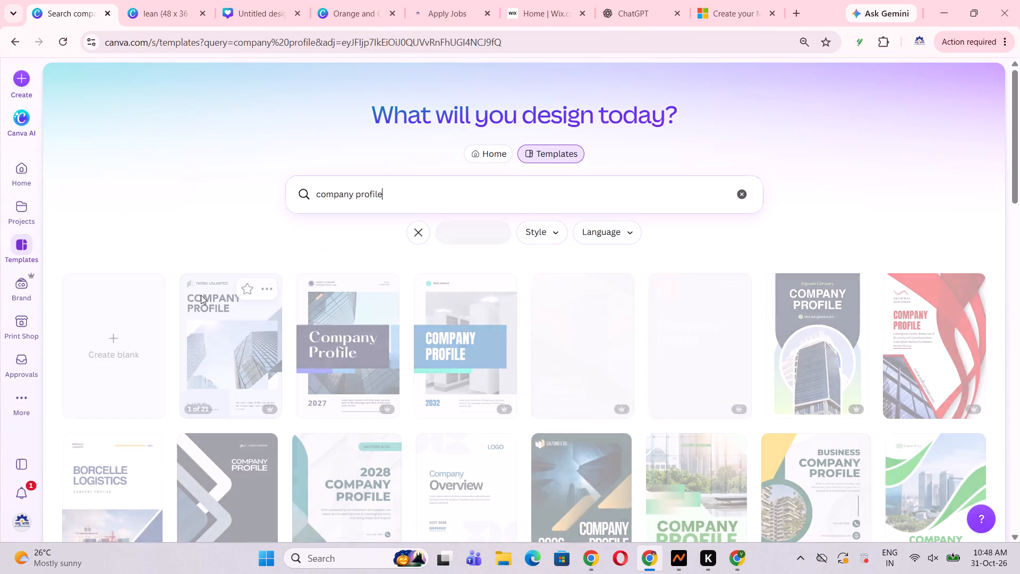
Look through the document templates and open the preview of the dark blue Ingoude Company profile cover dated 2029-2030.
scroll(447, 376, down, 2)
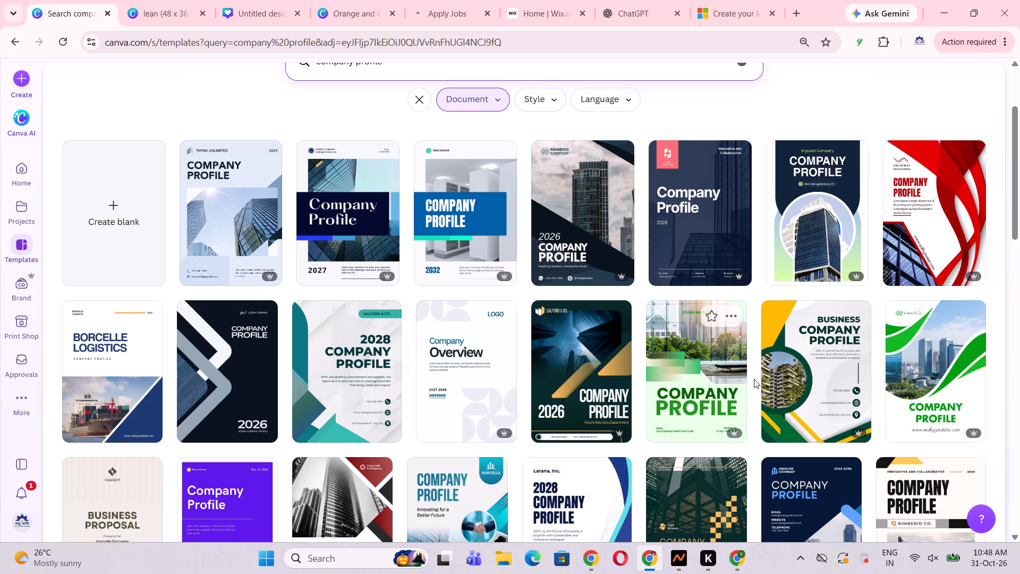
scroll(755, 378, down, 2)
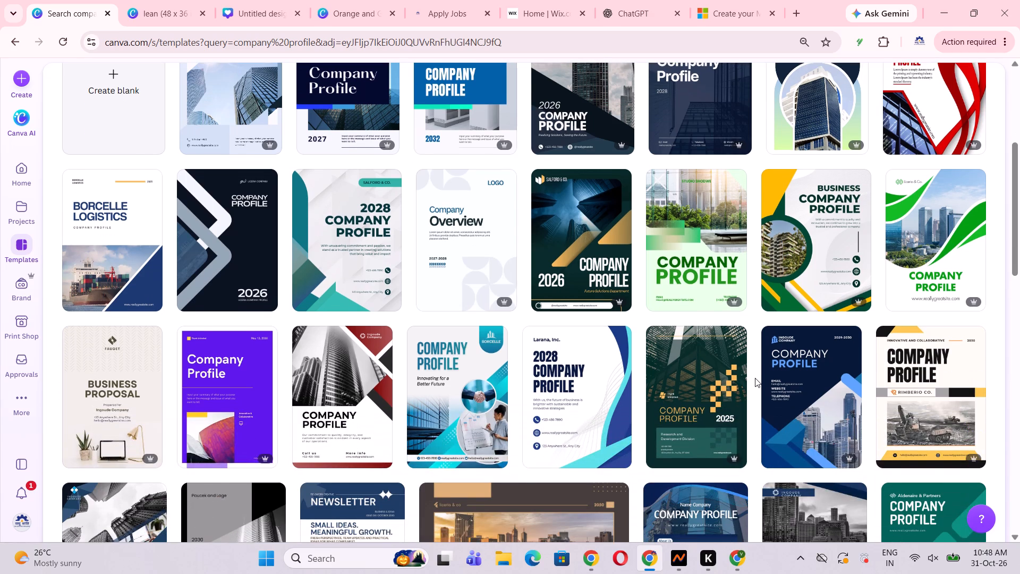
scroll(755, 378, down, 1)
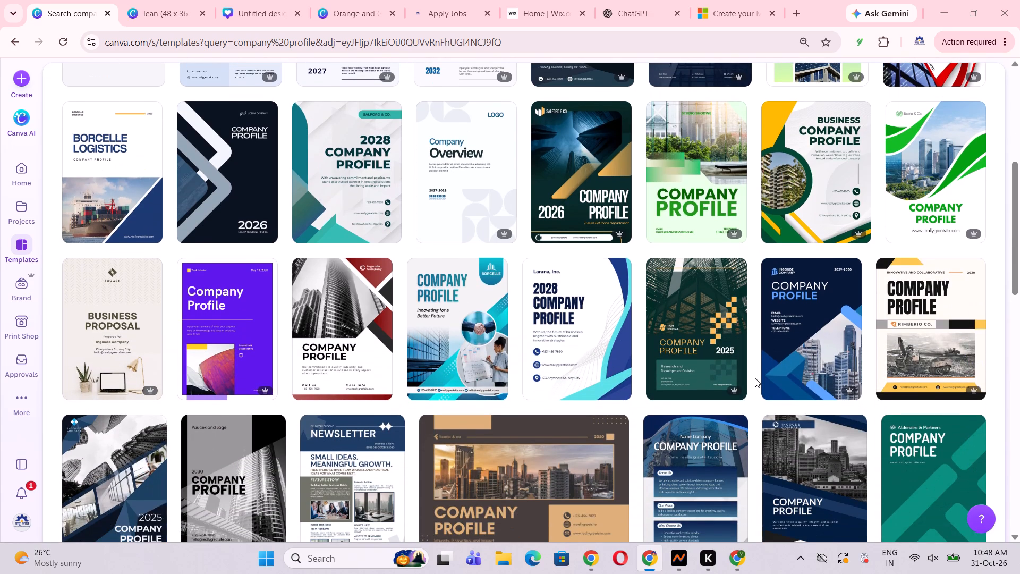
scroll(755, 378, down, 3)
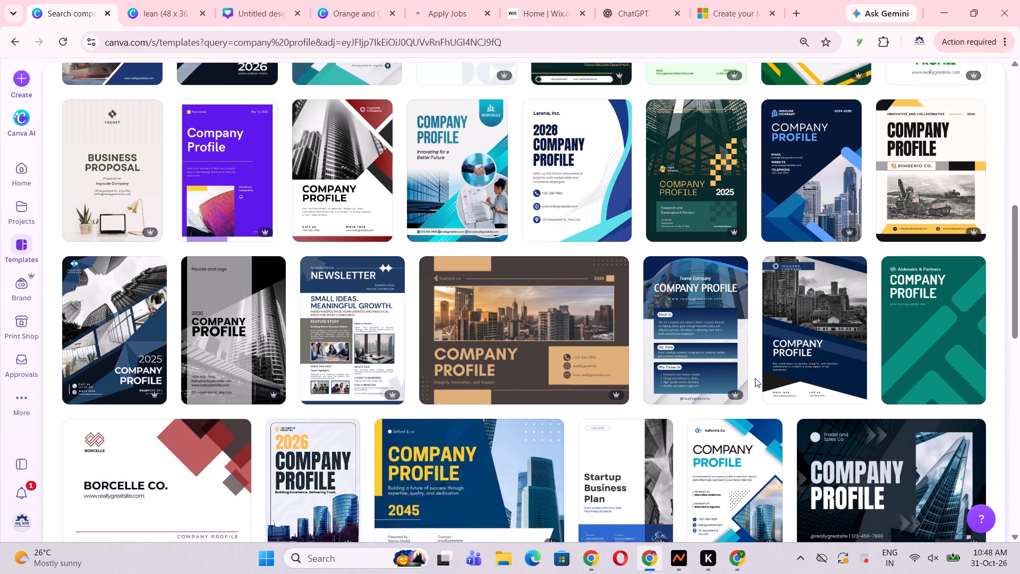
scroll(755, 378, up, 1)
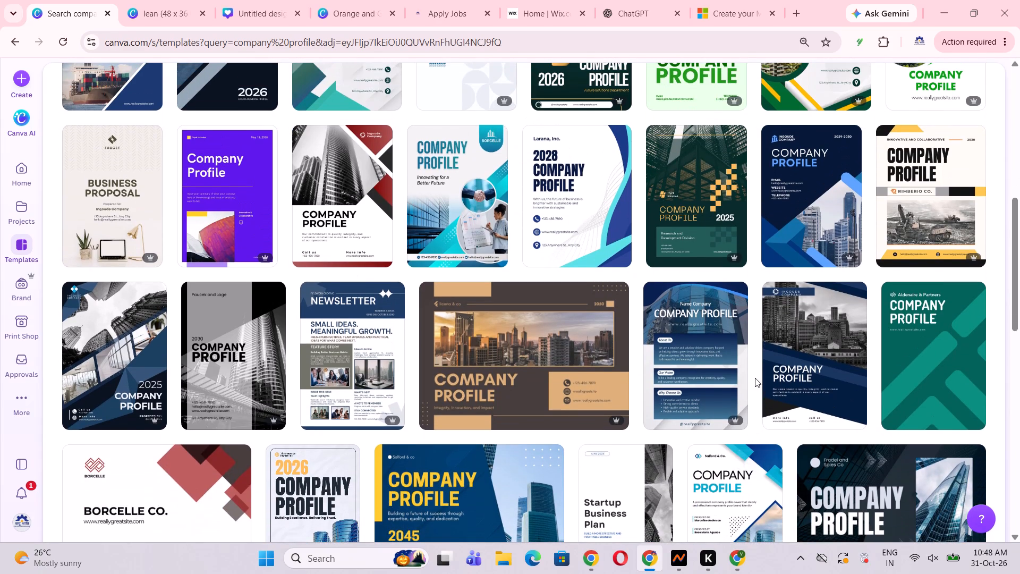
scroll(755, 378, up, 1)
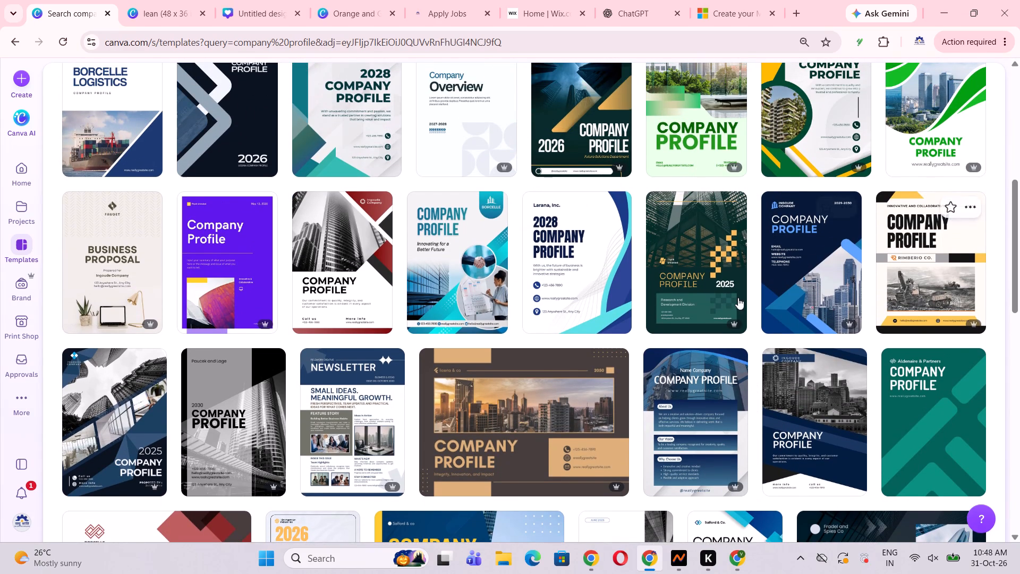
click(782, 286)
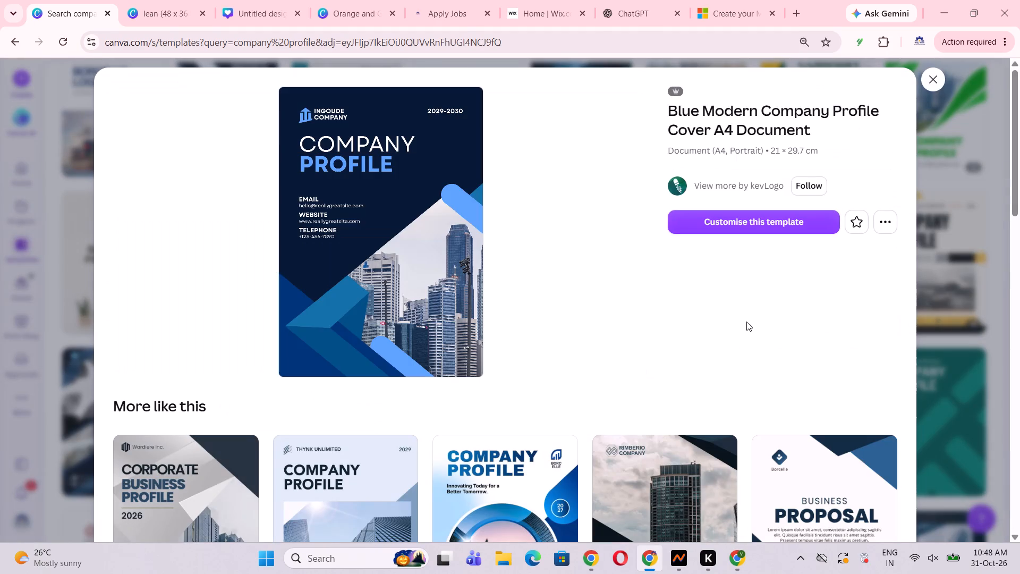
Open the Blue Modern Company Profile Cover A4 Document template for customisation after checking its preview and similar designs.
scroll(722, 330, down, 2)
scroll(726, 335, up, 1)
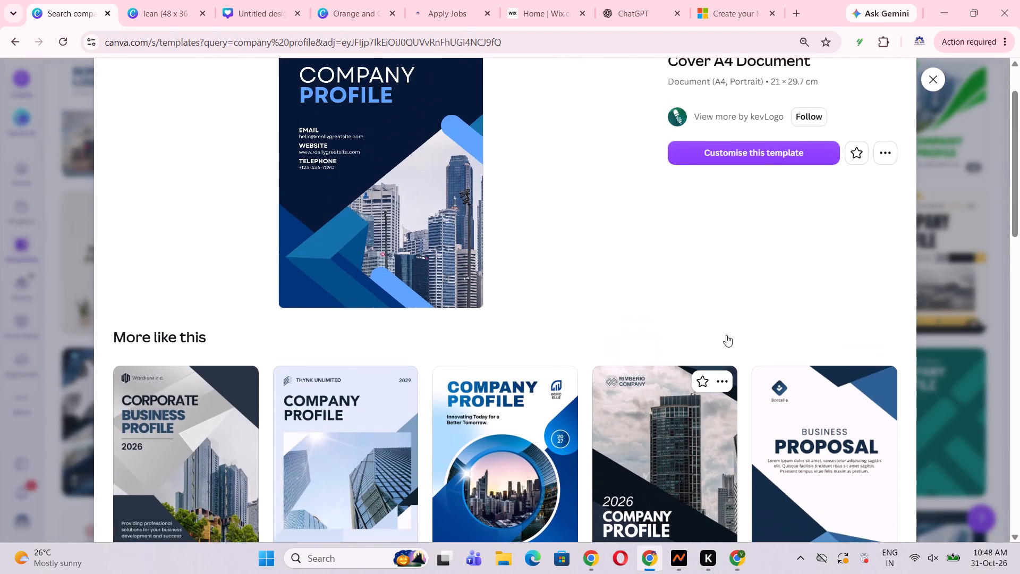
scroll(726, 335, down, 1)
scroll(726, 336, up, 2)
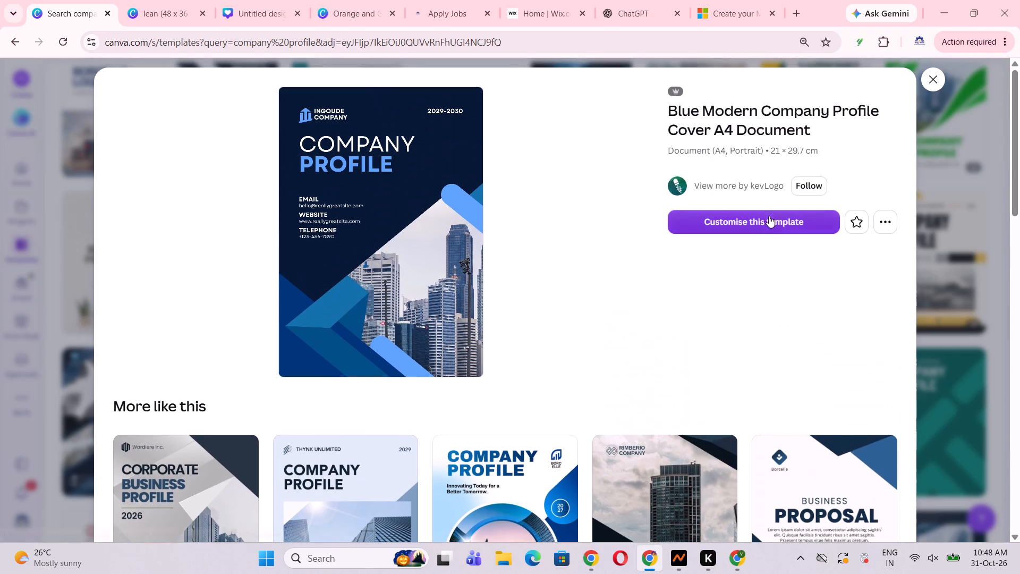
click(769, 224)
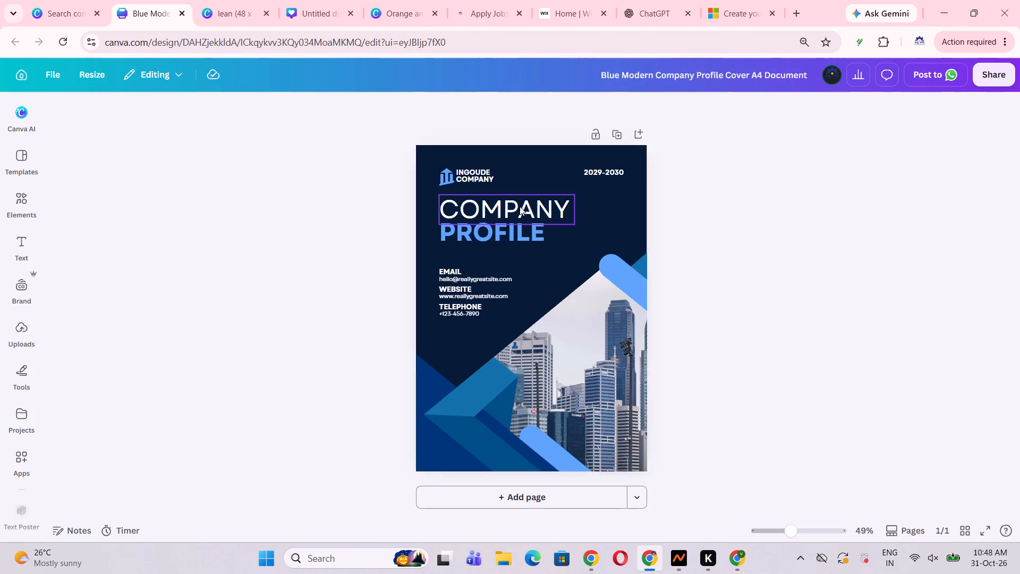
Inspect the opened cover design, including its date text and page extent, and close the design.
click(595, 171)
click(805, 202)
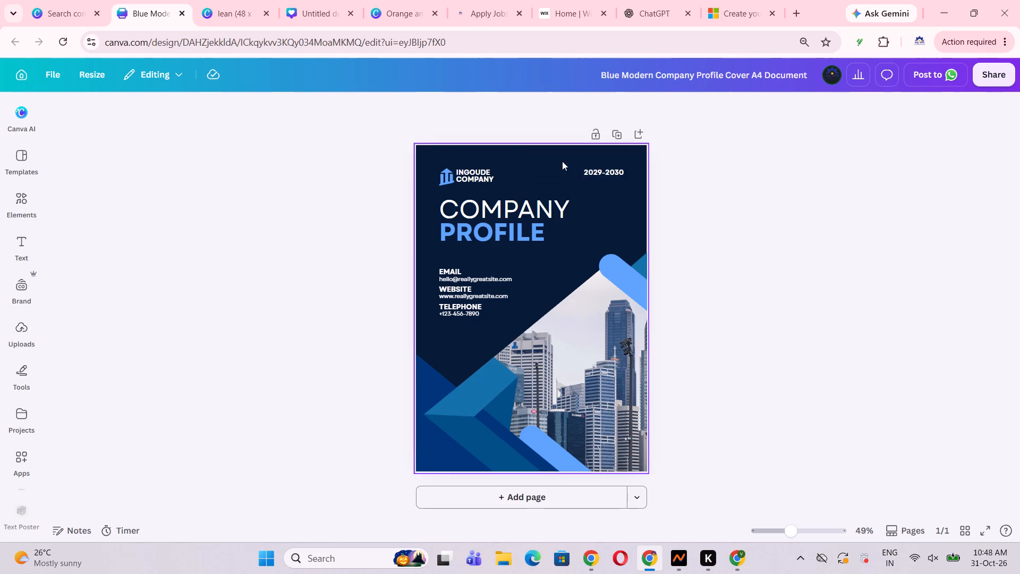
click(599, 178)
click(610, 175)
scroll(671, 432, down, 7)
scroll(594, 423, up, 9)
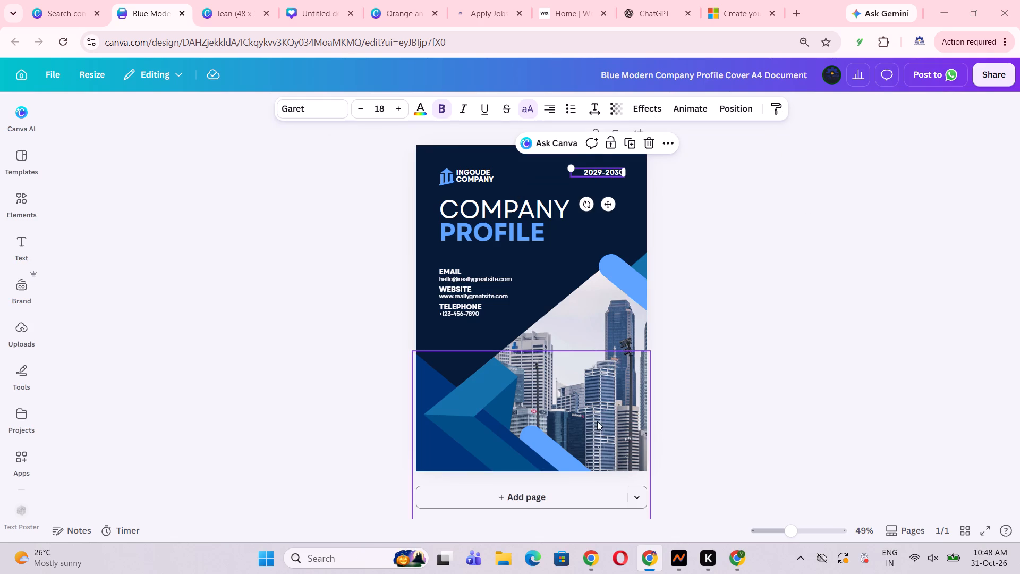
click(753, 384)
scroll(675, 396, down, 2)
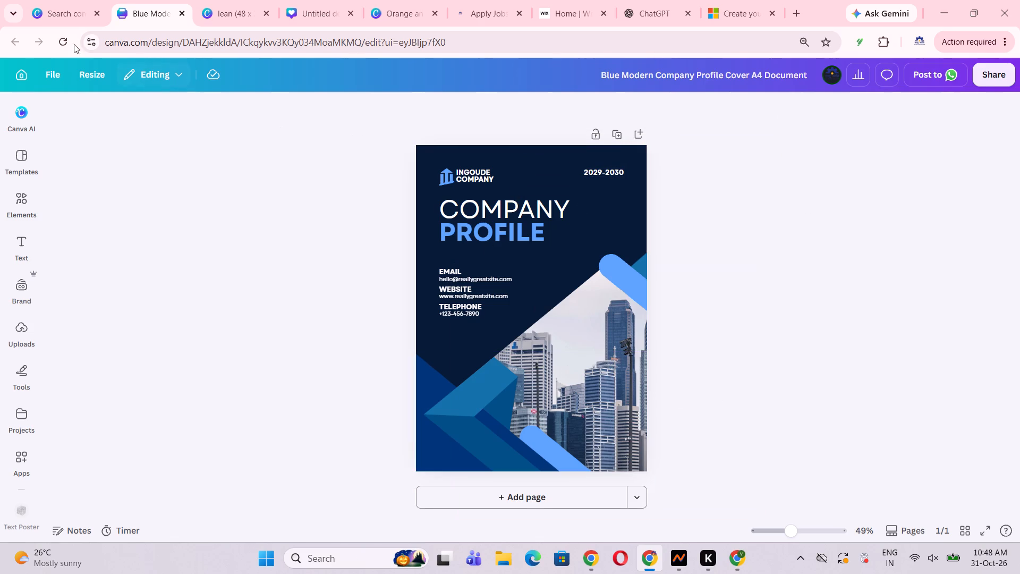
click(185, 14)
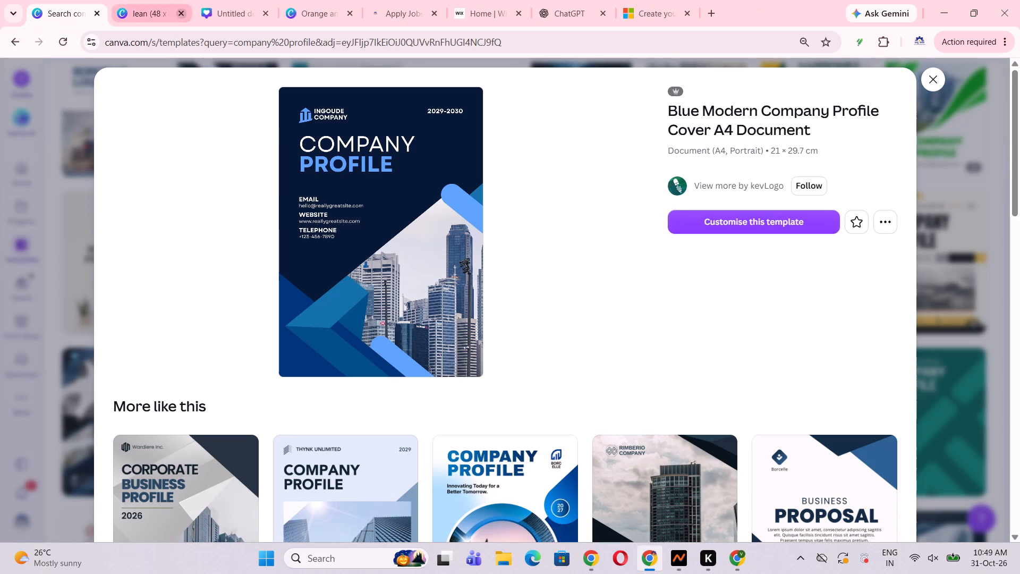
Check the similar designs, close the template preview and examine further company profile templates in the Documents category.
scroll(674, 266, down, 5)
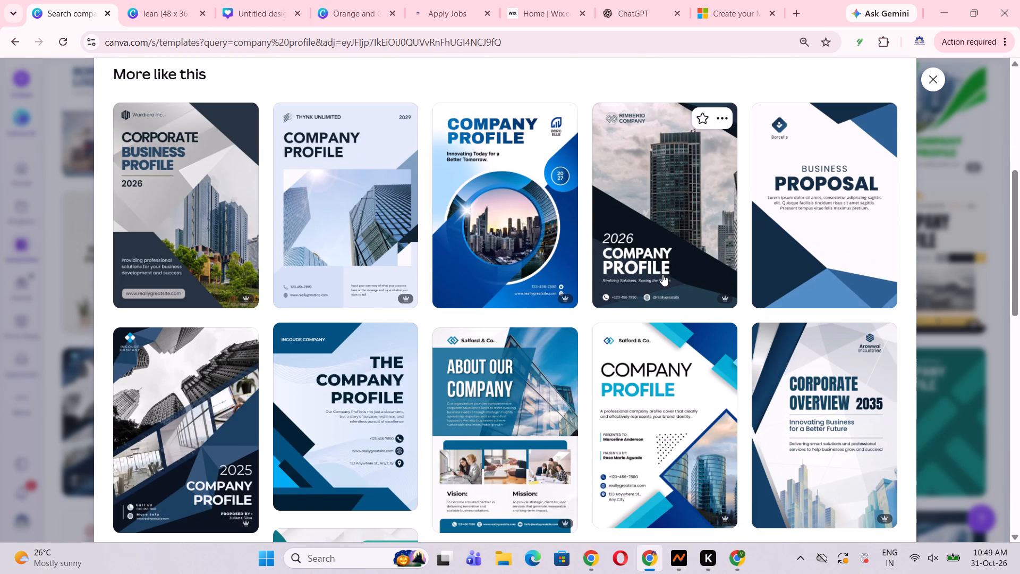
scroll(906, 124, up, 4)
click(934, 67)
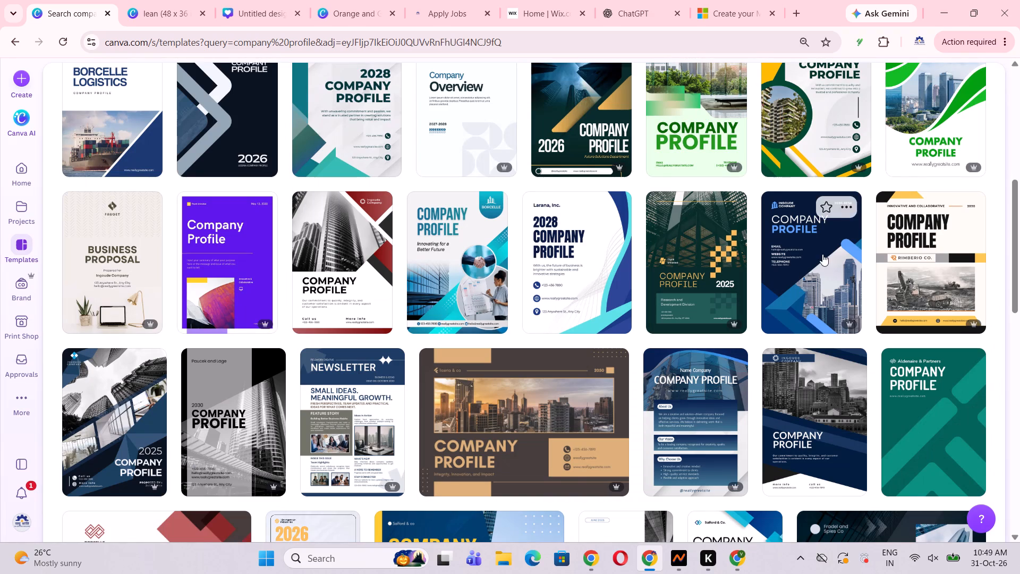
scroll(822, 254, down, 2)
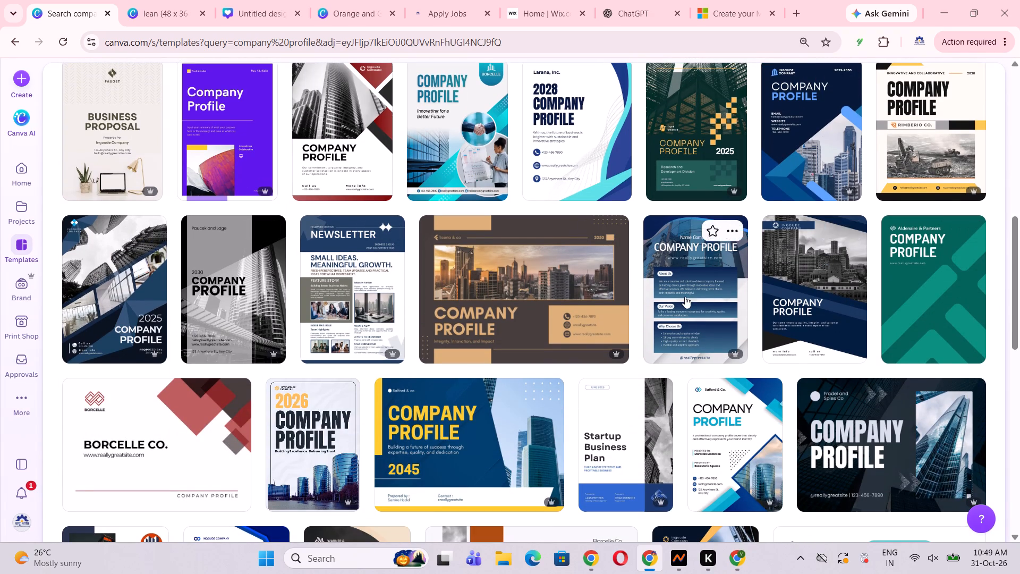
scroll(685, 297, down, 5)
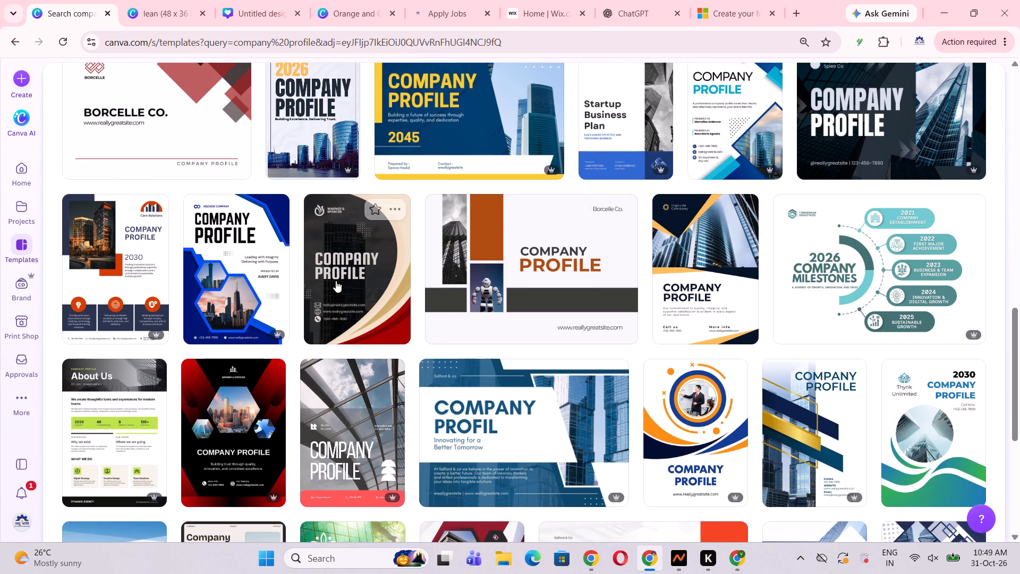
scroll(215, 342, up, 20)
scroll(215, 342, up, 4)
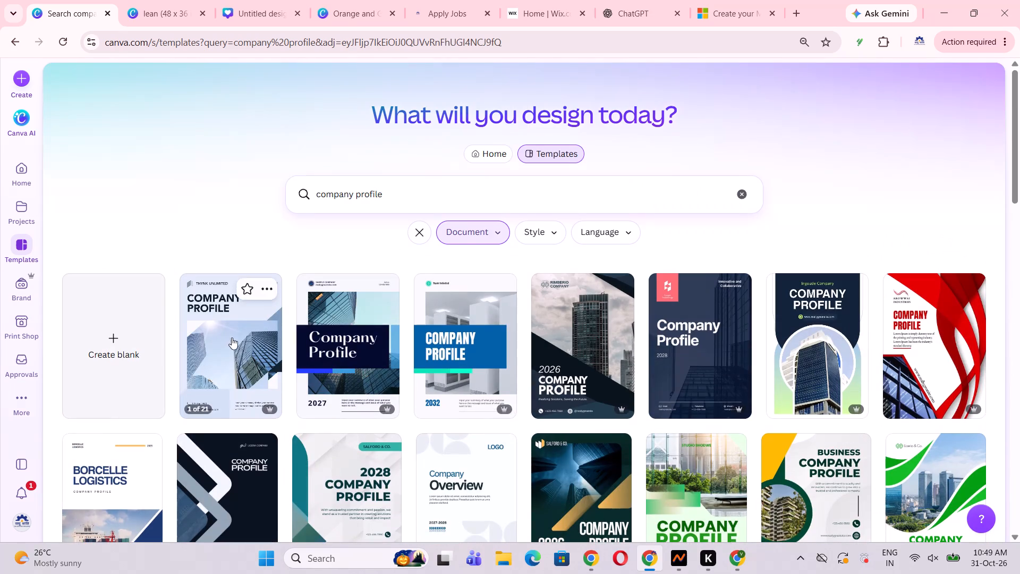
Clear the Document filter and show all company profile templates in the Booklets category.
click(418, 232)
scroll(557, 361, down, 4)
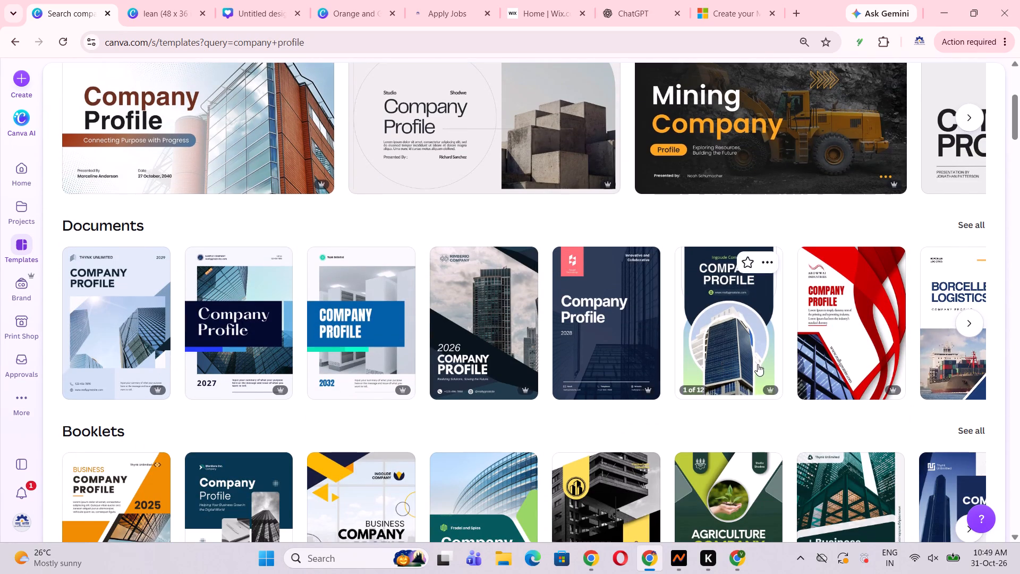
scroll(758, 364, down, 4)
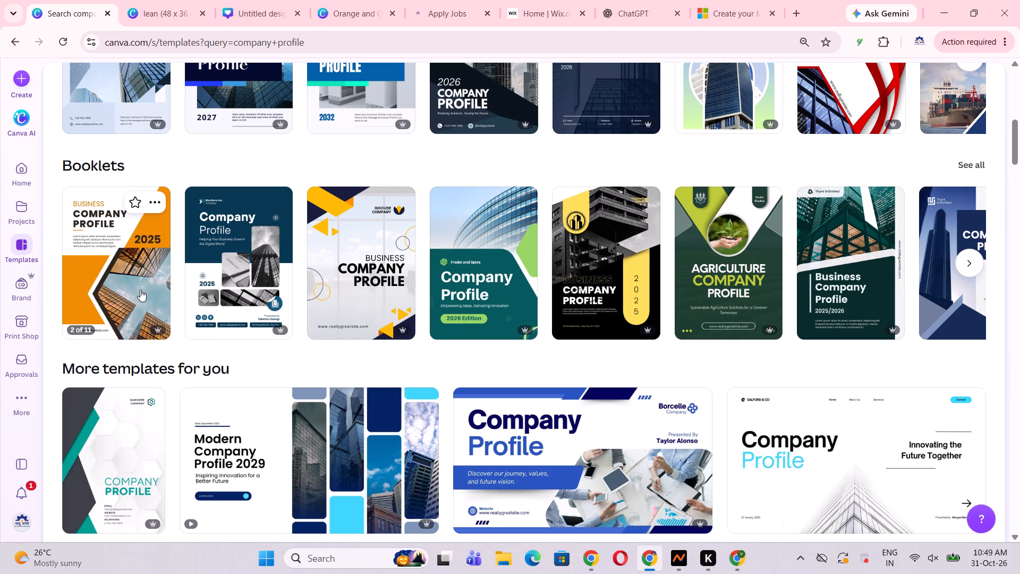
click(963, 266)
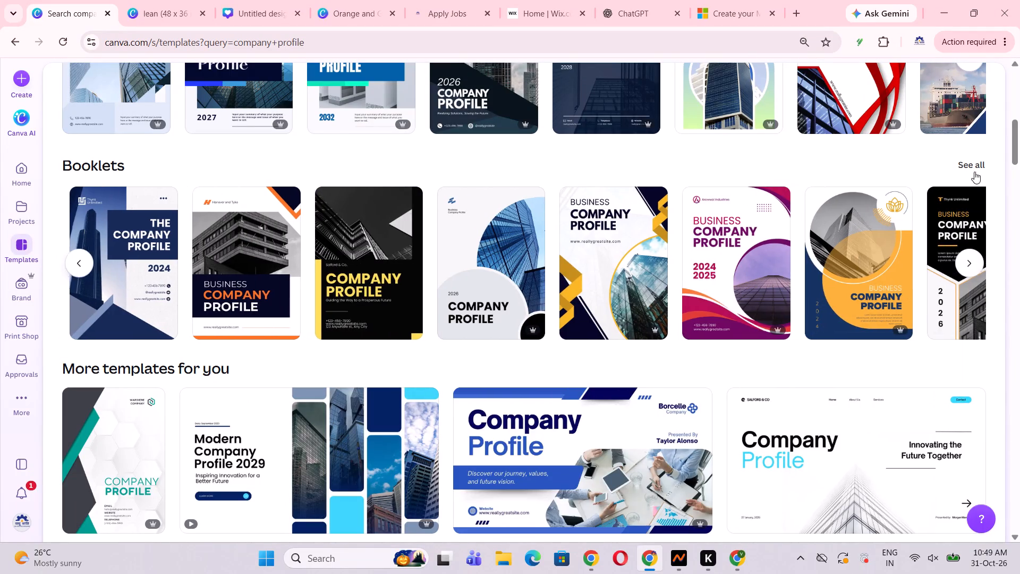
click(975, 166)
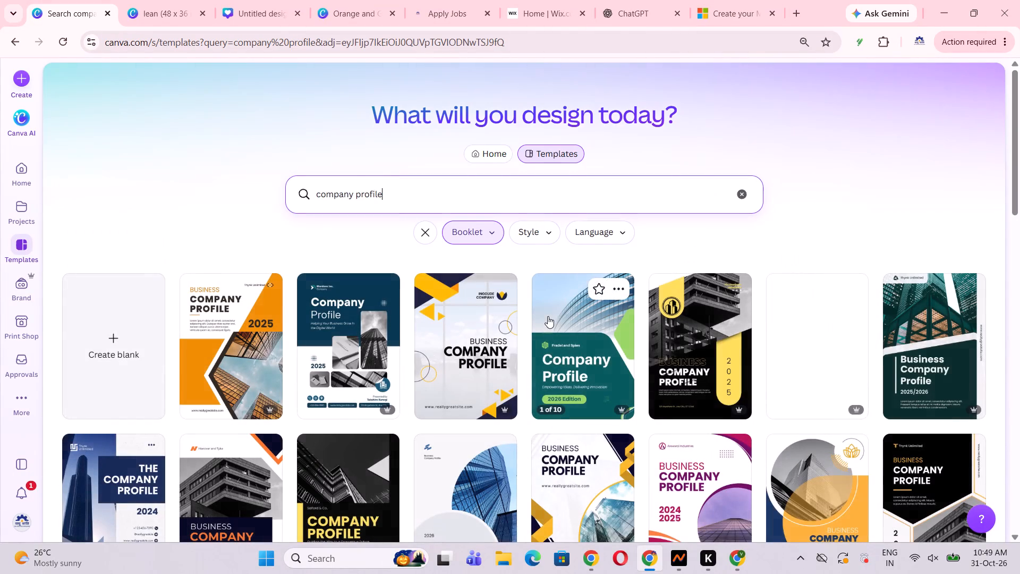
Examine the company profile booklet templates for a suitable multi-page design.
scroll(546, 316, down, 2)
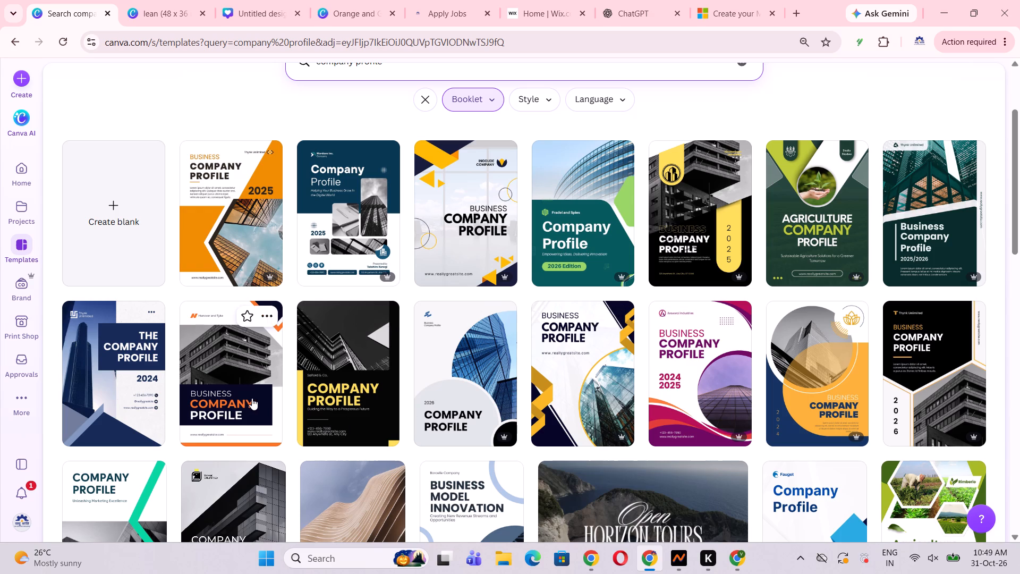
scroll(252, 399, down, 3)
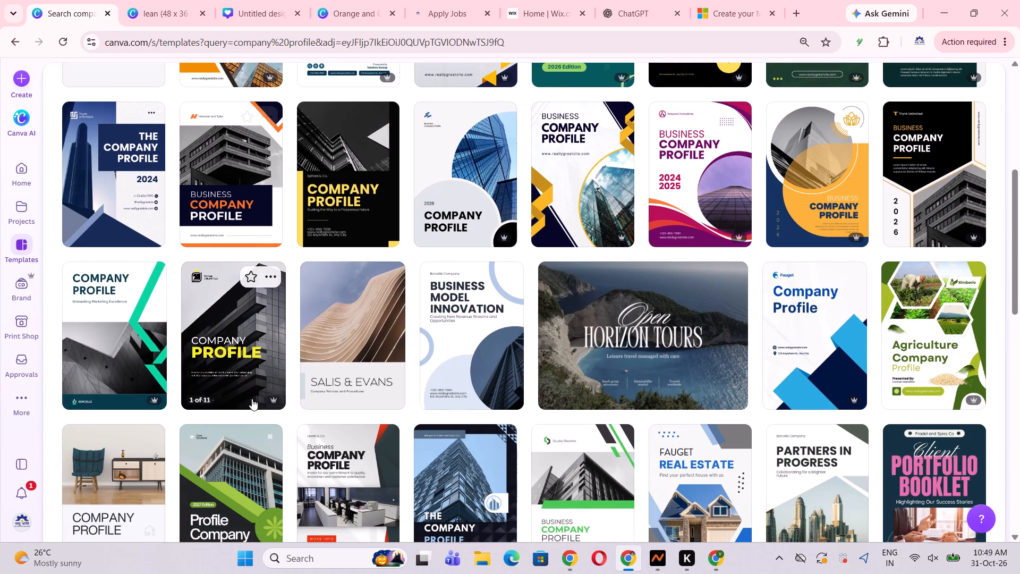
scroll(252, 399, down, 1)
scroll(548, 376, down, 2)
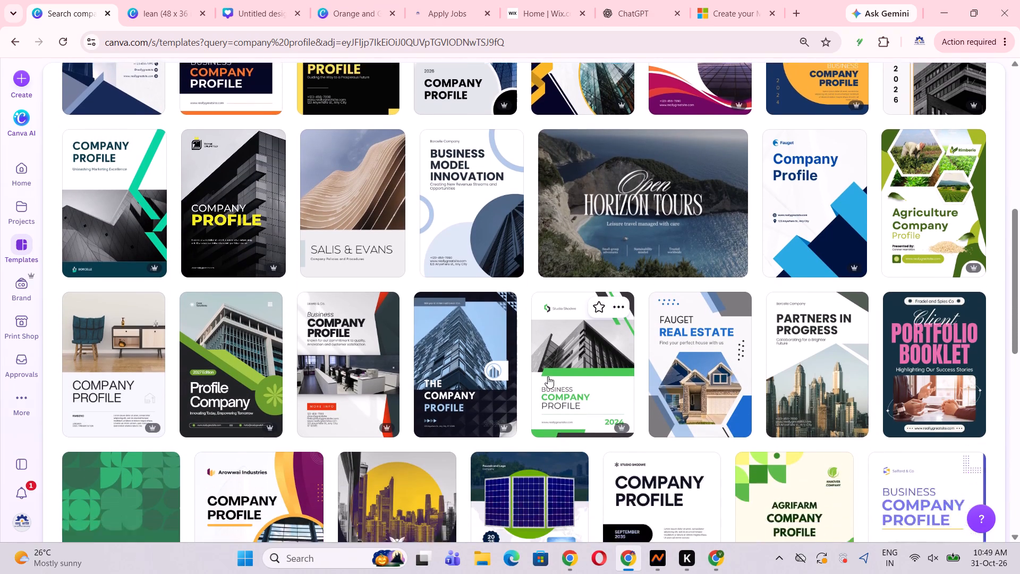
scroll(550, 387, down, 1)
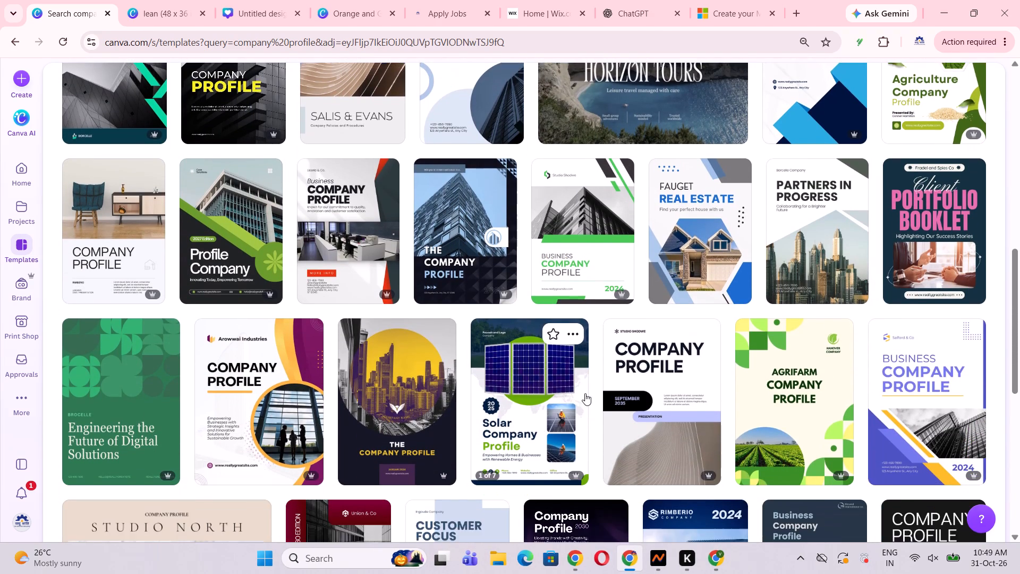
scroll(585, 394, down, 2)
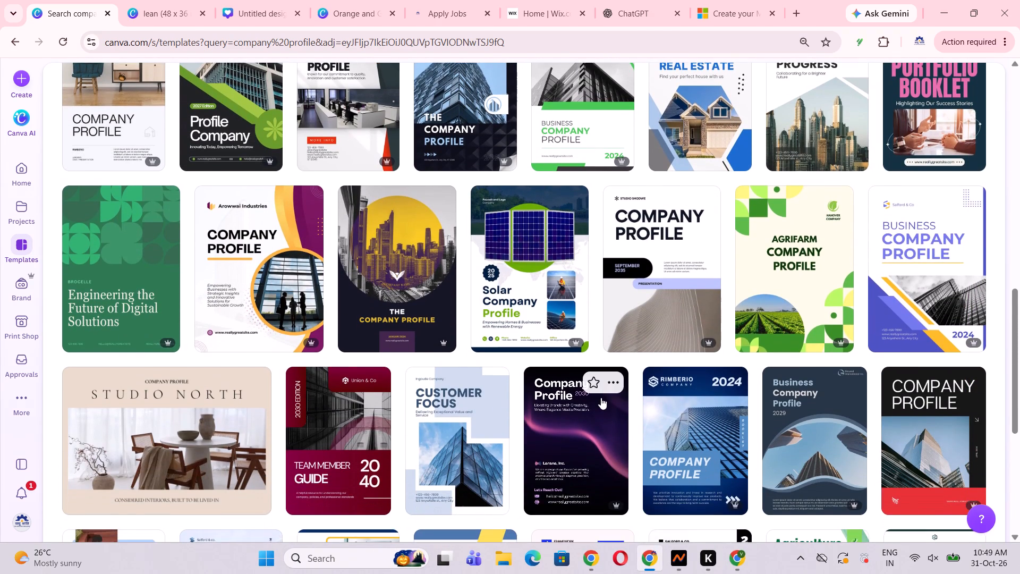
scroll(601, 398, down, 1)
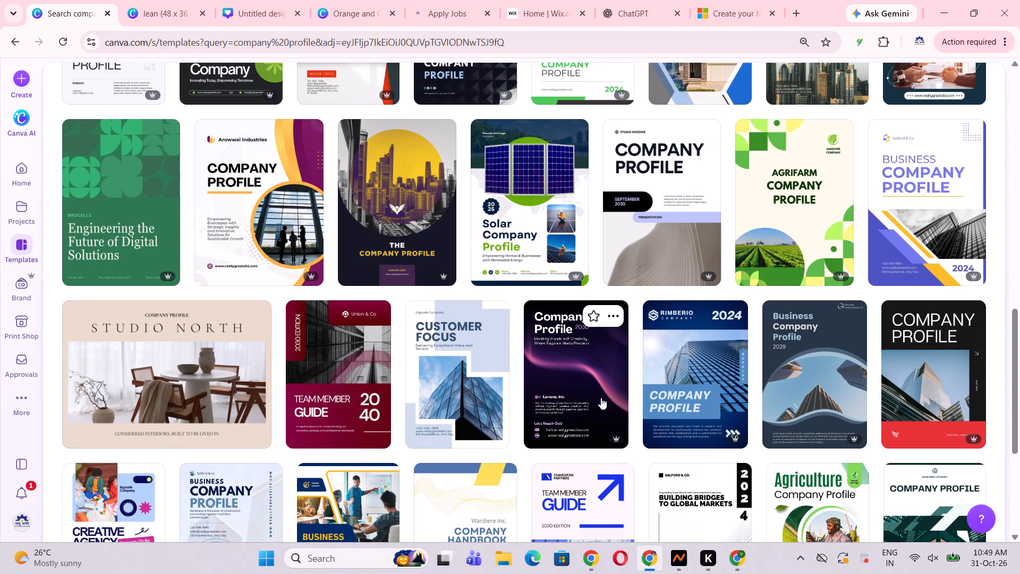
scroll(629, 392, down, 2)
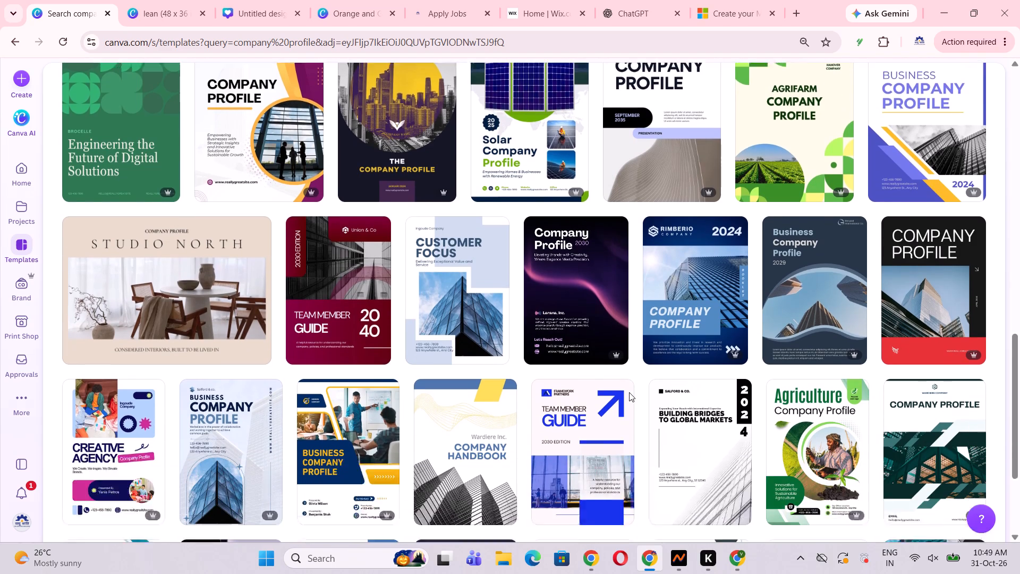
scroll(629, 392, down, 1)
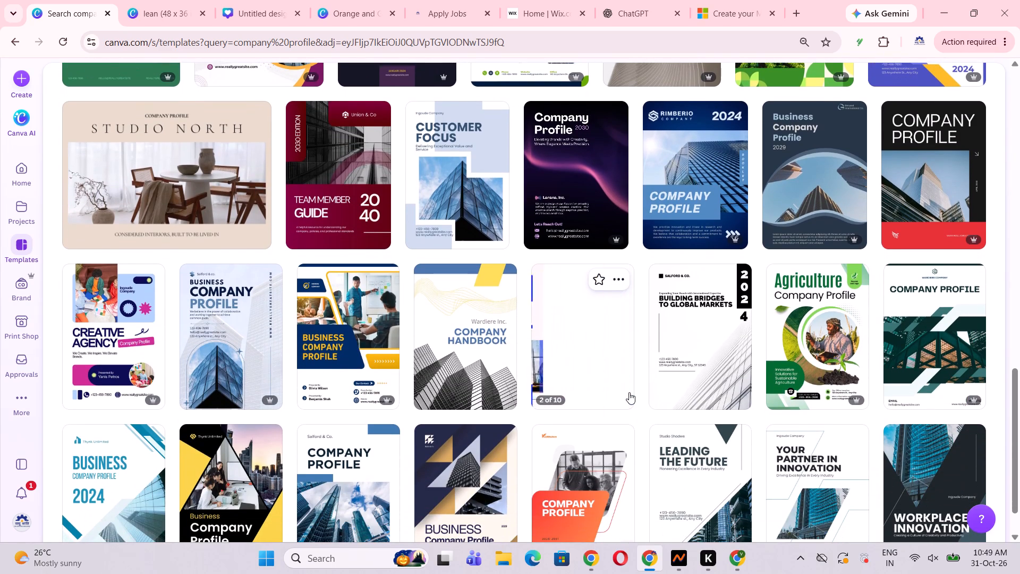
scroll(629, 392, down, 2)
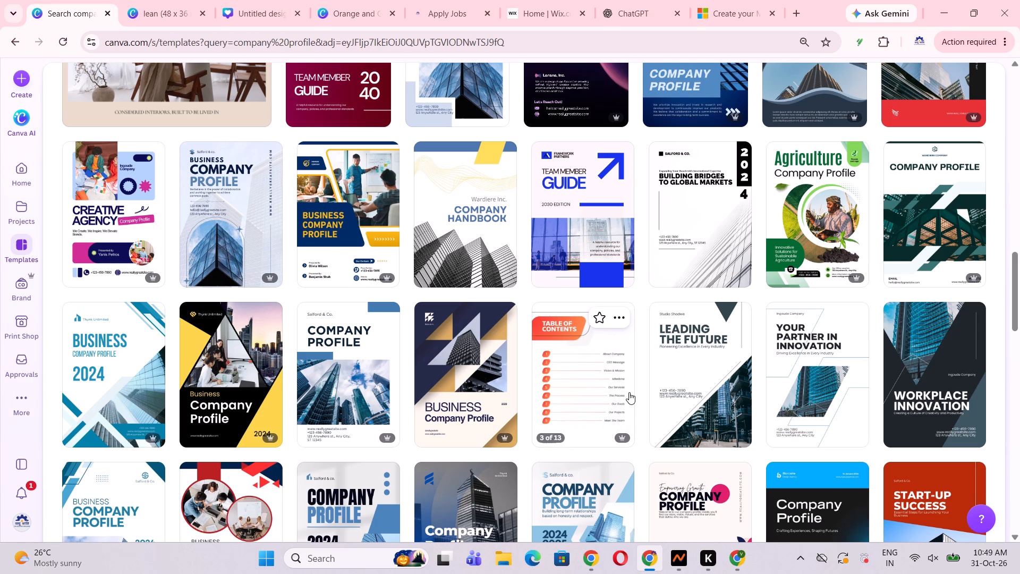
scroll(629, 392, down, 4)
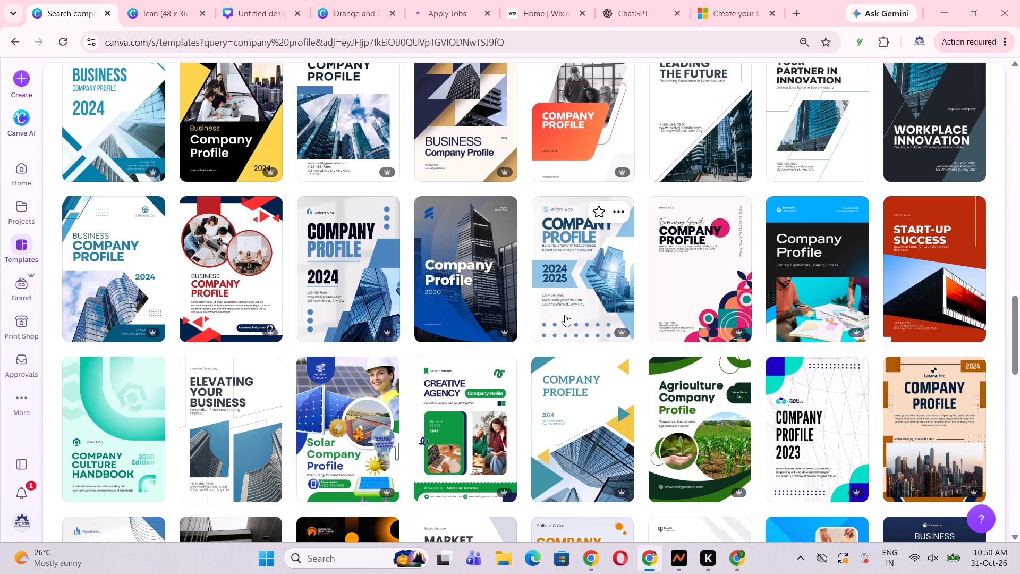
scroll(874, 332, down, 3)
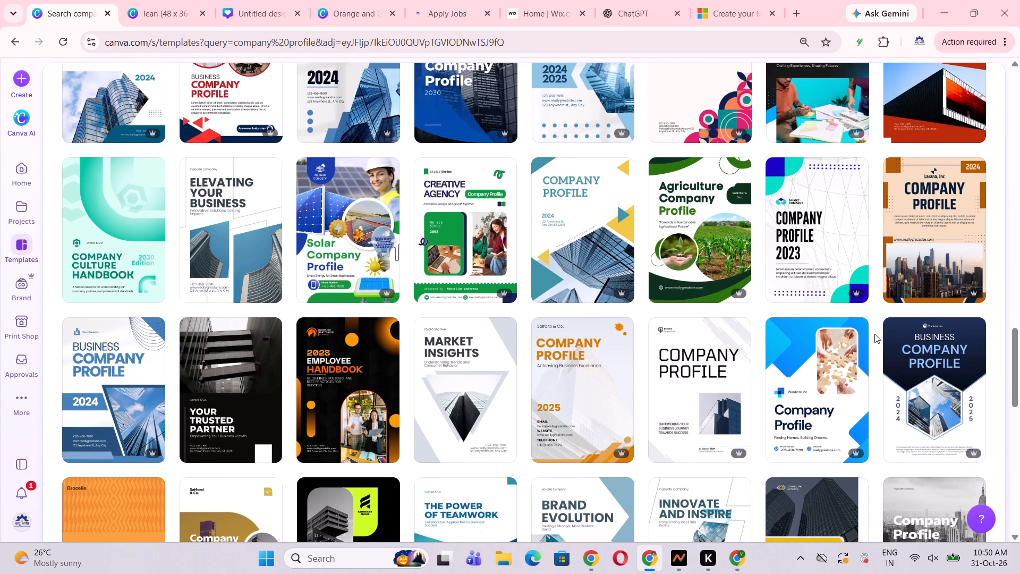
scroll(874, 334, down, 2)
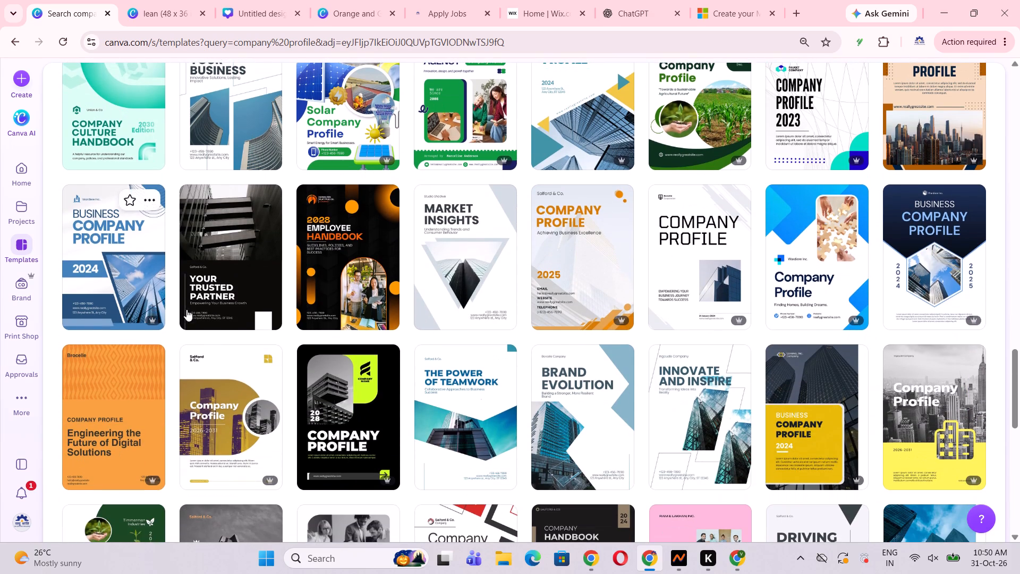
Review the booklet templates again, going back to the start of the results.
scroll(549, 390, up, 12)
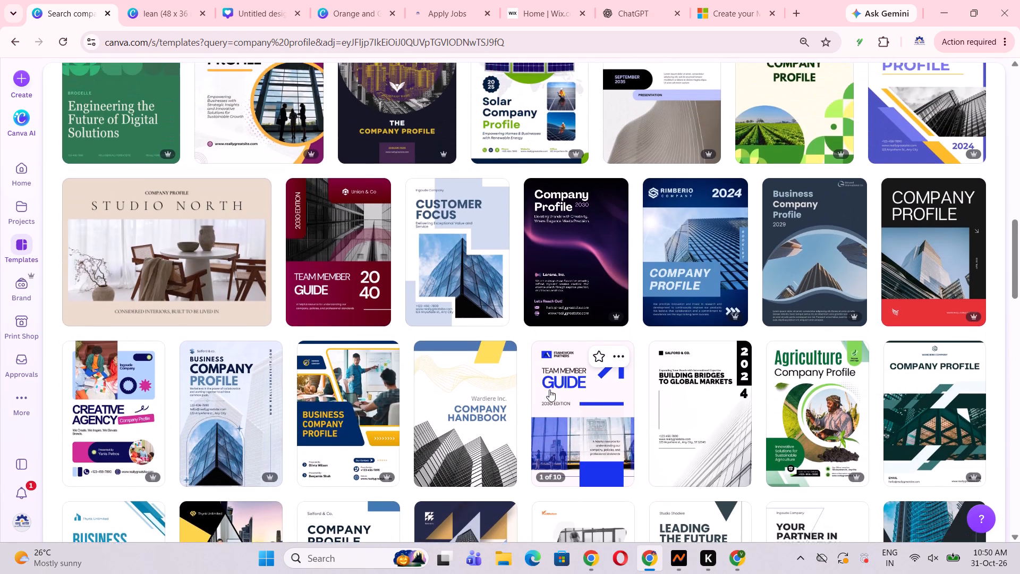
scroll(549, 390, up, 10)
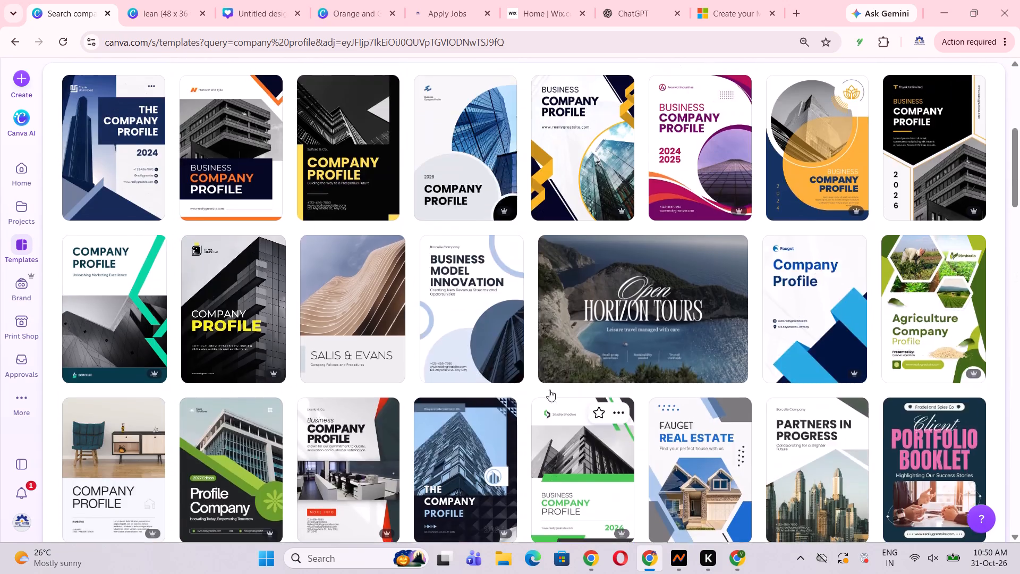
scroll(549, 390, up, 12)
View the open lean (48 x 36 in) design and the untitled social media design, and return to the booklet template results.
click(179, 5)
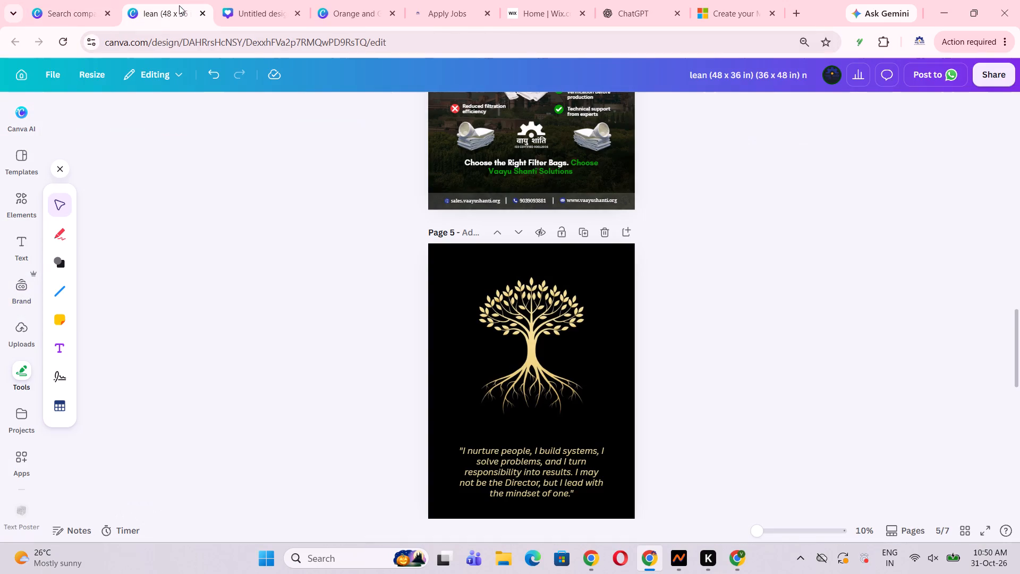
click(261, 0)
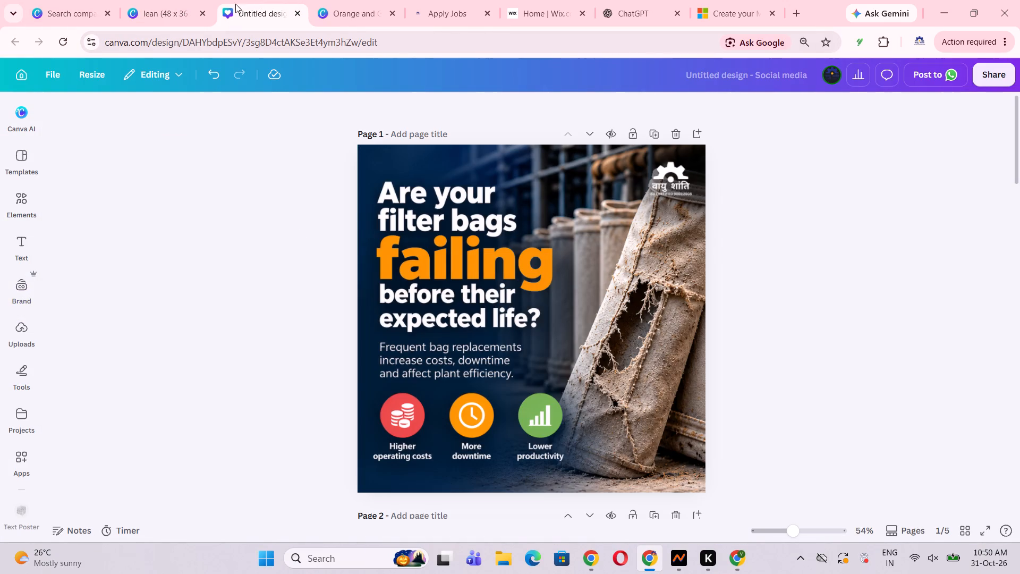
click(144, 3)
click(59, 0)
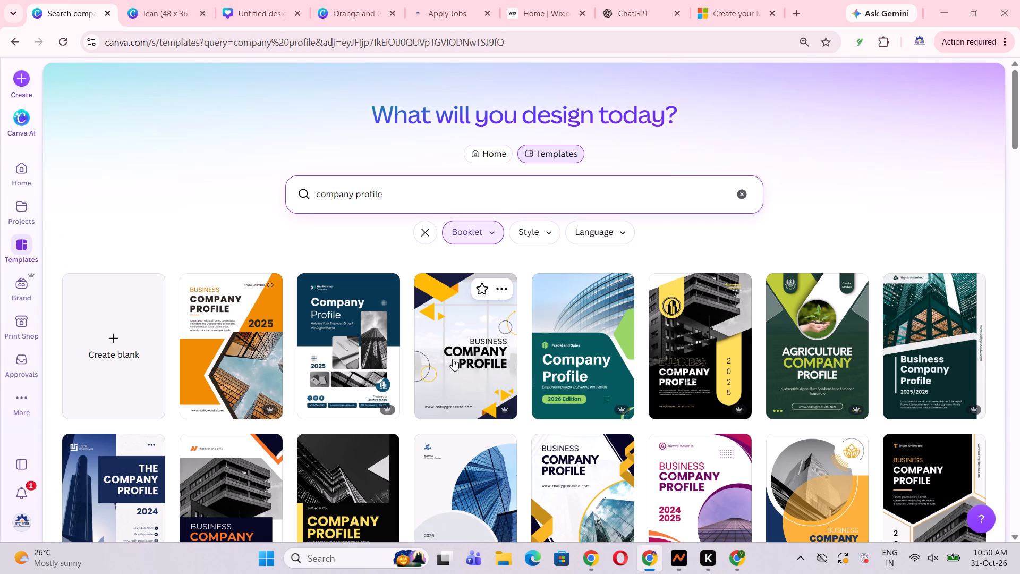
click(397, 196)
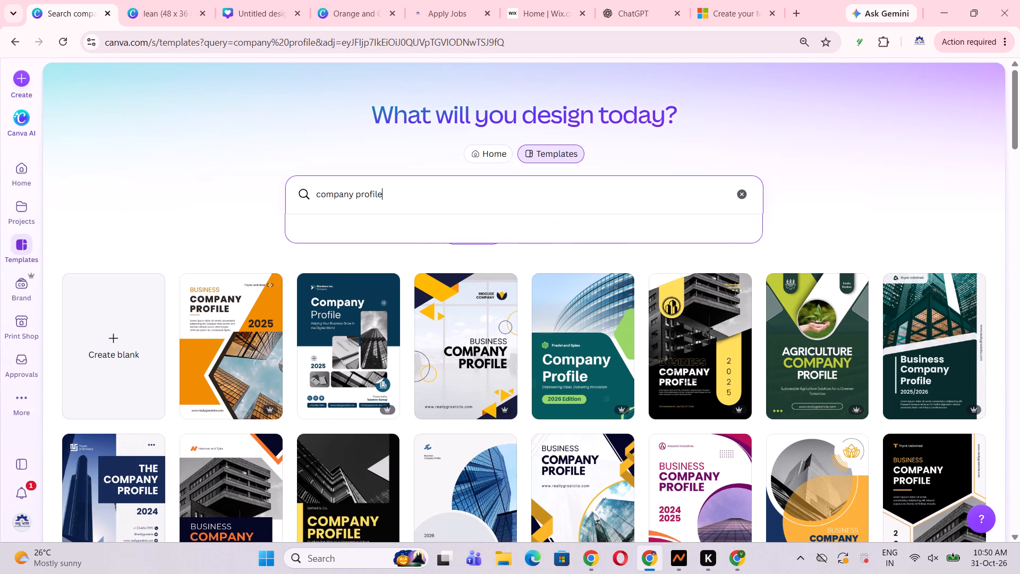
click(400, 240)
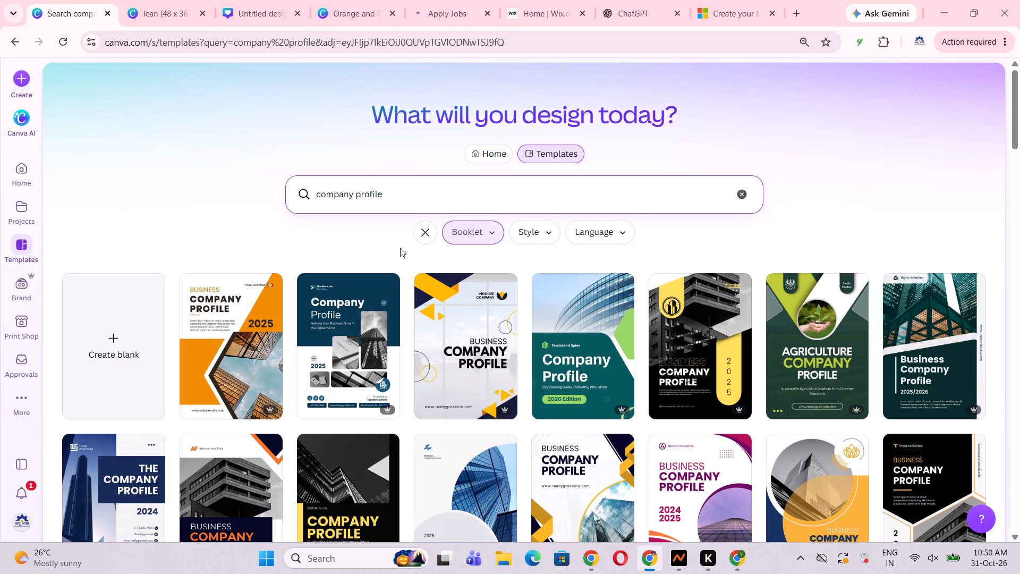
Clear the Booklet filter so the company profile search covers templates of all categories.
scroll(415, 259, down, 1)
scroll(415, 259, up, 1)
click(419, 231)
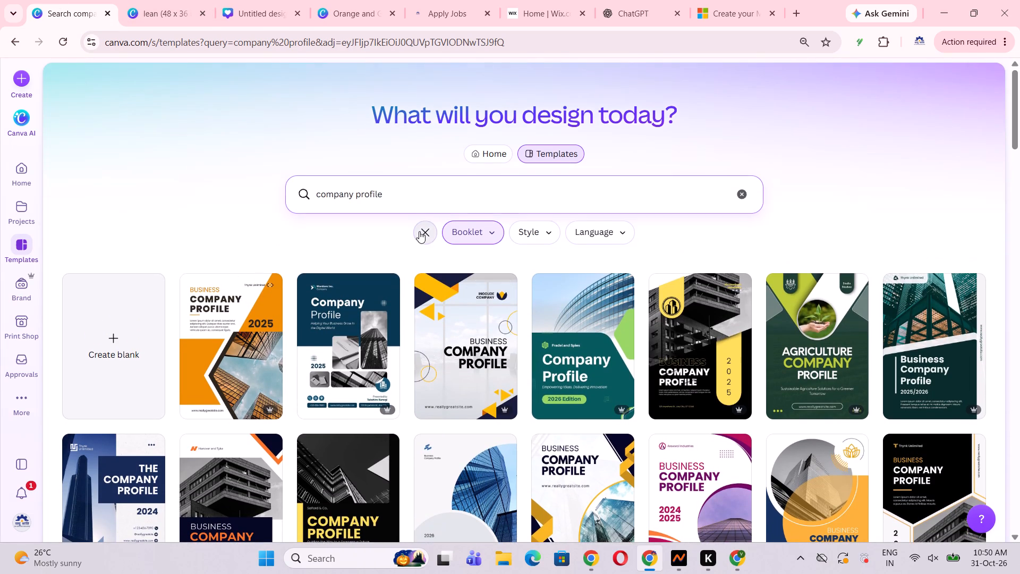
Examine the unfiltered company profile templates through to the end of the results for a suitable design.
scroll(408, 381, down, 10)
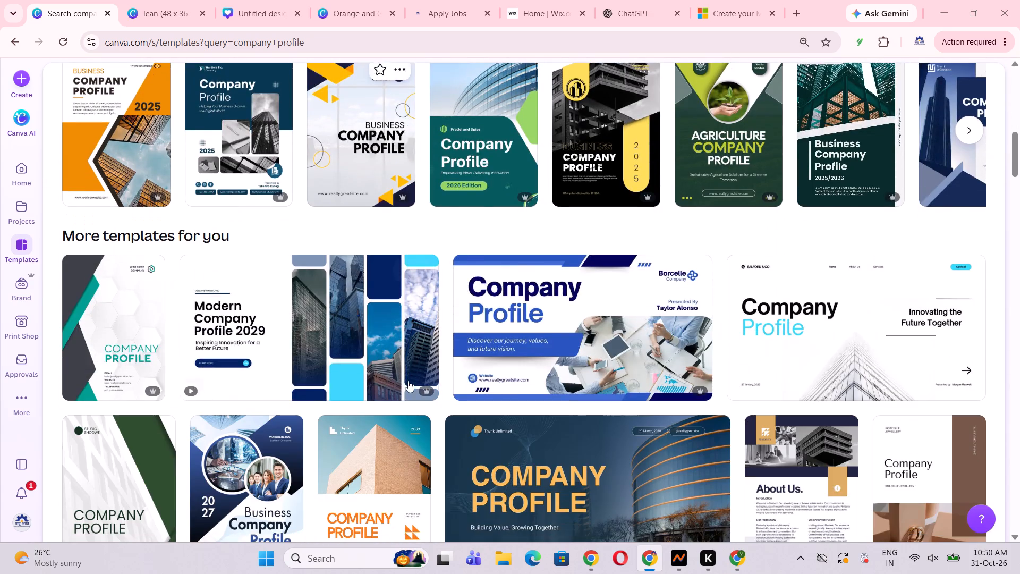
scroll(408, 380, down, 4)
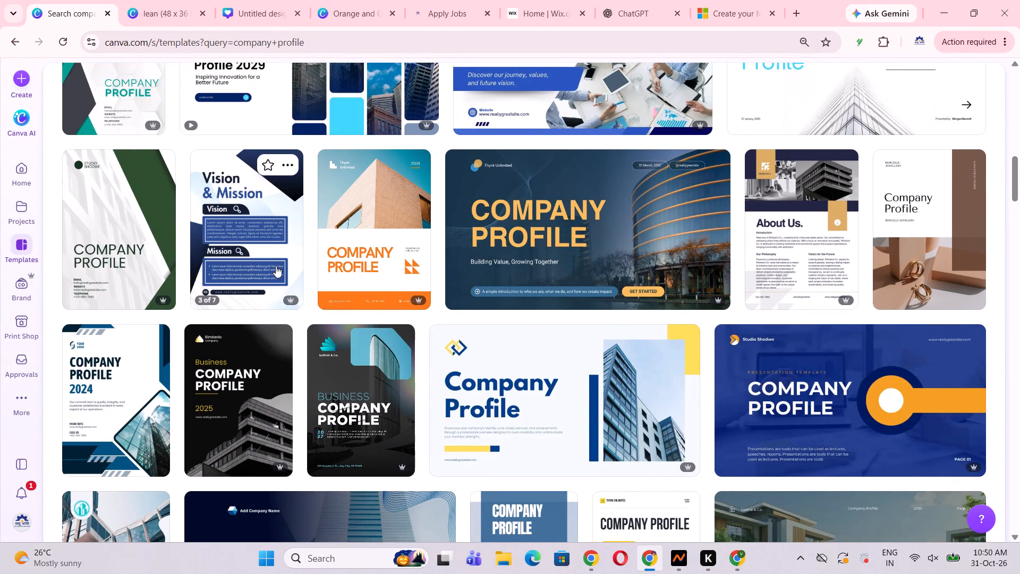
scroll(276, 266, down, 2)
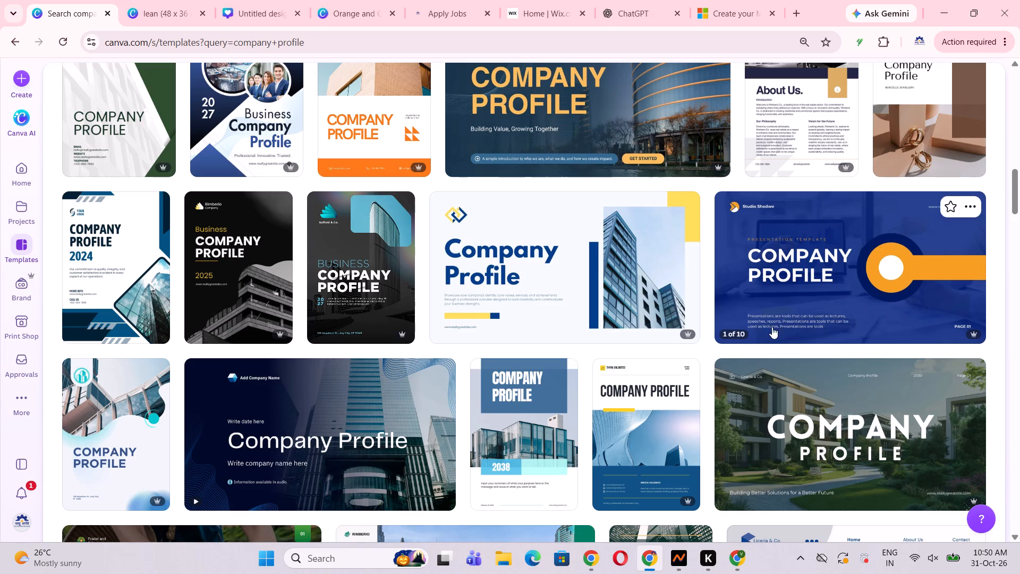
scroll(771, 327, down, 3)
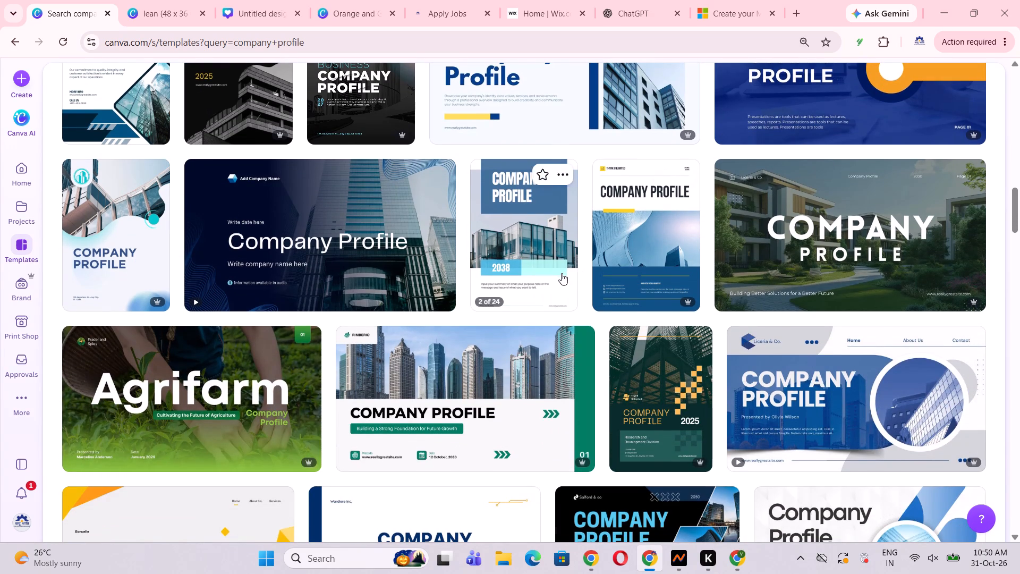
scroll(561, 275, down, 2)
scroll(823, 294, down, 4)
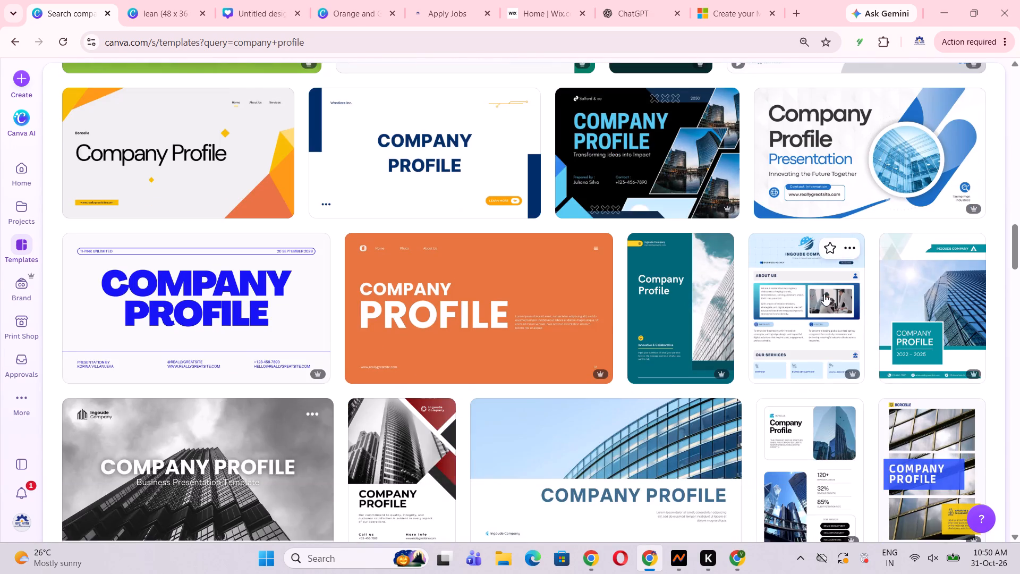
scroll(823, 294, up, 2)
scroll(836, 328, down, 3)
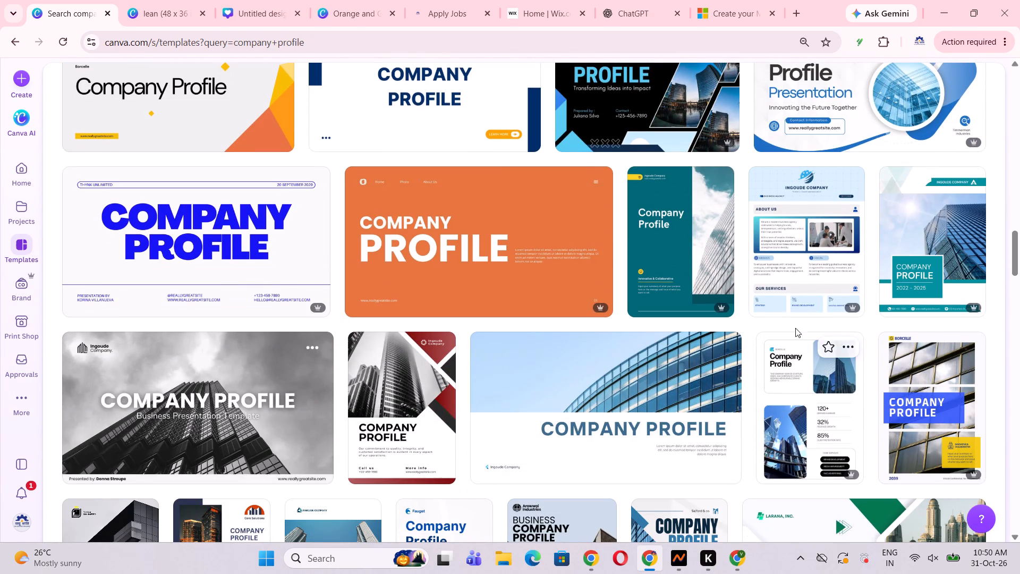
scroll(821, 437, down, 3)
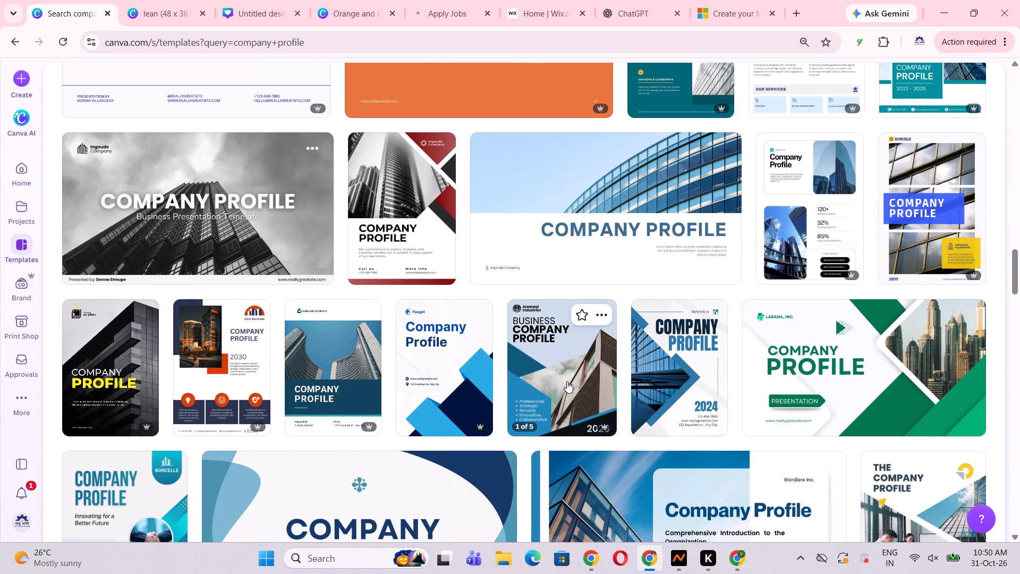
scroll(307, 389, down, 3)
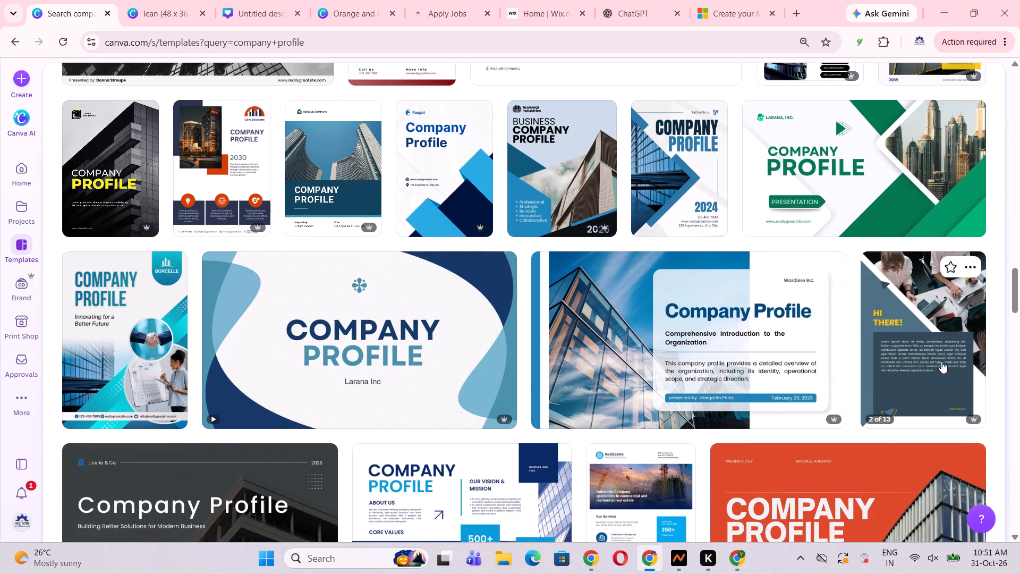
scroll(941, 361, down, 4)
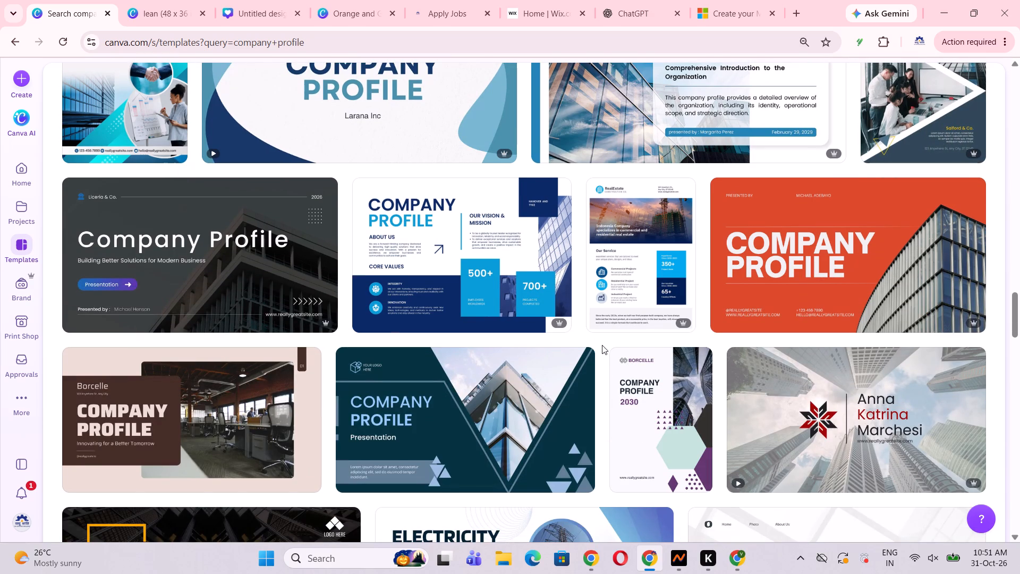
scroll(602, 345, down, 3)
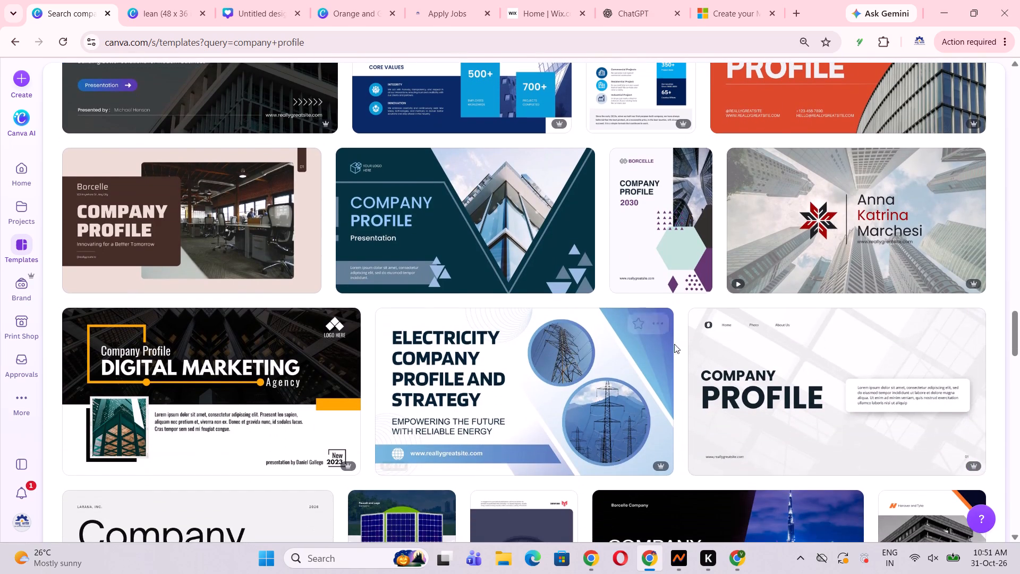
scroll(666, 347, down, 3)
scroll(619, 358, down, 2)
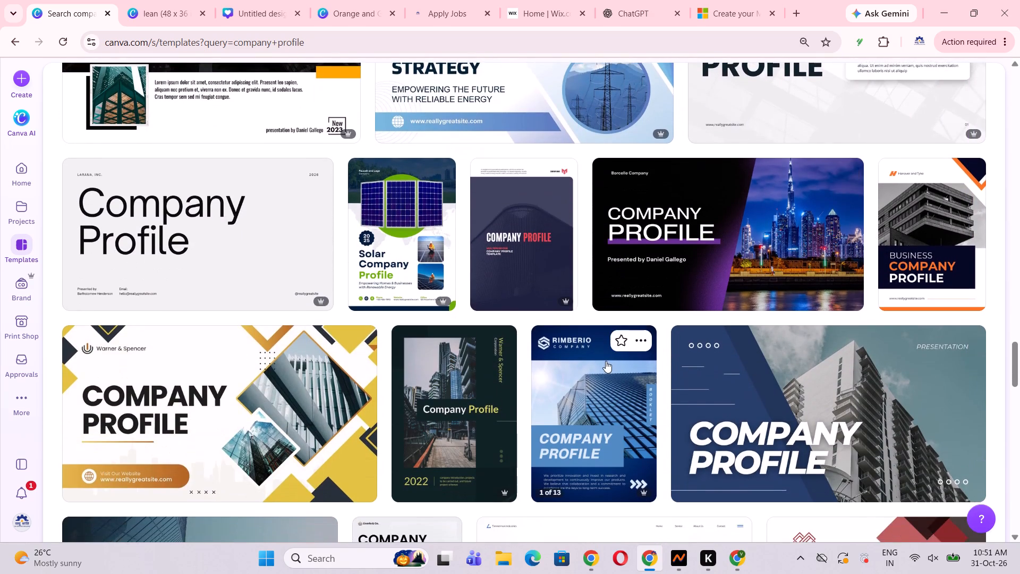
scroll(606, 361, down, 5)
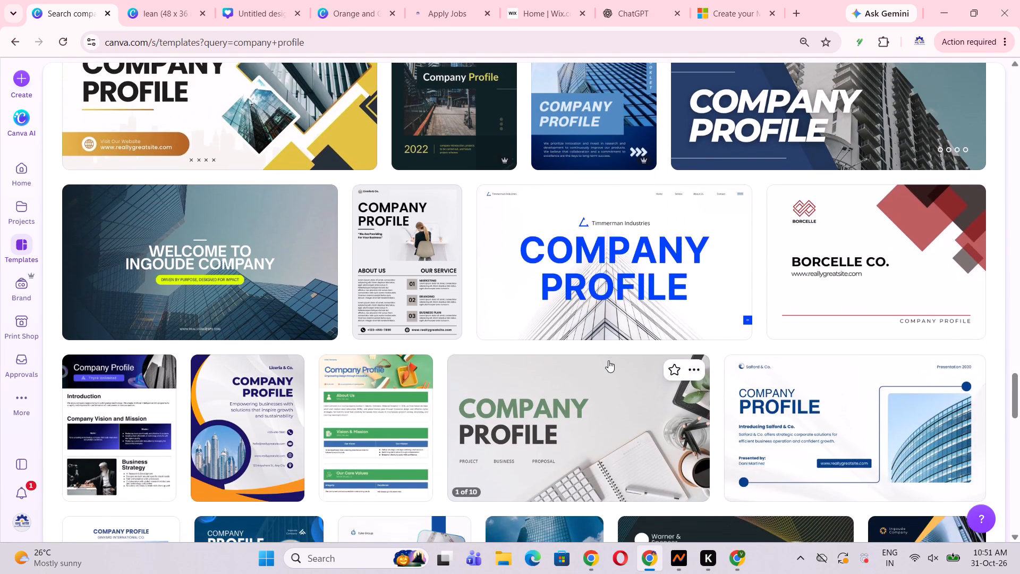
scroll(608, 360, down, 5)
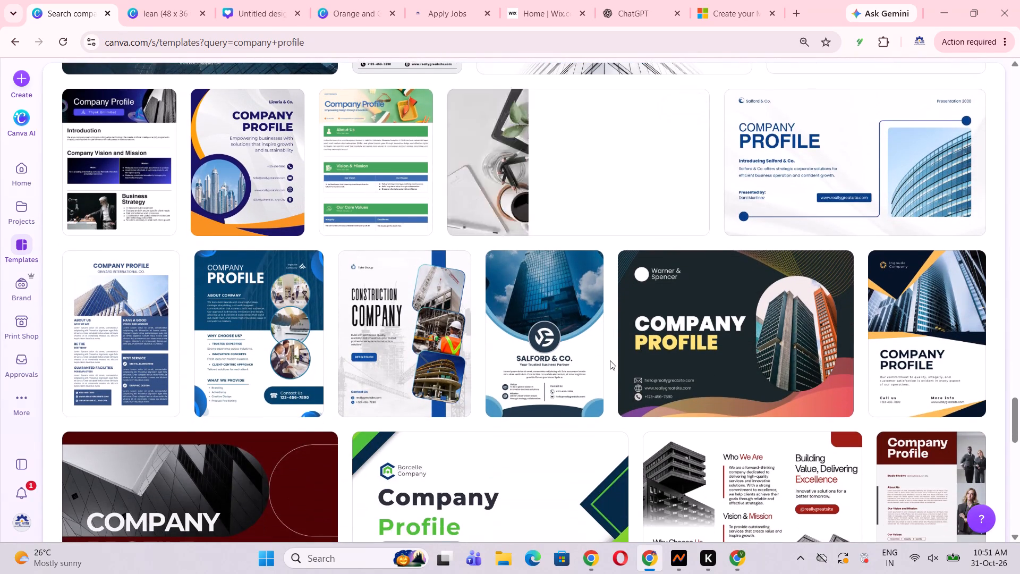
scroll(610, 360, down, 4)
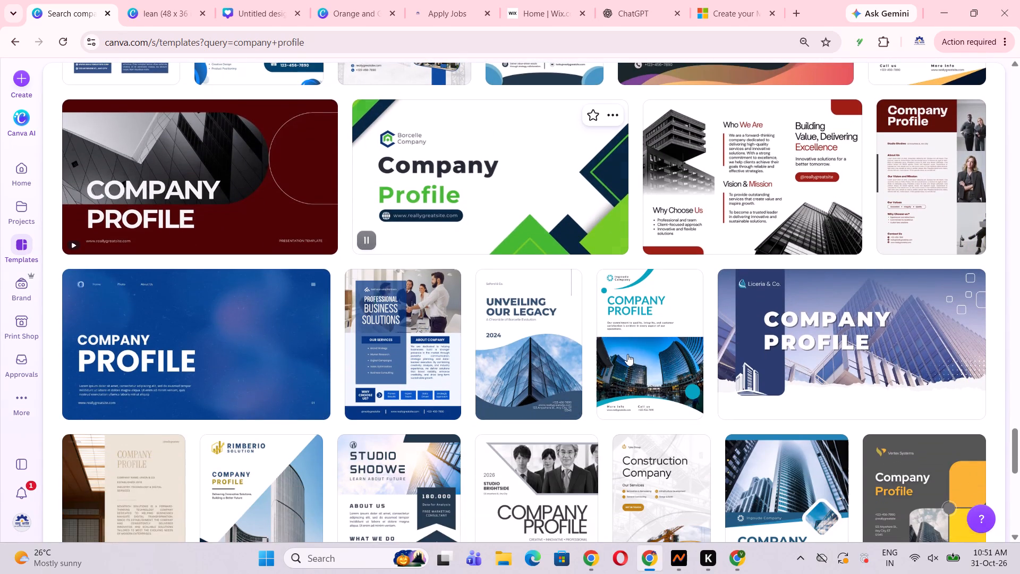
scroll(630, 353, down, 1)
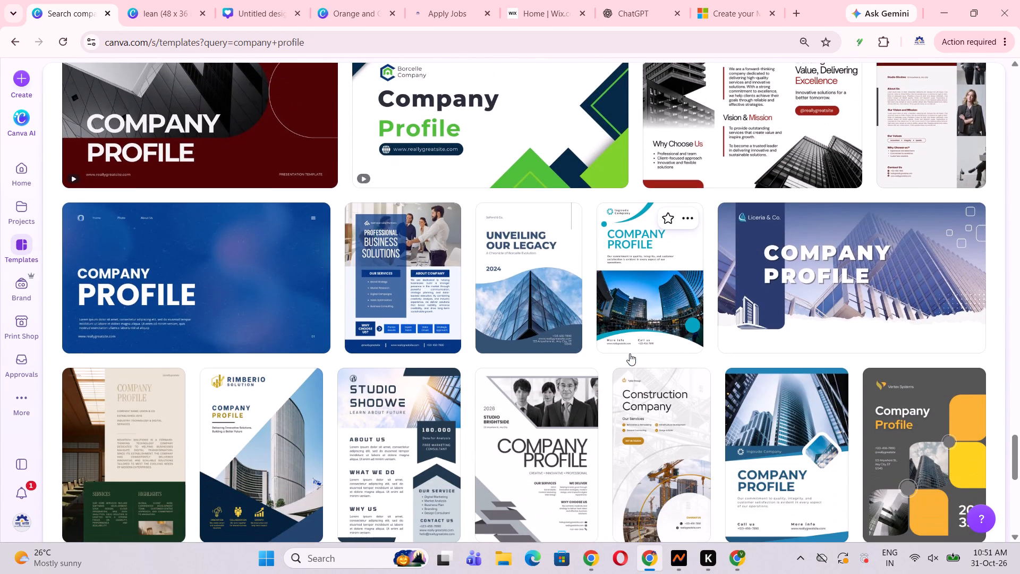
scroll(611, 361, down, 3)
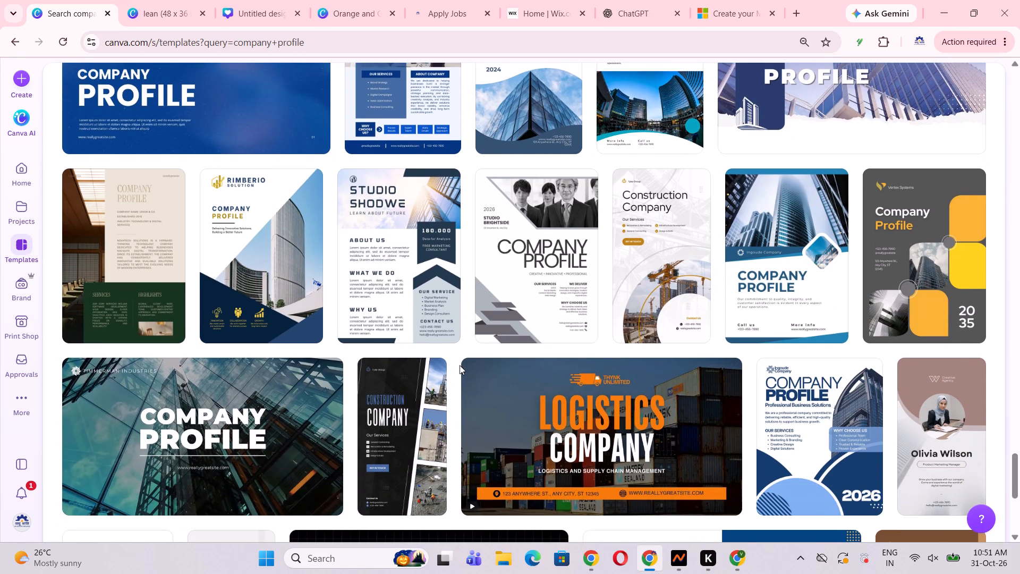
scroll(904, 307, down, 5)
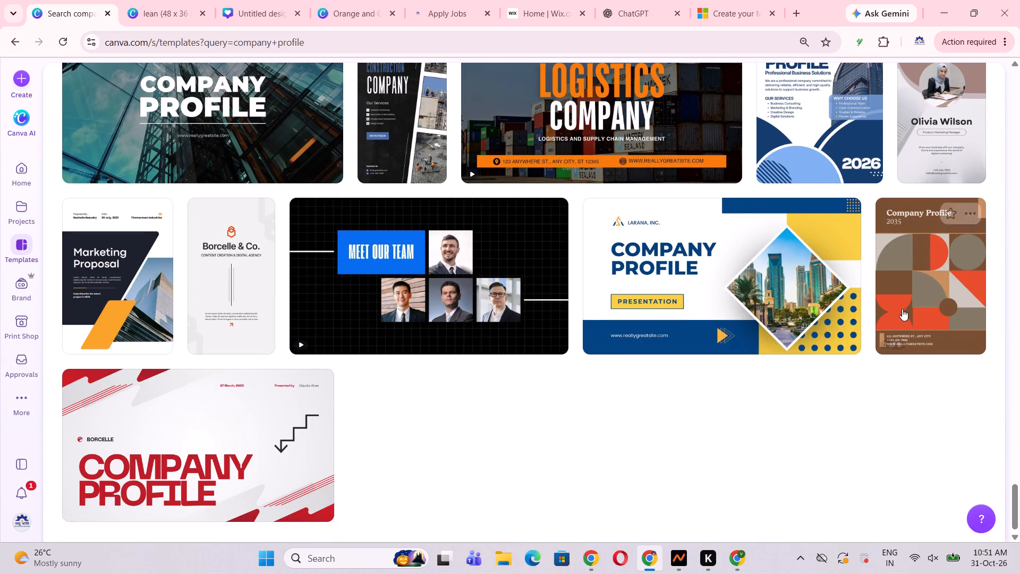
scroll(812, 325, down, 3)
Go back to the start of the results and look over the Documents row and further designs in the Booklets row.
scroll(574, 357, up, 5)
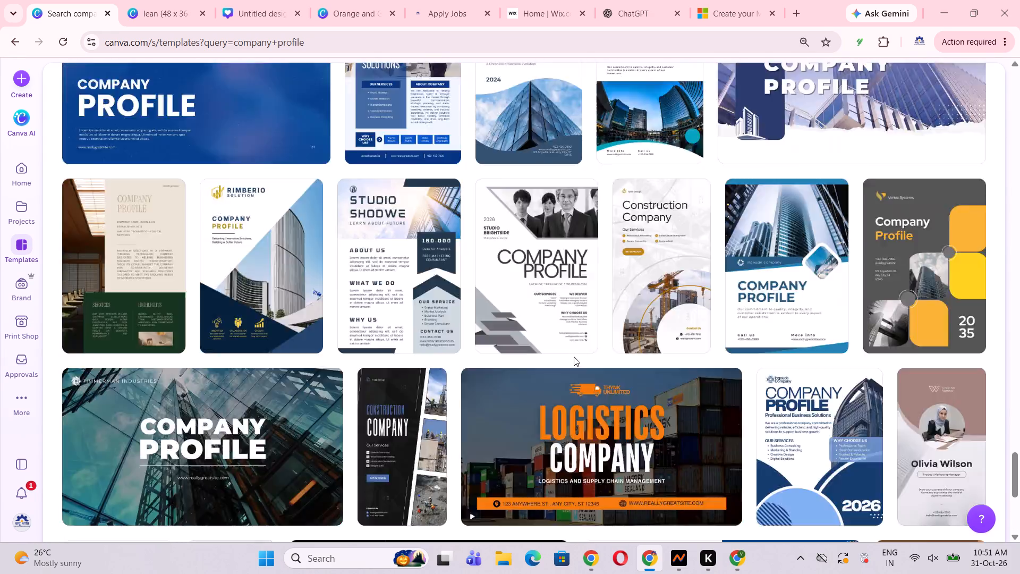
scroll(574, 357, up, 17)
scroll(575, 357, up, 15)
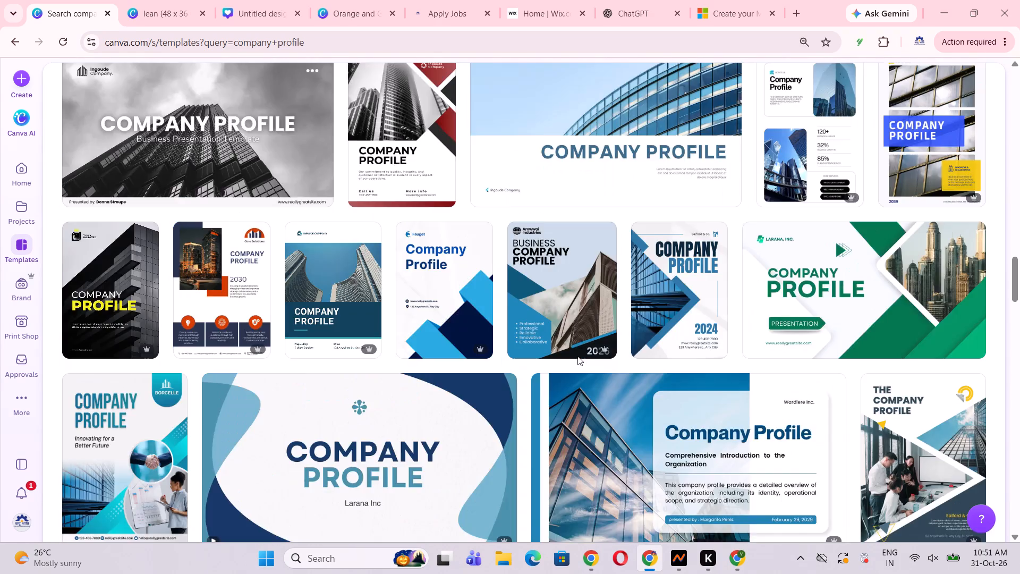
scroll(577, 356, up, 17)
scroll(577, 356, up, 13)
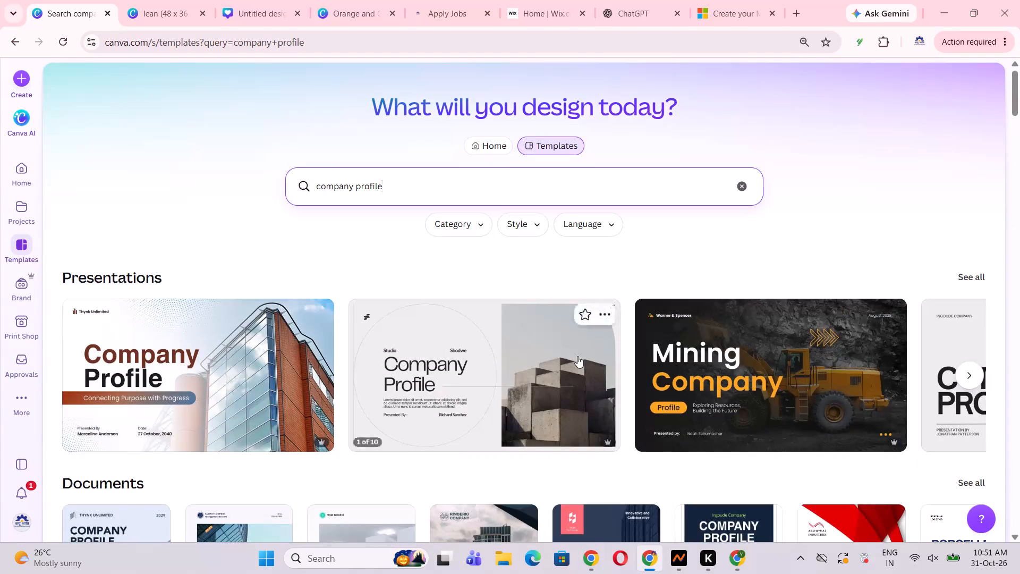
scroll(585, 361, down, 4)
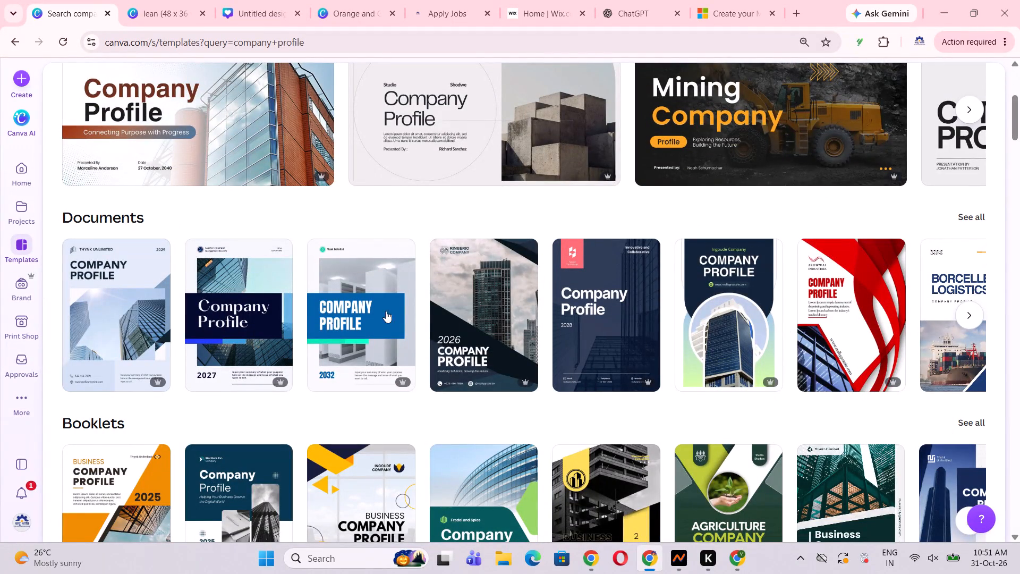
scroll(334, 315, down, 3)
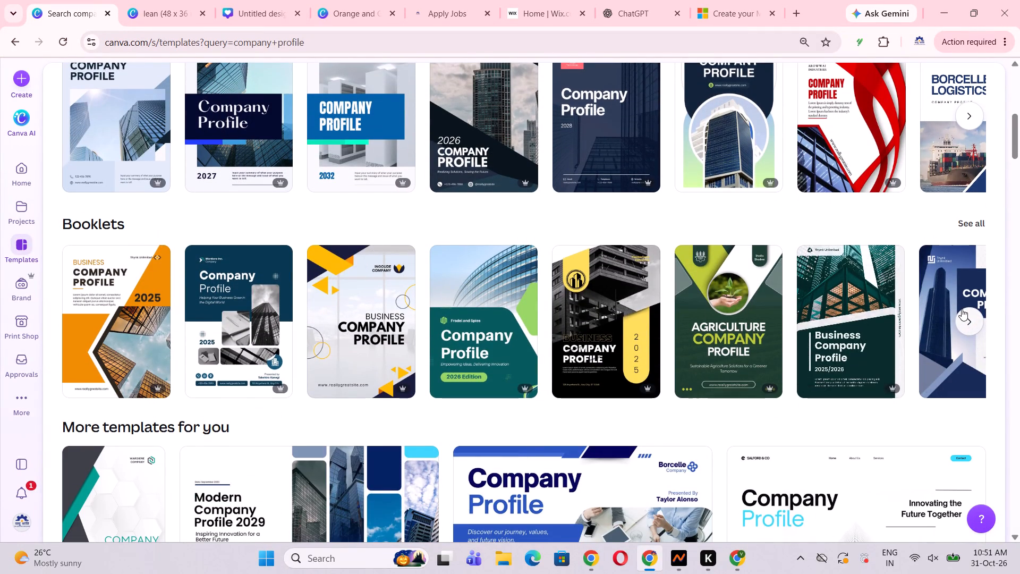
click(966, 318)
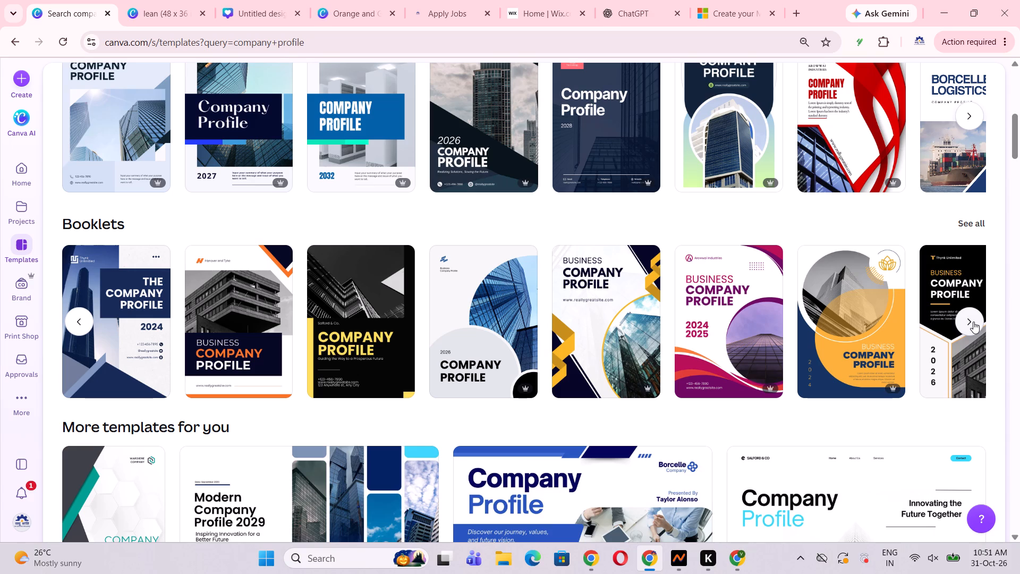
scroll(333, 192, up, 7)
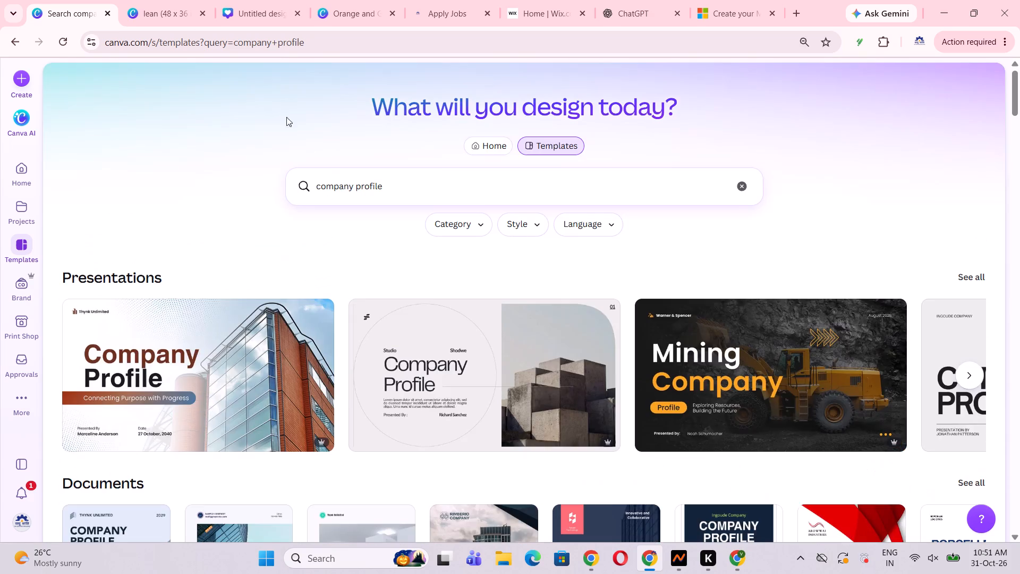
View the open lean (48 x 36 in), untitled social media, and Orange and Gray Modern Project Timeline Graph designs.
click(161, 0)
click(235, 0)
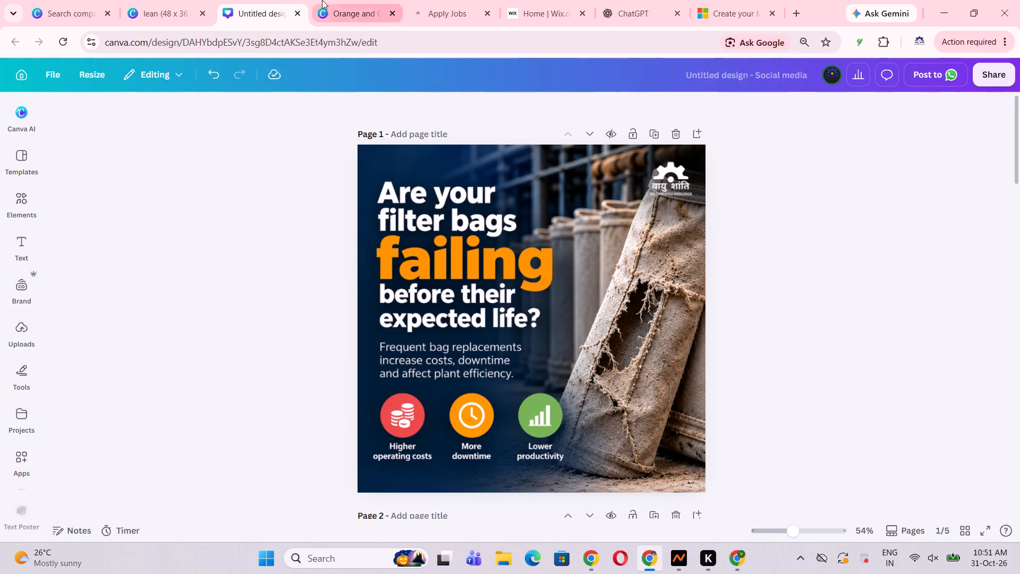
click(322, 0)
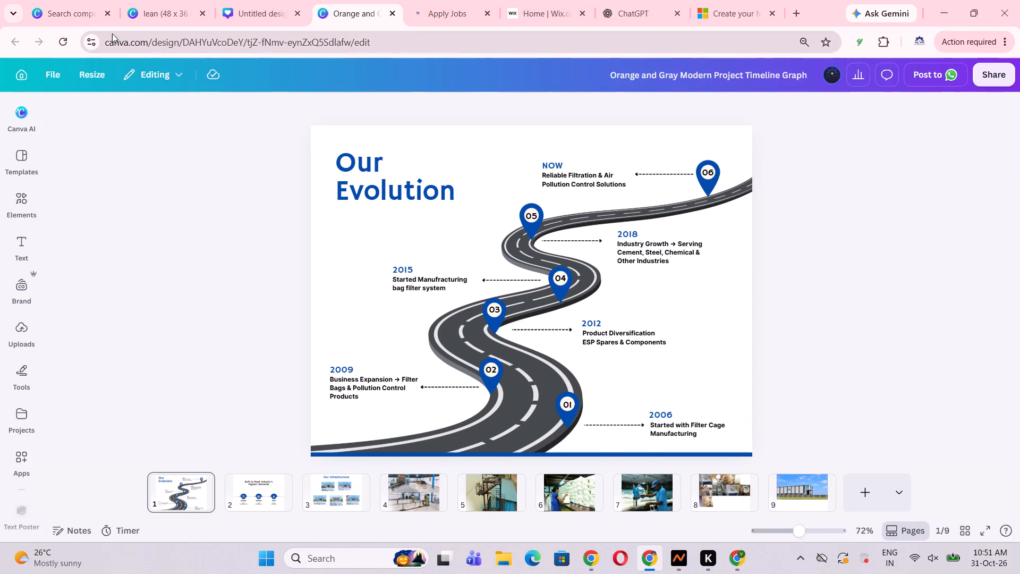
Open the existing Copy of Blue Modern Company Profile Cover A4 Document from the Canva projects.
click(75, 0)
click(8, 198)
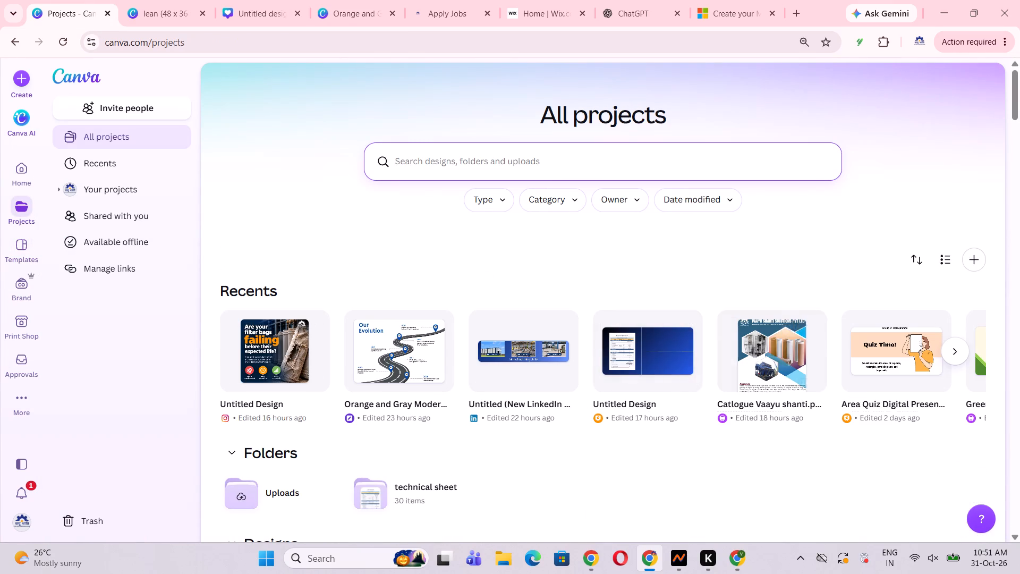
scroll(705, 395, left, 6)
click(634, 380)
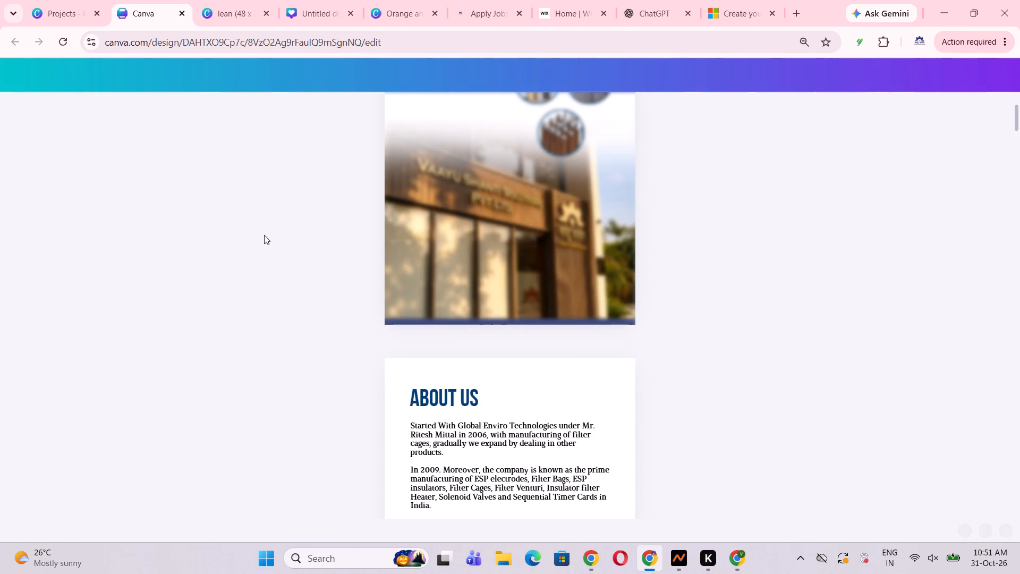
Examine the company profile document's pages from the About Us page through to the Our Clients page.
scroll(482, 302, down, 10)
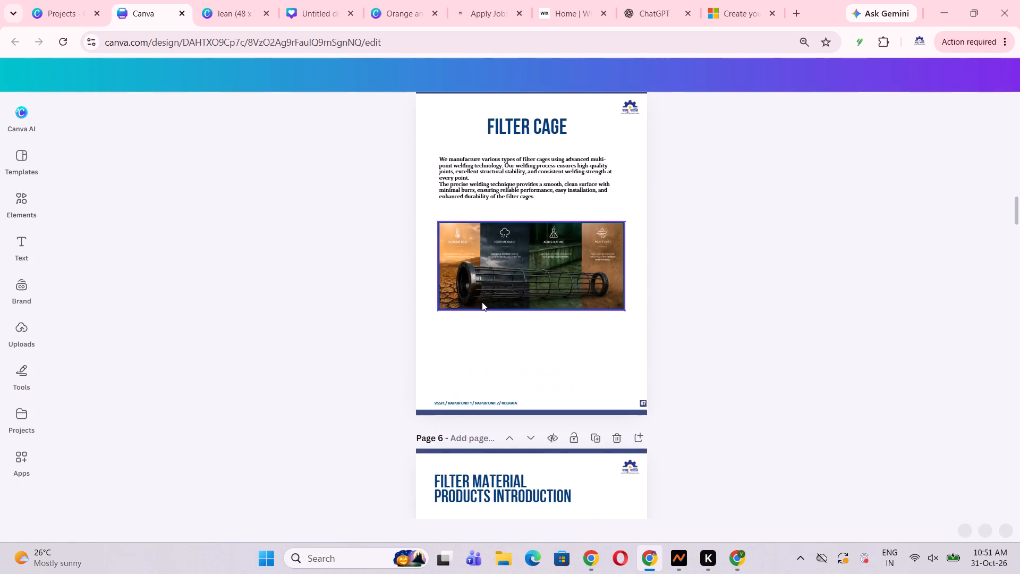
scroll(482, 302, down, 13)
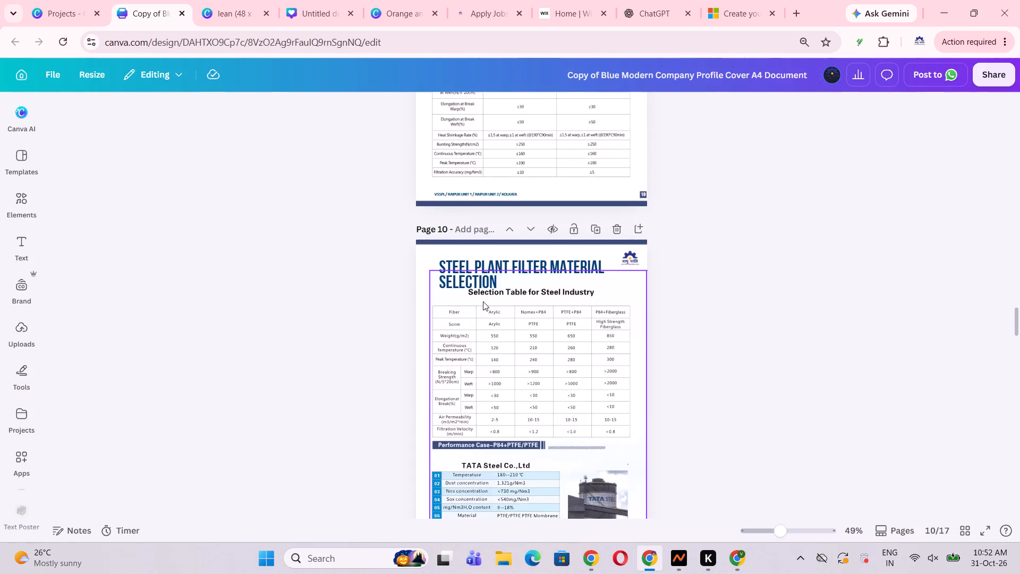
scroll(483, 301, down, 13)
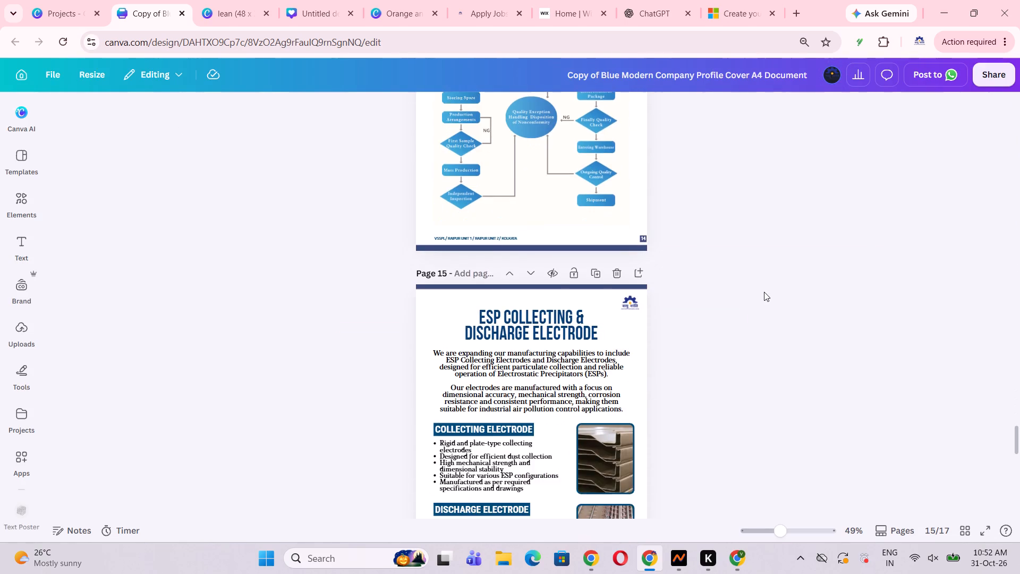
scroll(764, 292, down, 6)
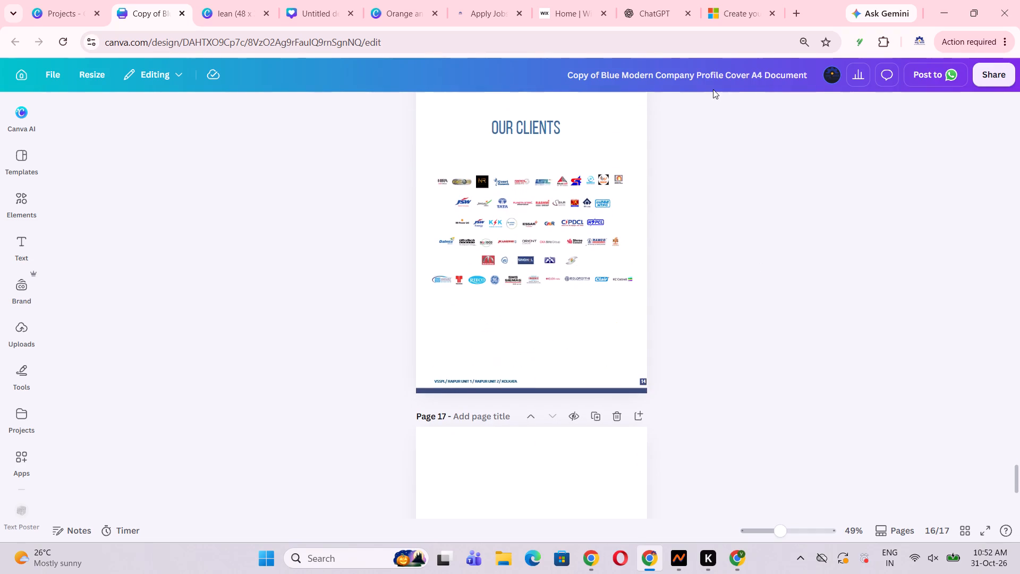
Delete the blank page 17 at the end of the company profile document.
scroll(690, 111, down, 4)
double_click(617, 143)
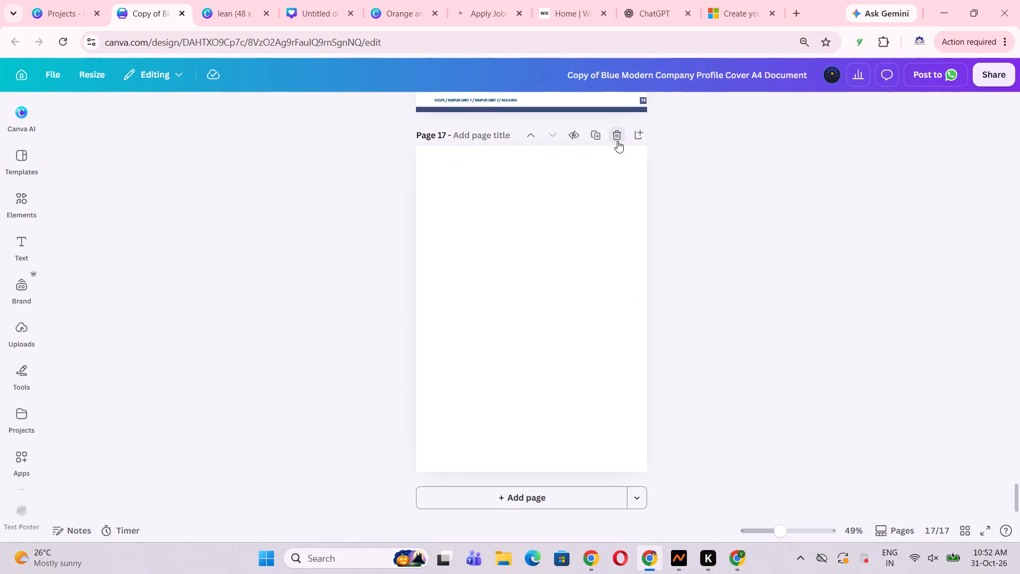
Review the company profile pages backwards from the last page to the cover.
scroll(703, 176, up, 8)
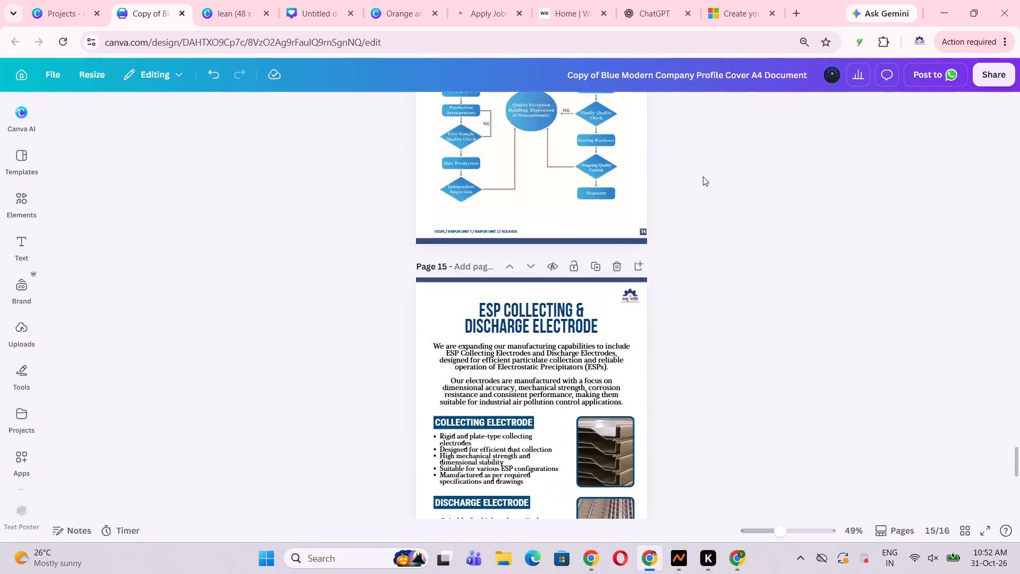
scroll(703, 176, up, 13)
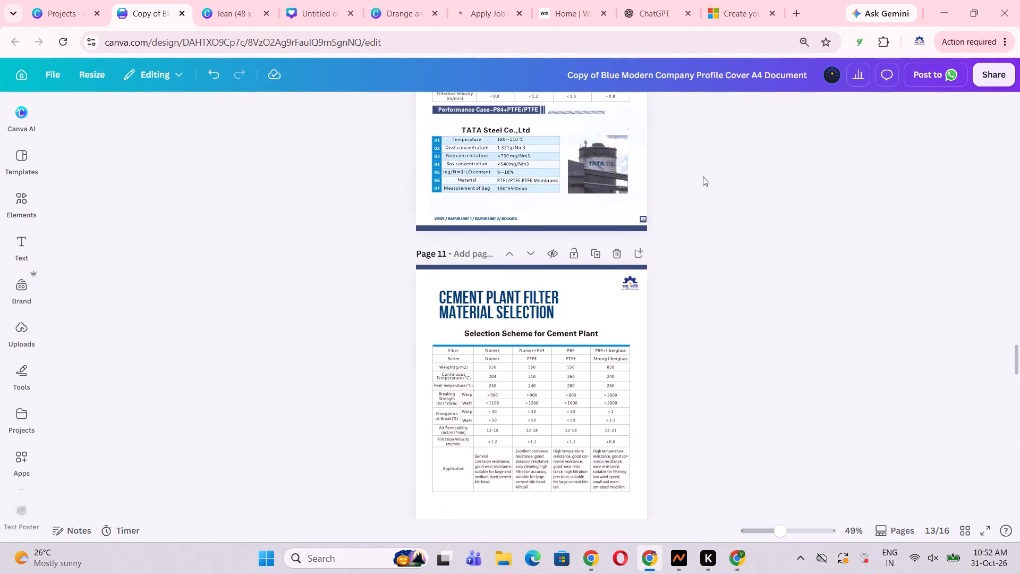
scroll(703, 176, up, 15)
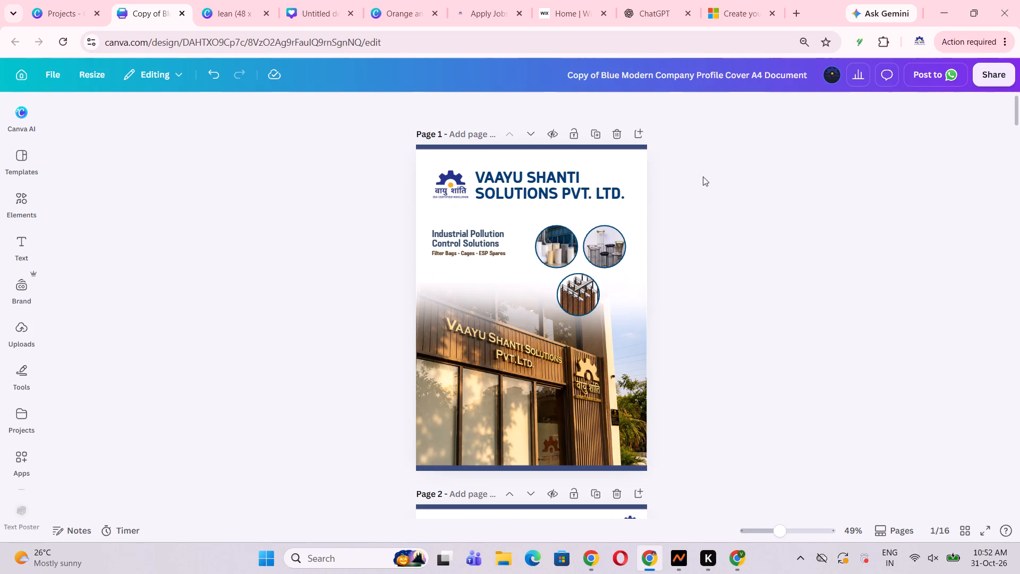
scroll(703, 176, up, 2)
click(703, 294)
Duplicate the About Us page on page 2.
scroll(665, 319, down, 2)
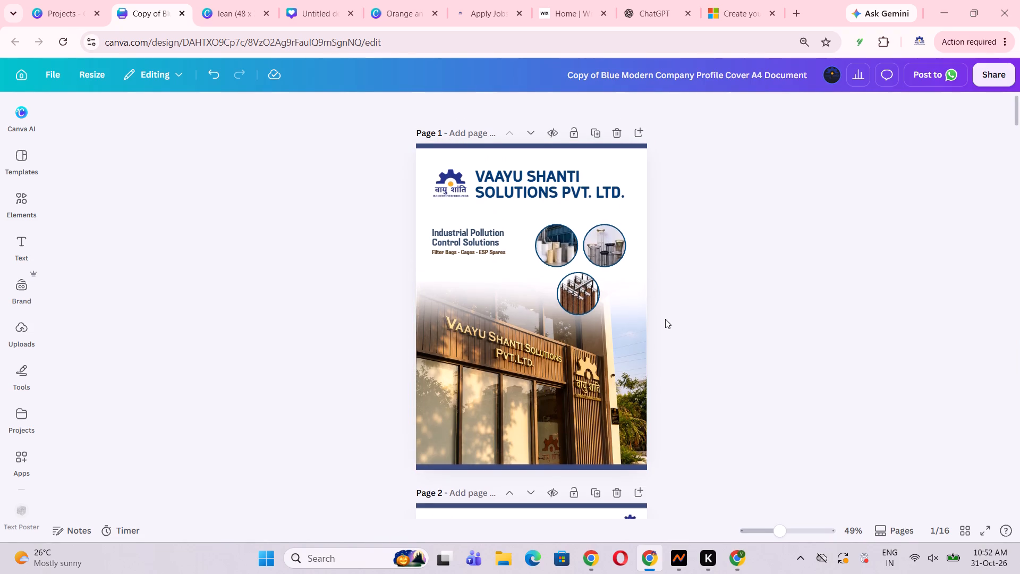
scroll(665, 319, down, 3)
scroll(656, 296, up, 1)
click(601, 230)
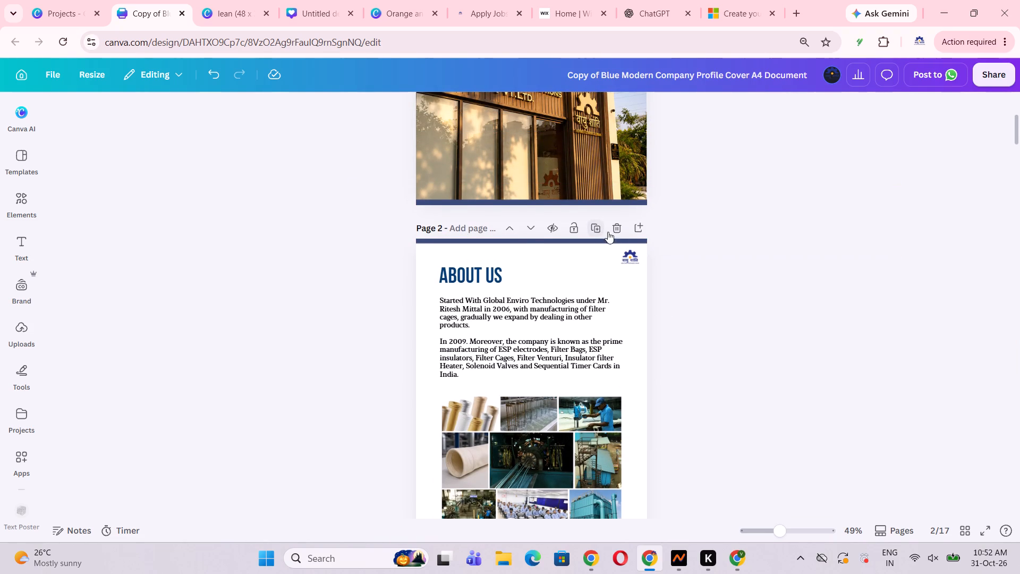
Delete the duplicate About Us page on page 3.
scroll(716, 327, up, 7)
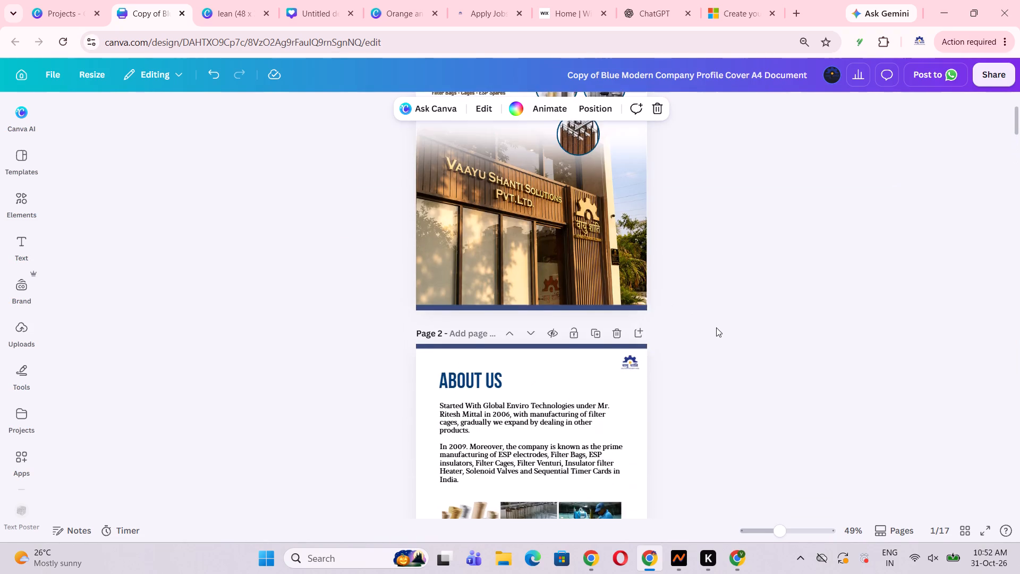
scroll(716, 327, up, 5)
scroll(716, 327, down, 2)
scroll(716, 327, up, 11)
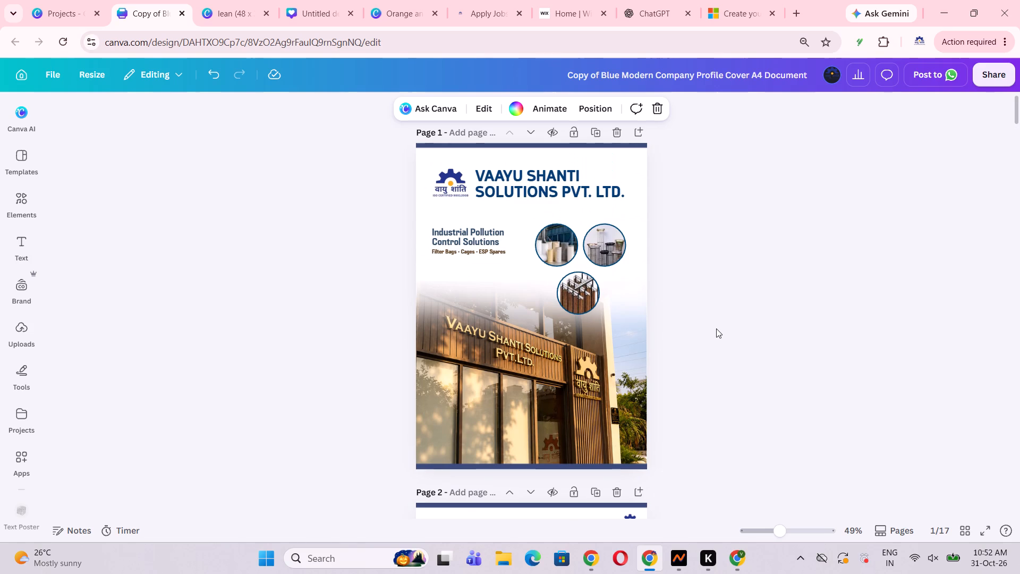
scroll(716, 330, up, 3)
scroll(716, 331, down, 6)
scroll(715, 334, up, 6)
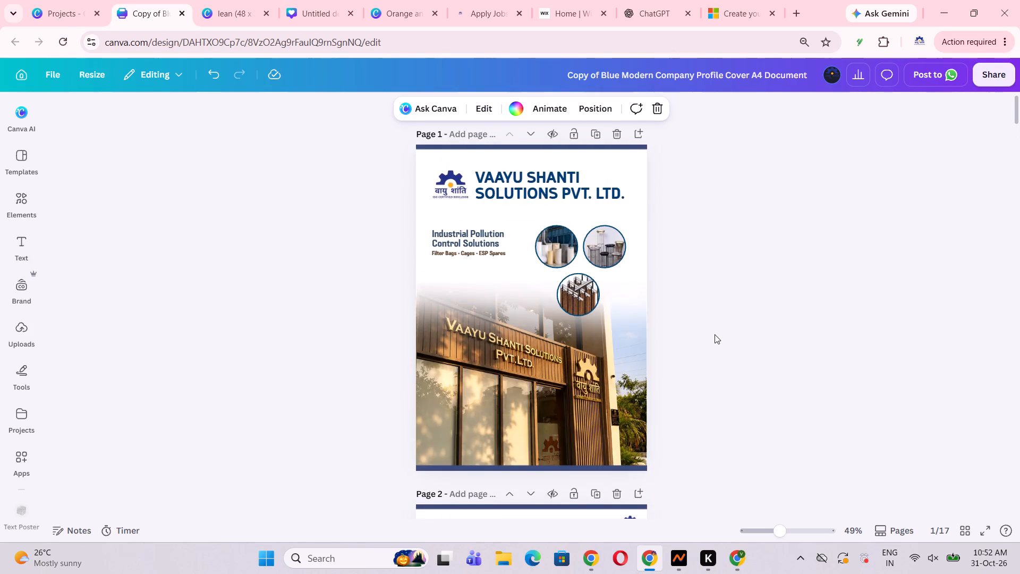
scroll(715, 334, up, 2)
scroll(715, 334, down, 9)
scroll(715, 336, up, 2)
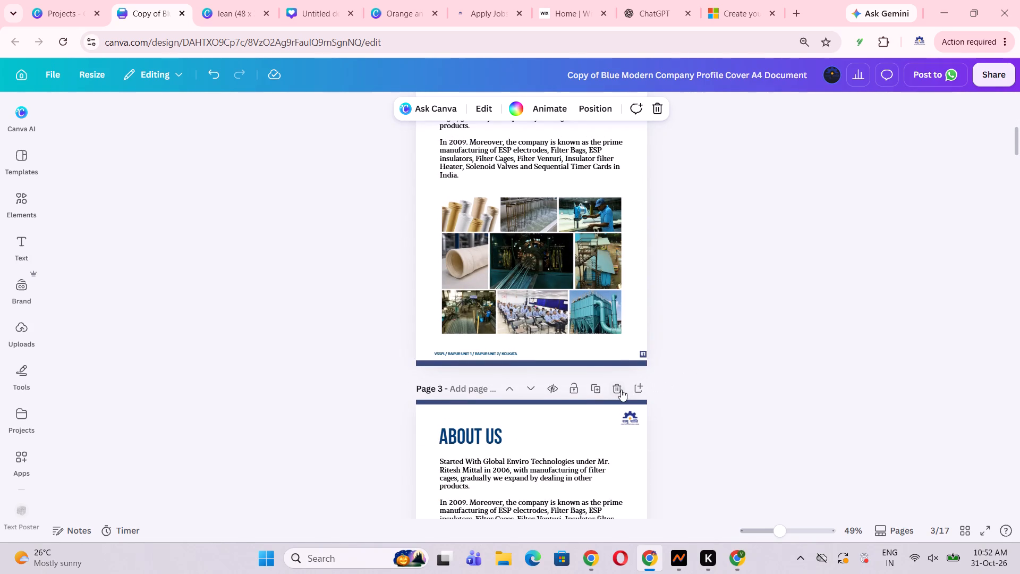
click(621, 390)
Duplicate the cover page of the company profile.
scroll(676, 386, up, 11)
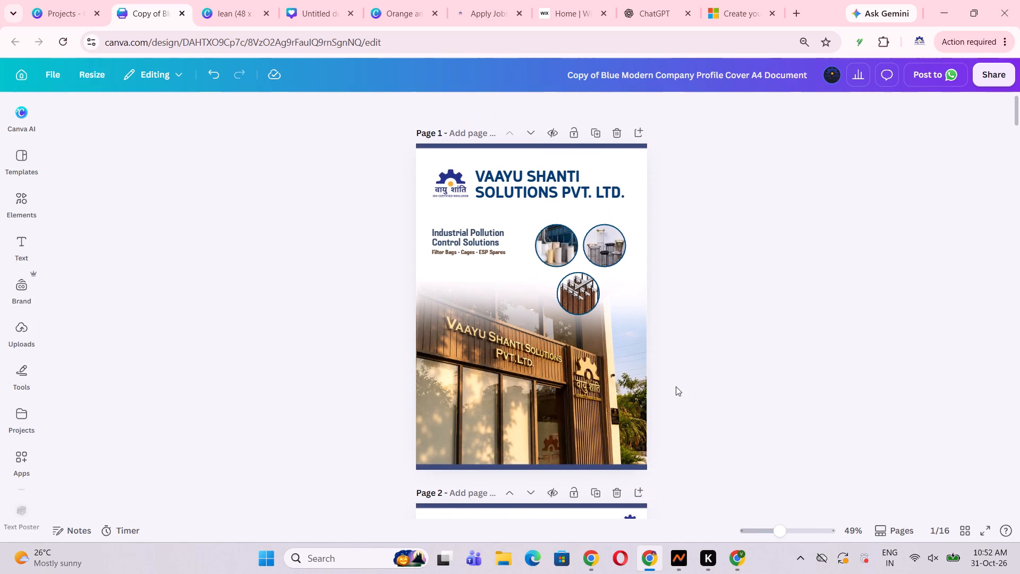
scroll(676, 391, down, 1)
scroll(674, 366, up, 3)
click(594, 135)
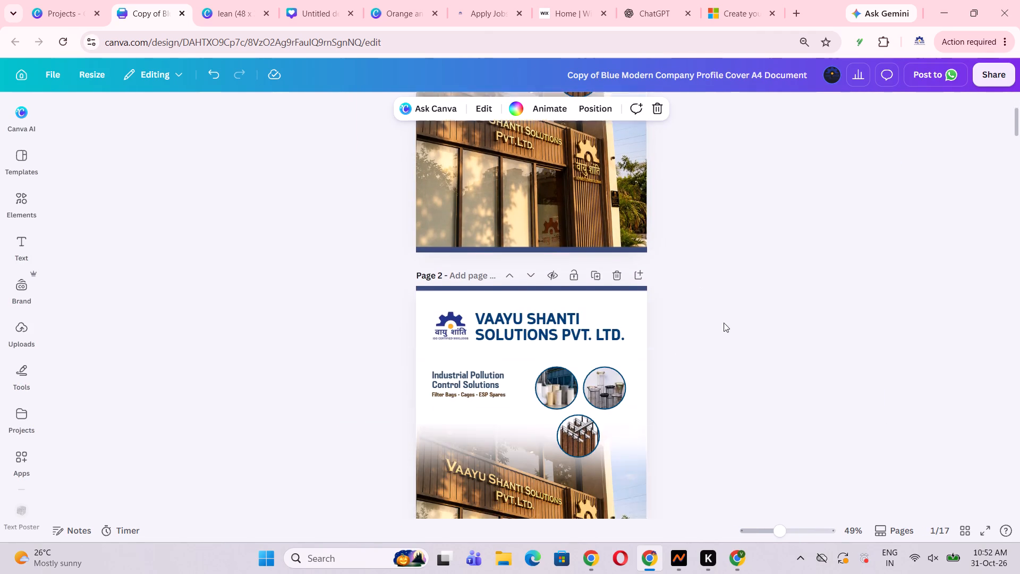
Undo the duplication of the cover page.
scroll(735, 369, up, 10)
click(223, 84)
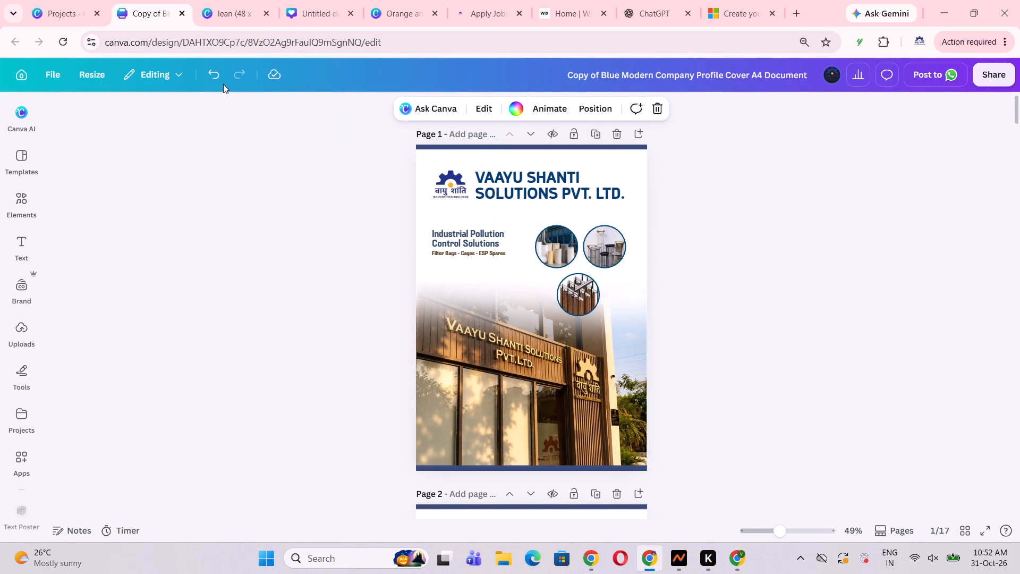
Add a blank page directly after the cover page, before the About Us page.
click(634, 142)
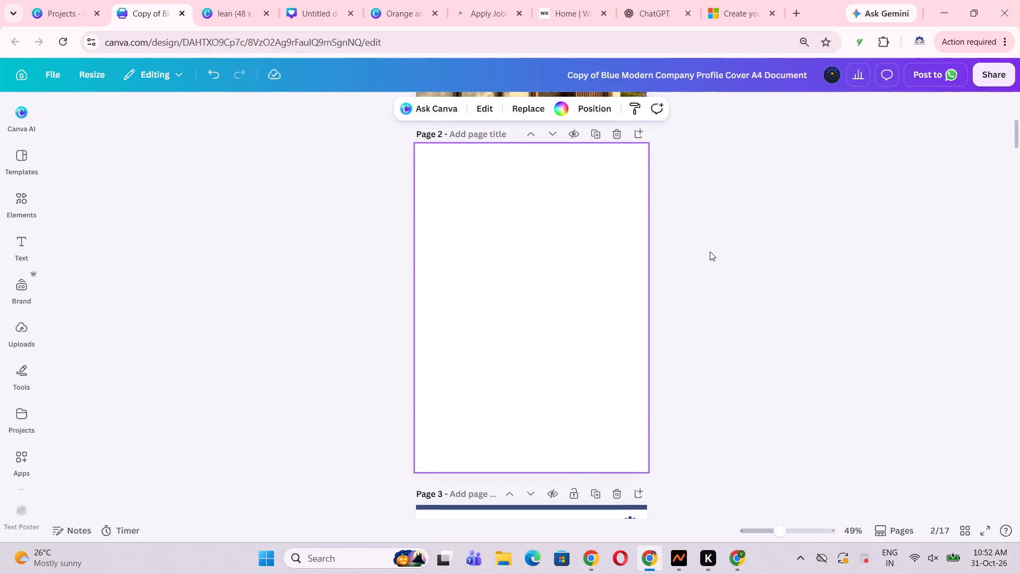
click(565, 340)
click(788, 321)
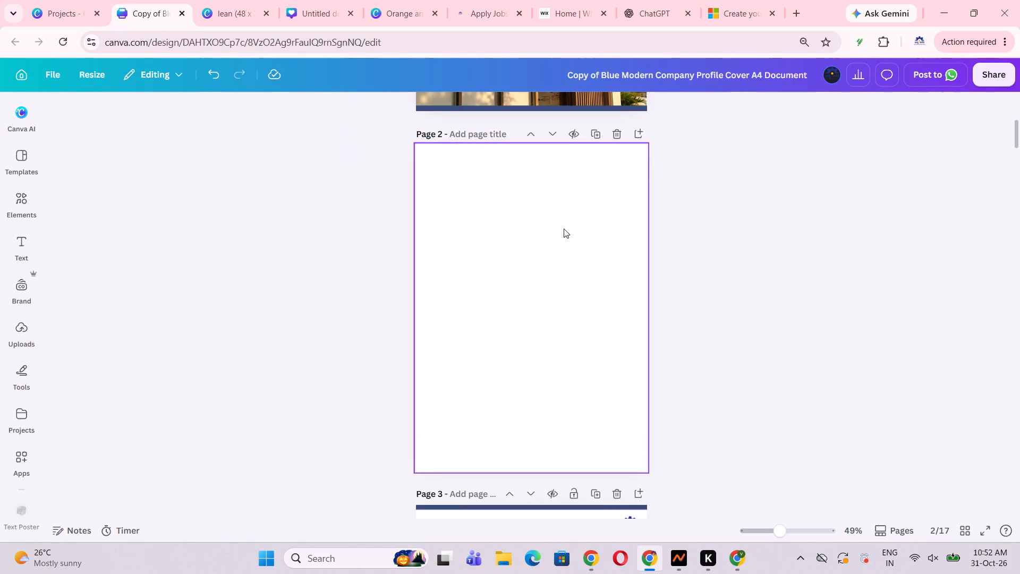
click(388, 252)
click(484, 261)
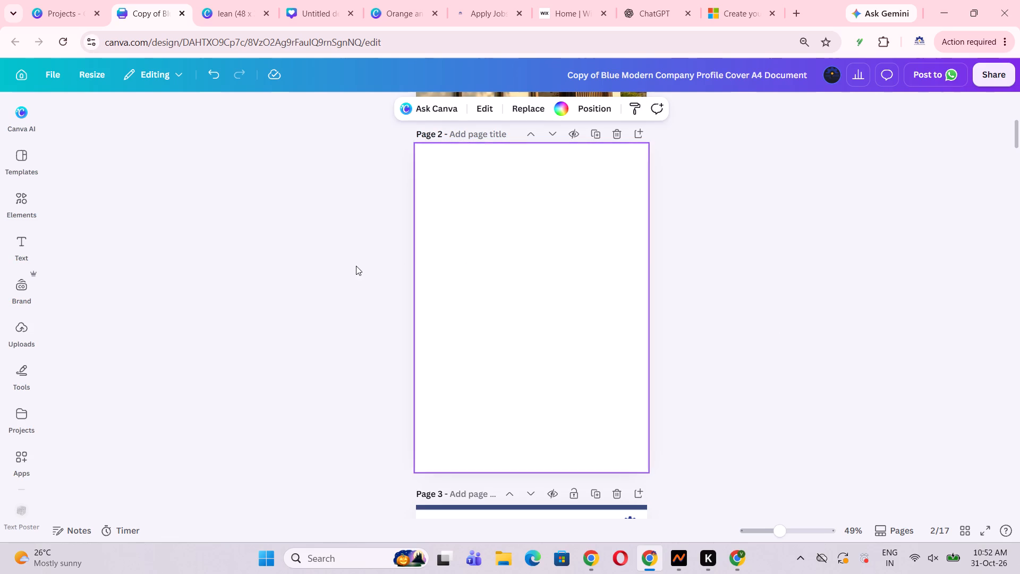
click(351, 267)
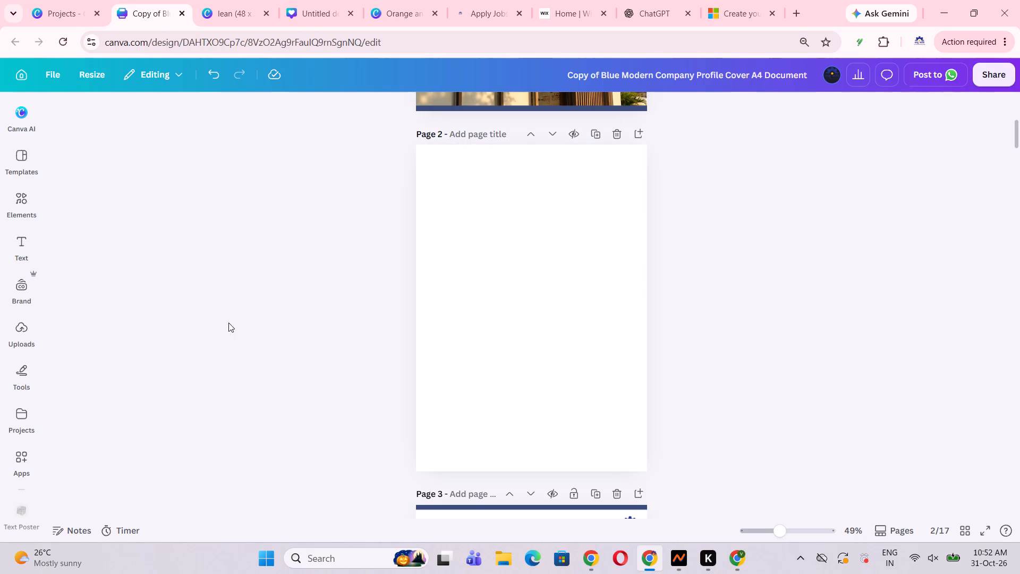
Open the uploaded images library beside the blank page 2.
click(9, 327)
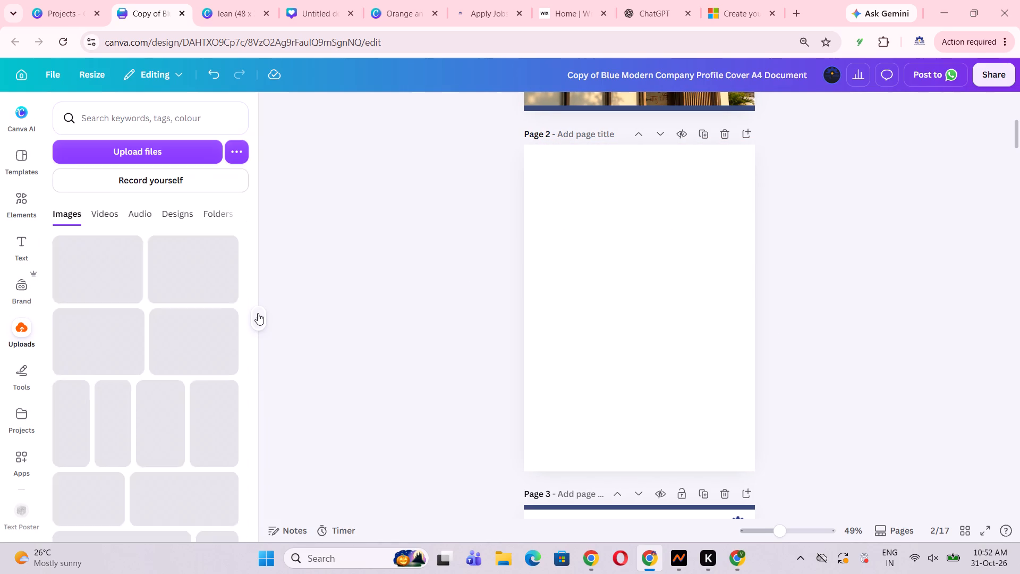
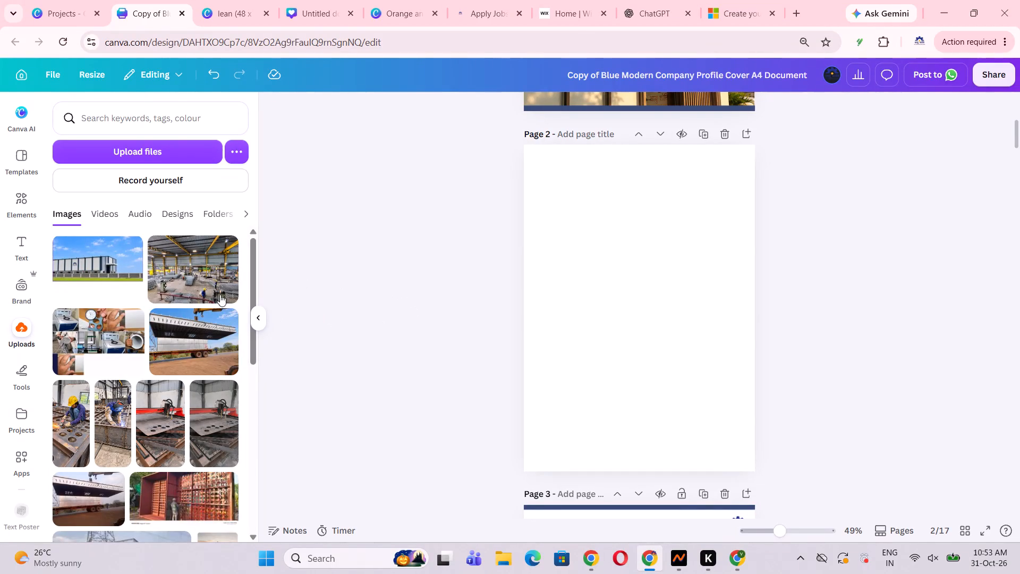
Look through the uploaded images, close the library and go back to the cover page.
scroll(184, 301, down, 4)
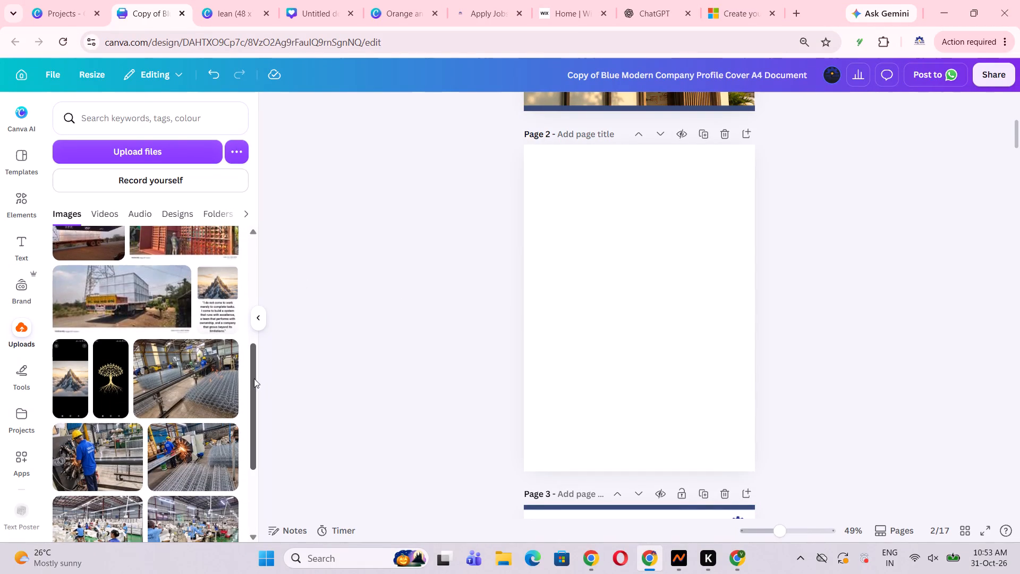
scroll(256, 382, down, 2)
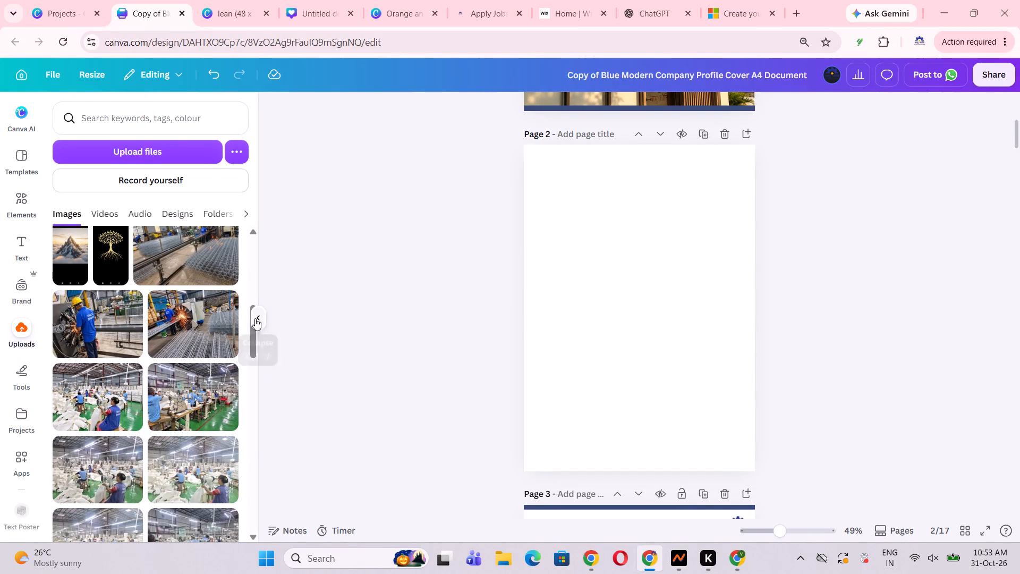
click(258, 317)
click(285, 334)
click(514, 290)
click(815, 330)
scroll(694, 370, up, 5)
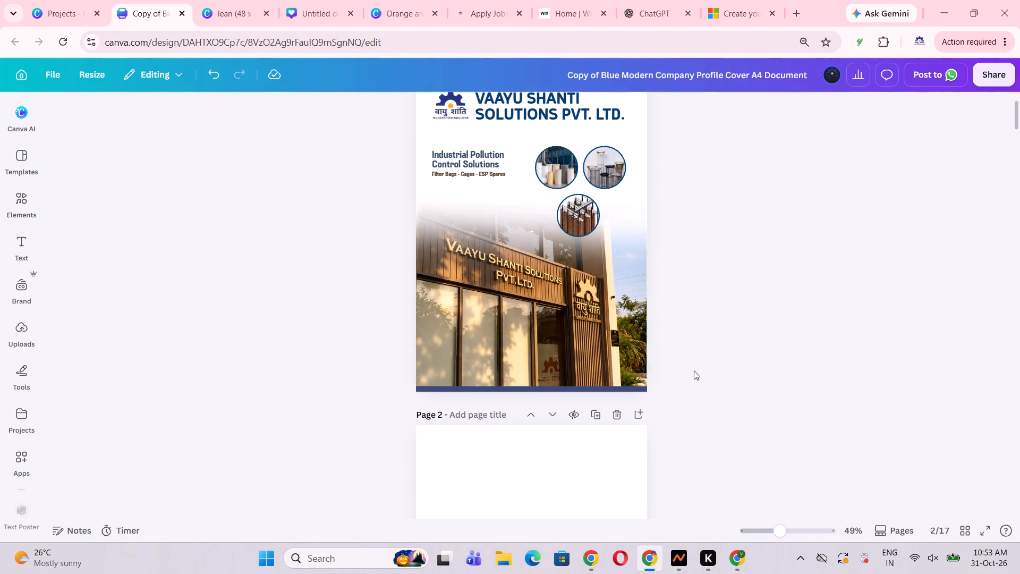
click(580, 428)
click(742, 296)
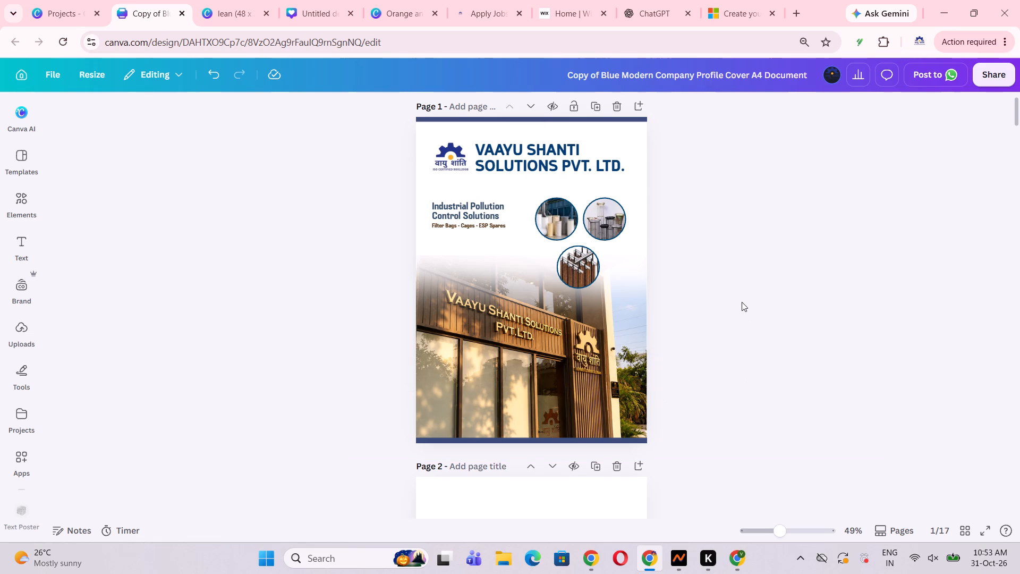
Switch to the lean (48 x 36 in) design and start printing it with the Use my printer option.
click(226, 0)
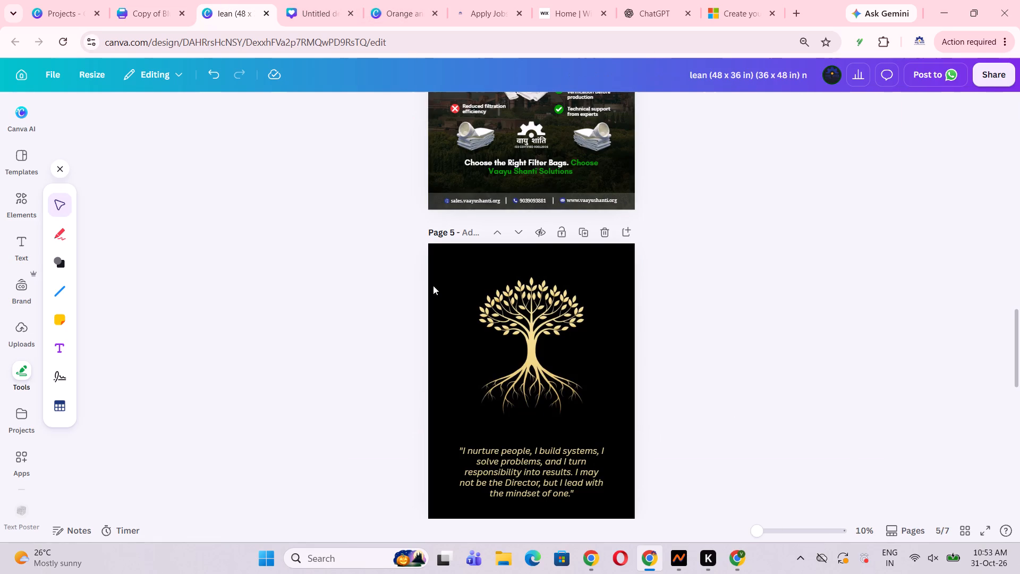
scroll(540, 370, down, 13)
click(767, 373)
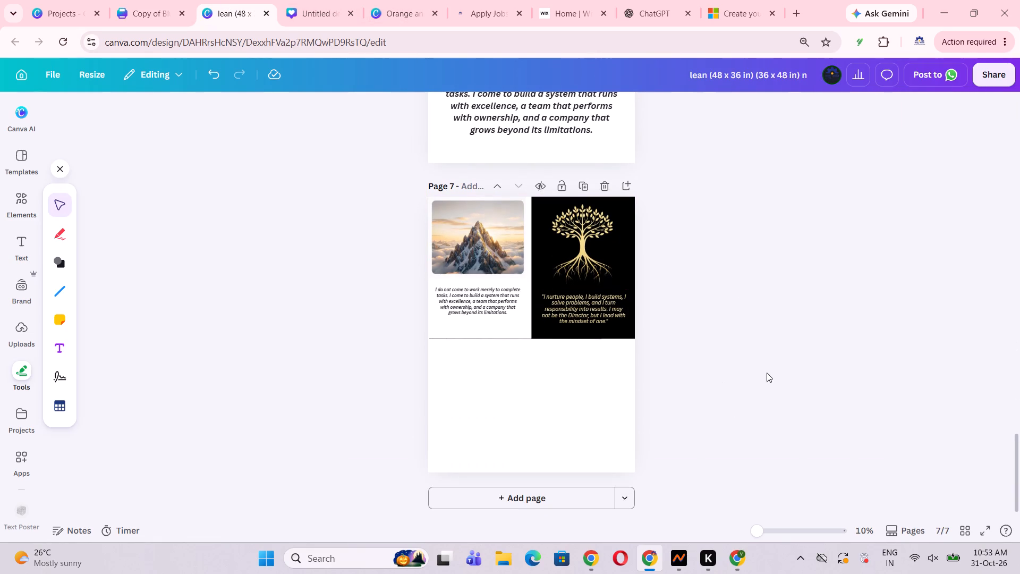
key(ctrl+p)
click(467, 274)
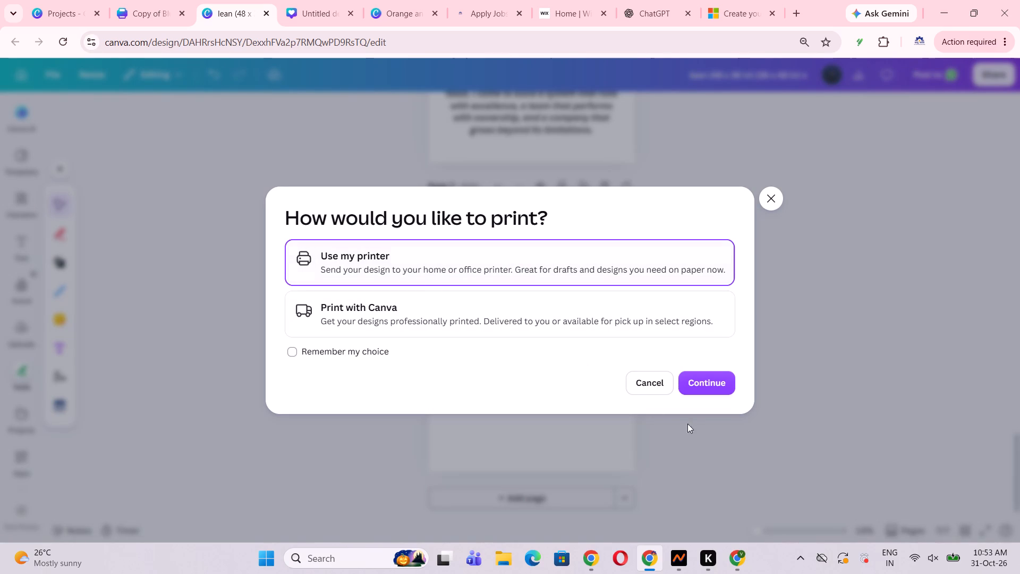
click(723, 382)
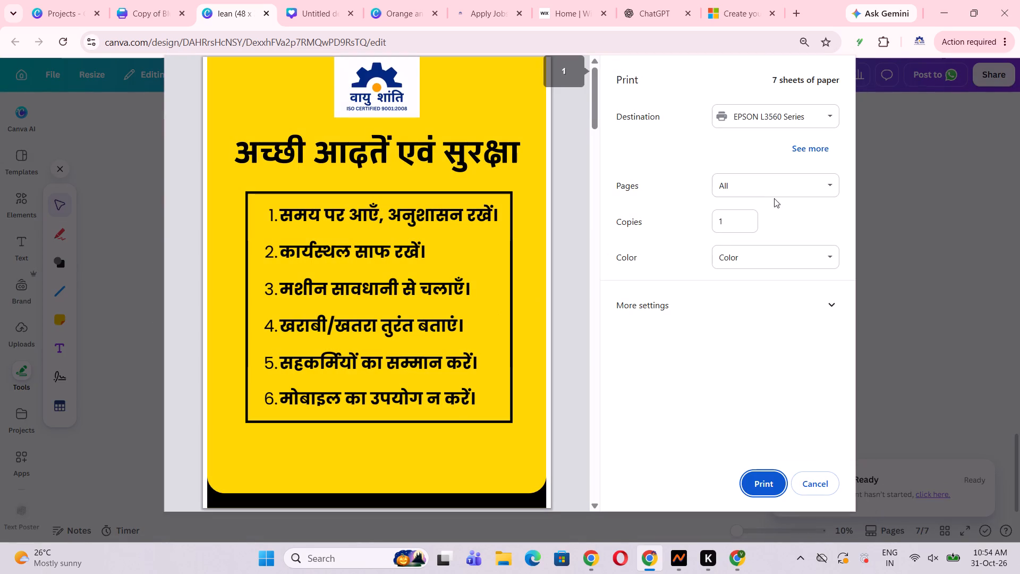
Set a custom print range of page 7, the sheet with the mountain and golden tree quotes.
click(796, 185)
click(792, 253)
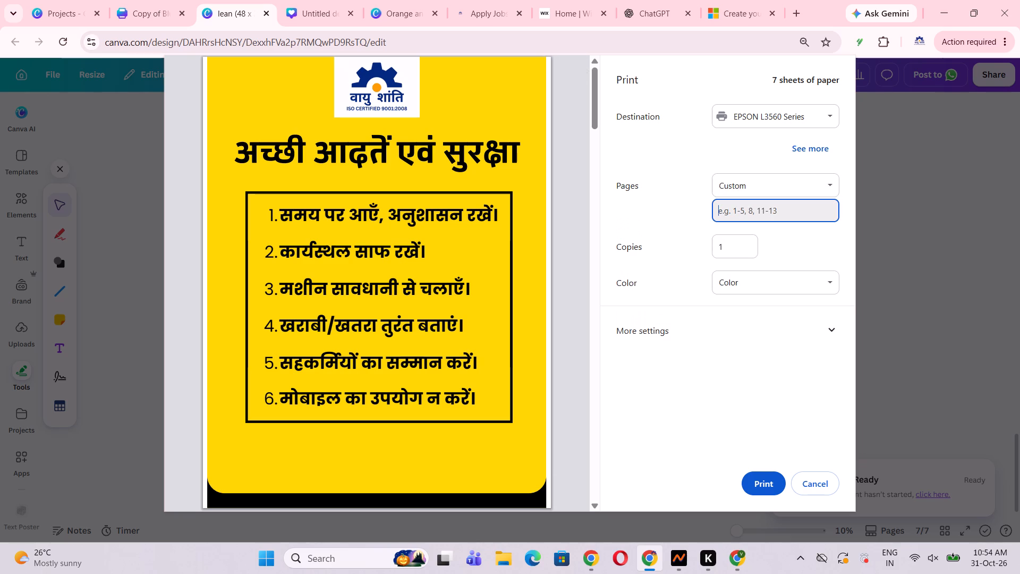
scroll(258, 389, down, 13)
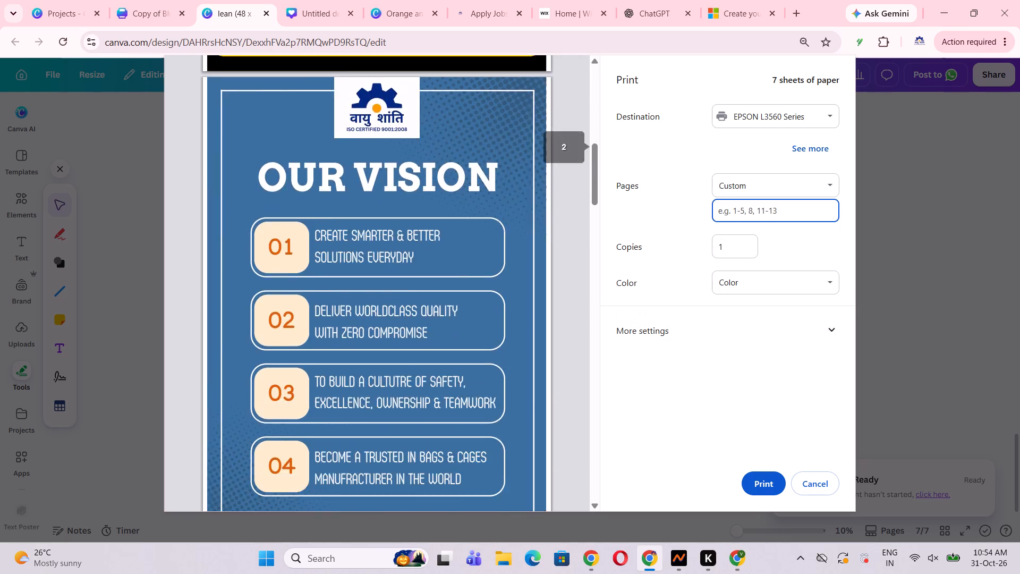
scroll(387, 376, down, 7)
drag(595, 276, 605, 475)
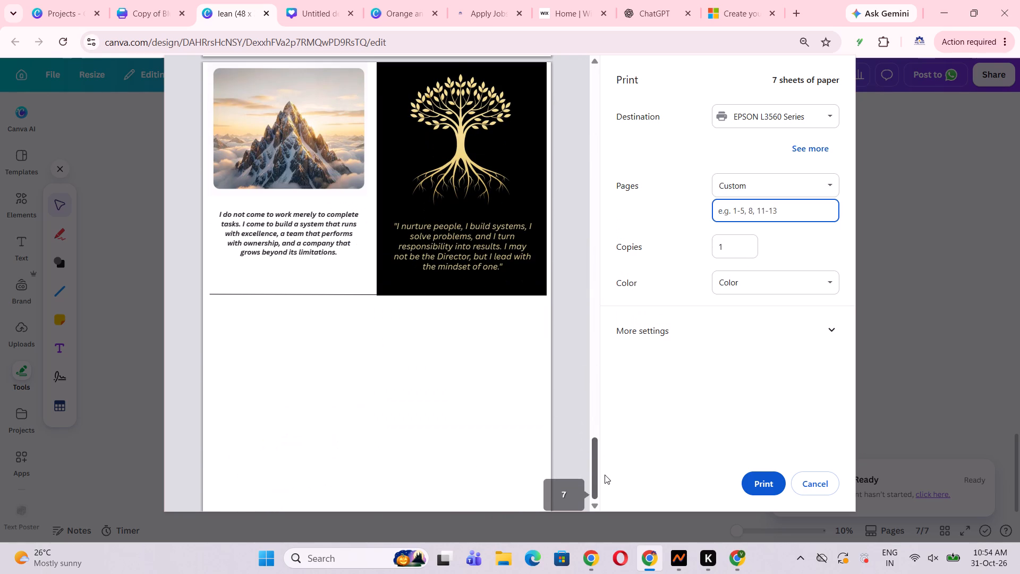
drag(605, 475, 605, 474)
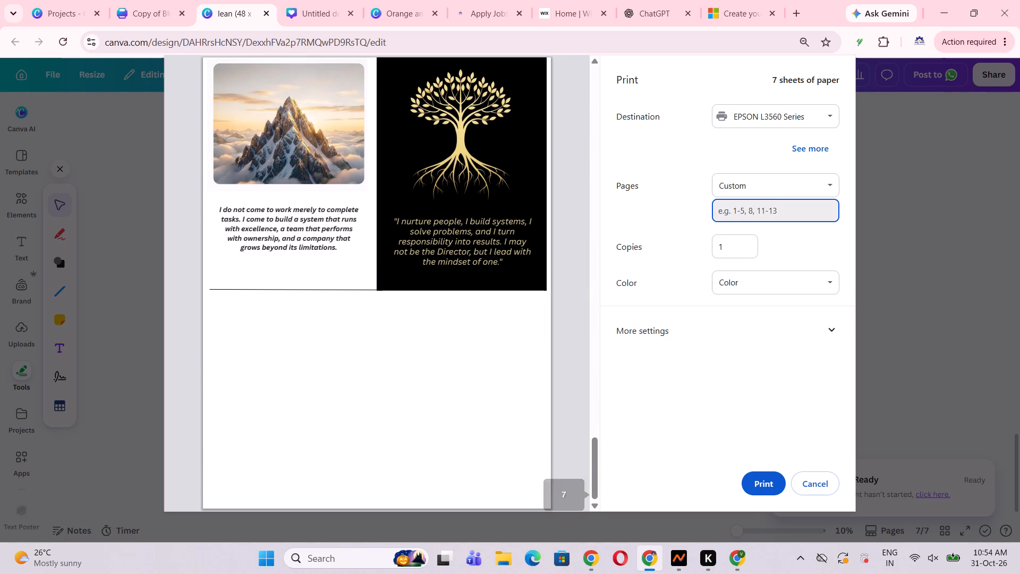
key(7)
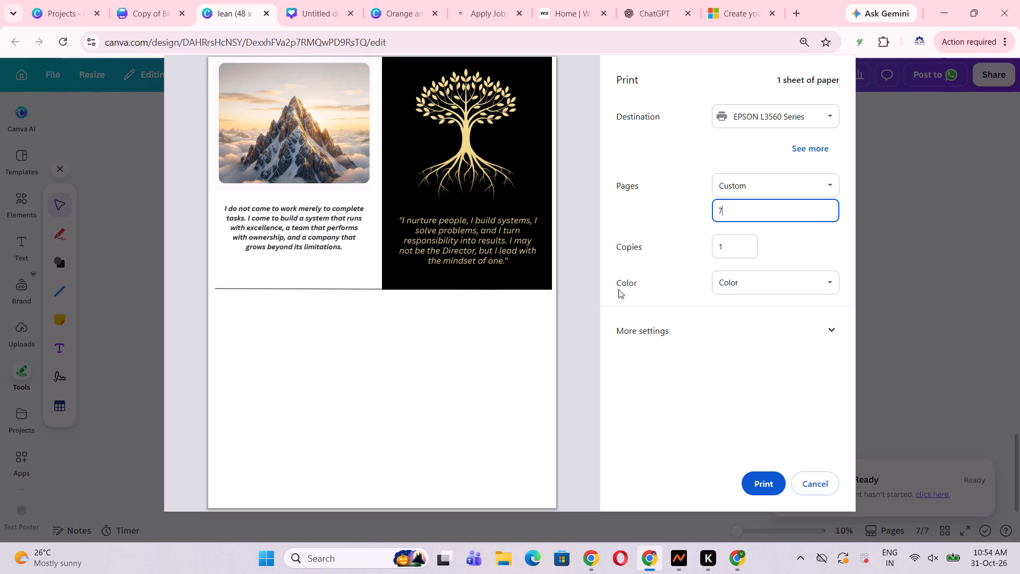
scroll(437, 357, up, 2)
scroll(437, 357, down, 3)
Choose Color output and set the paper size to A4 210 x 297 mm.
click(754, 285)
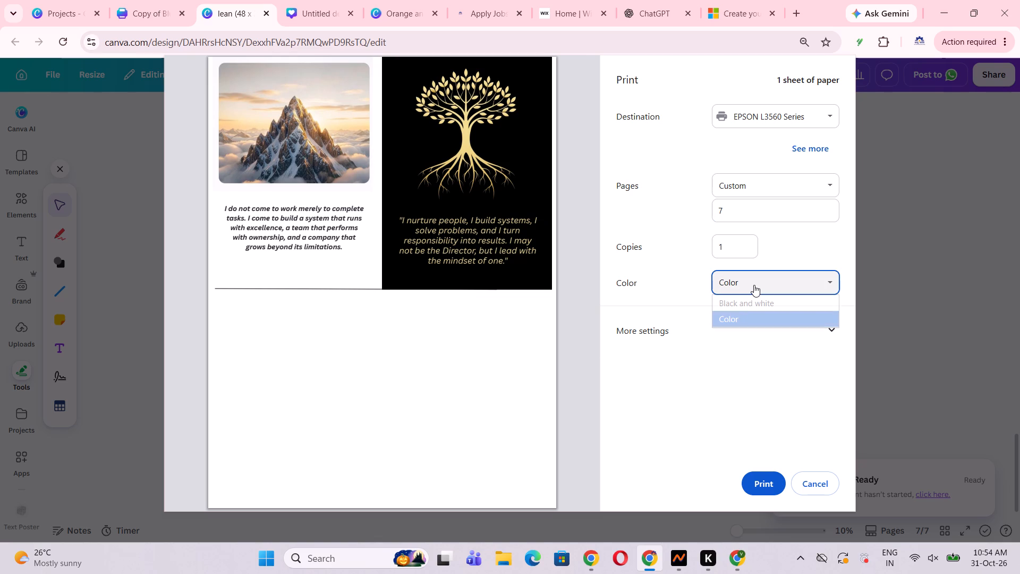
click(770, 321)
click(820, 334)
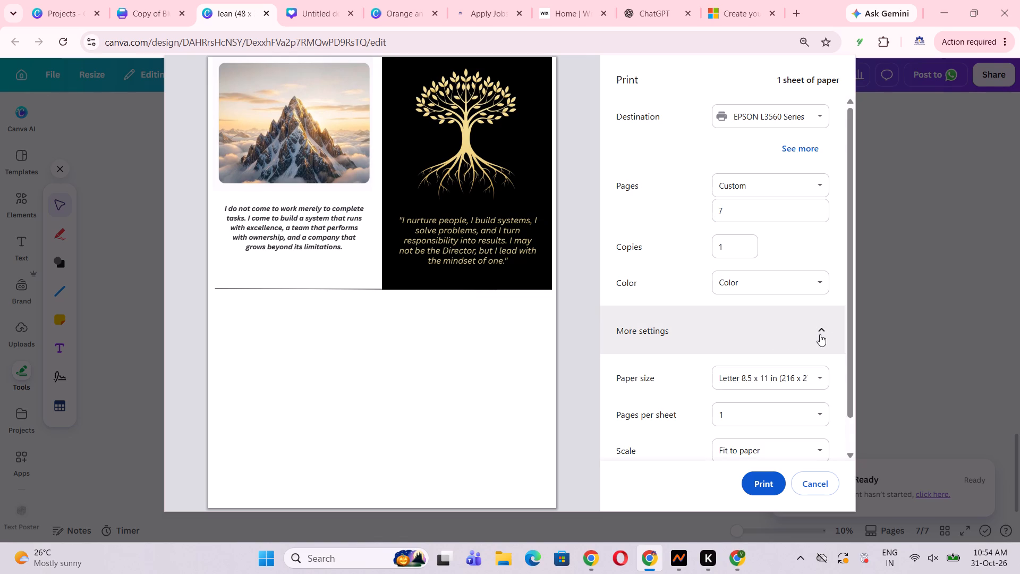
scroll(809, 367, down, 4)
click(810, 337)
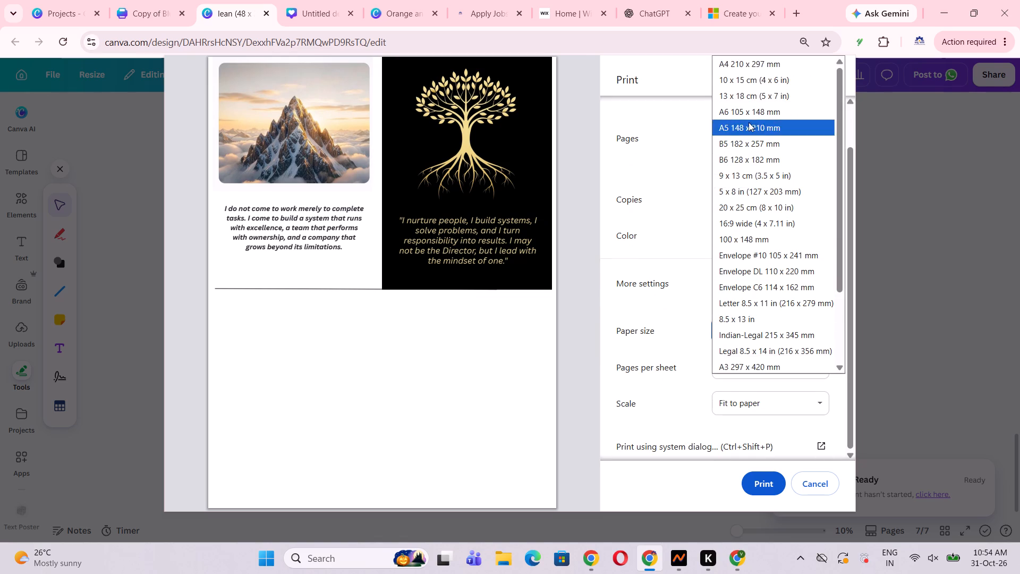
click(754, 67)
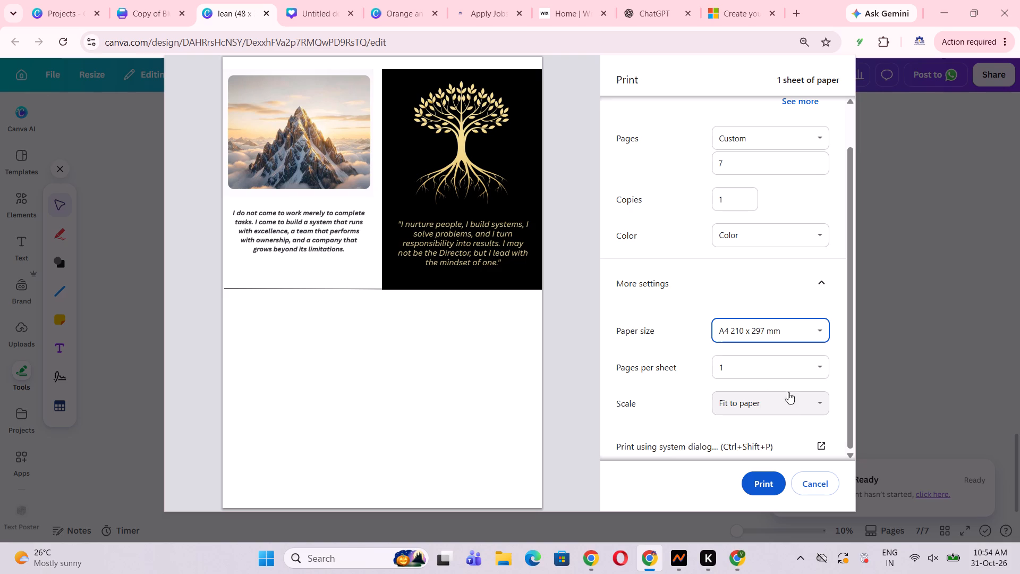
Review the print settings and send the page to the EPSON L3560 Series printer.
scroll(779, 395, down, 3)
scroll(774, 390, up, 6)
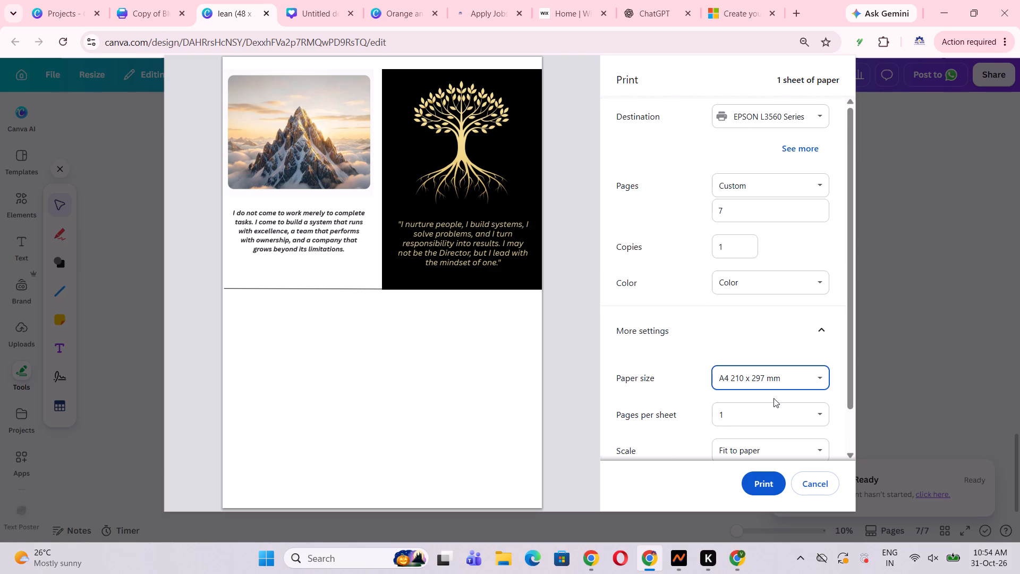
scroll(773, 398, up, 1)
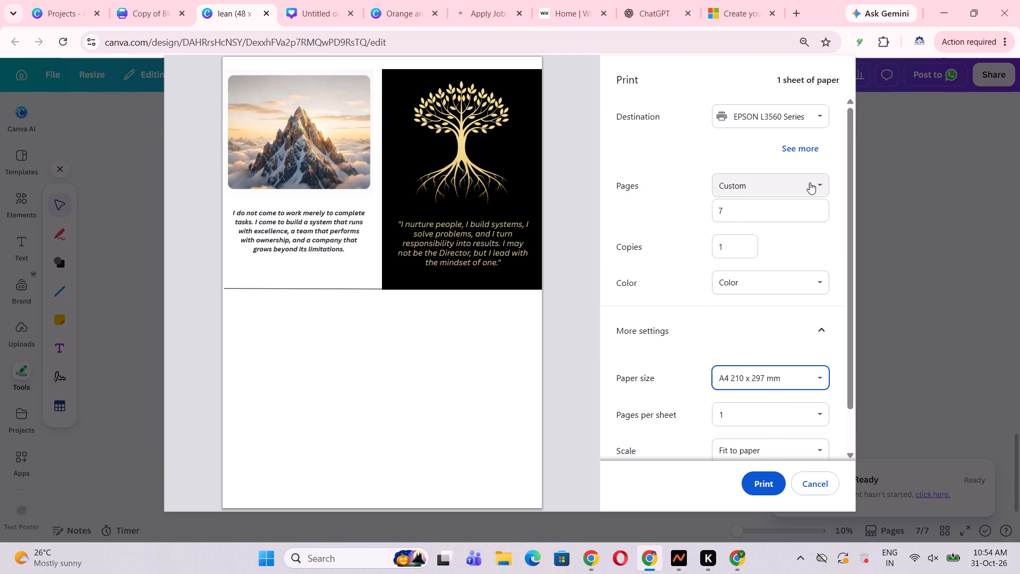
click(810, 182)
click(810, 182)
scroll(823, 380, down, 6)
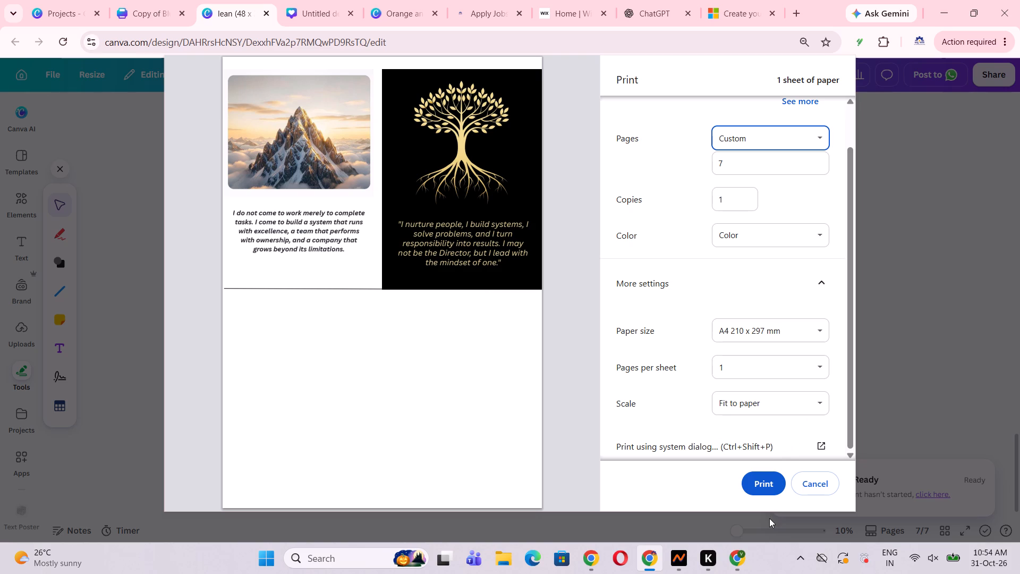
click(773, 482)
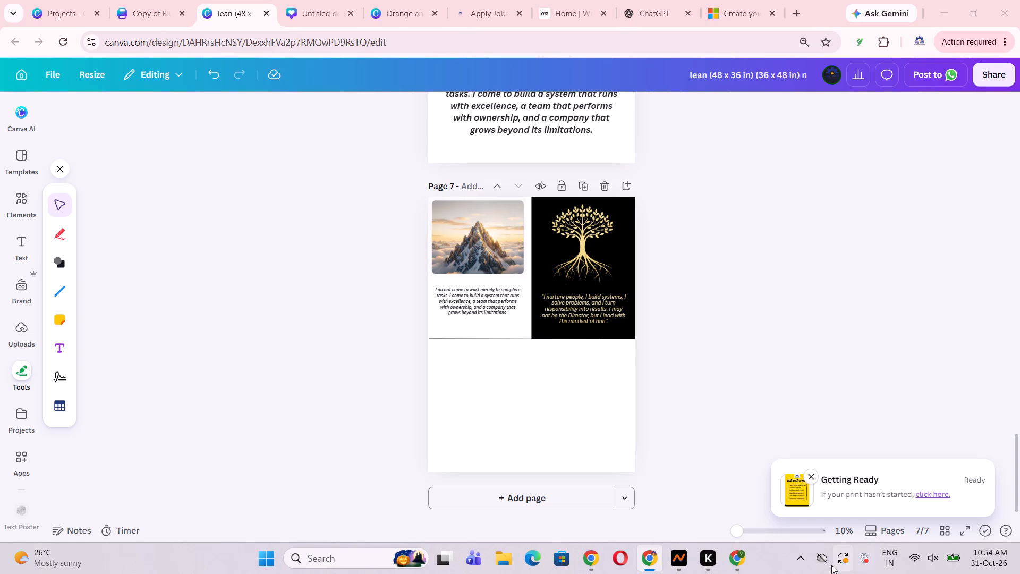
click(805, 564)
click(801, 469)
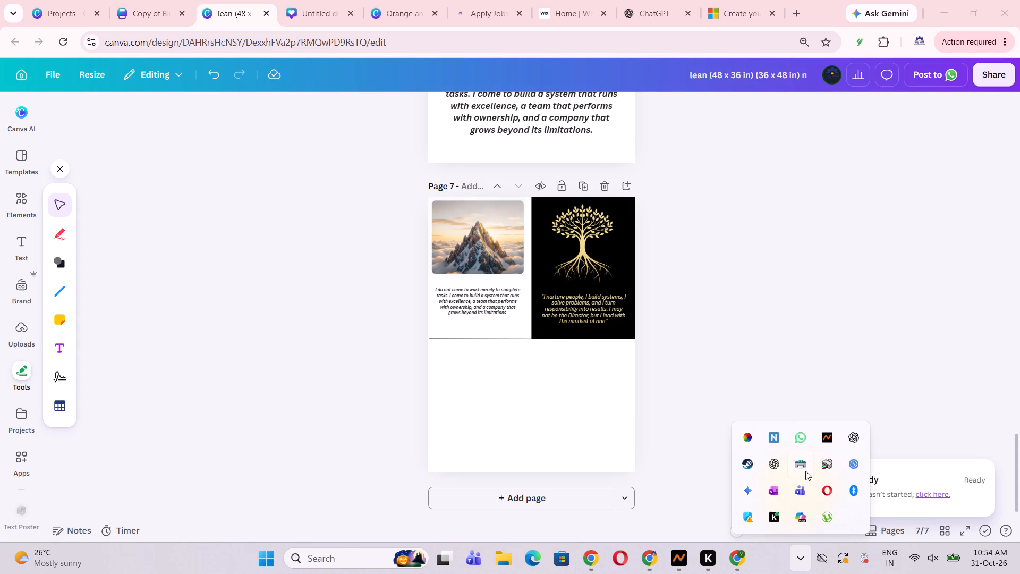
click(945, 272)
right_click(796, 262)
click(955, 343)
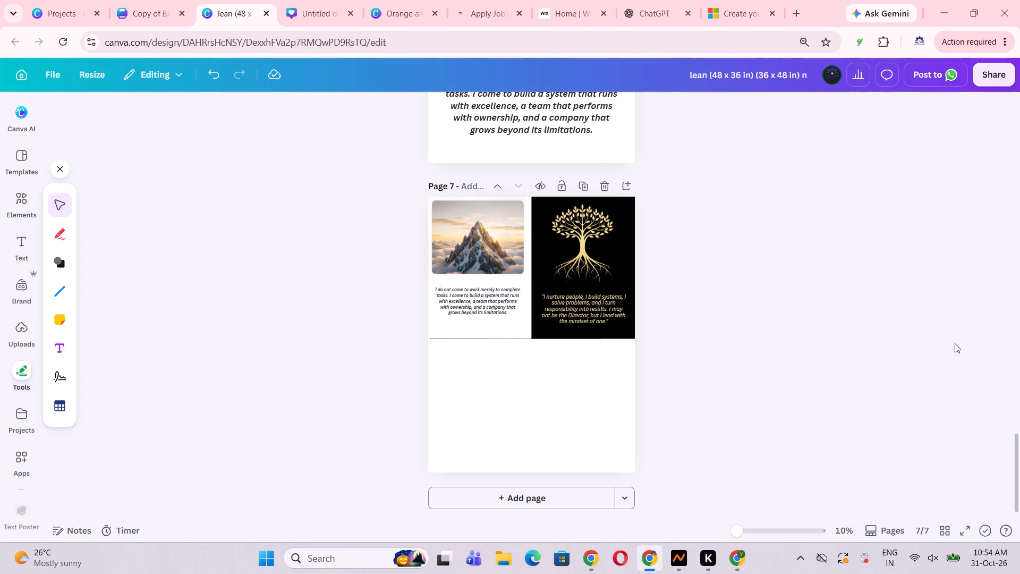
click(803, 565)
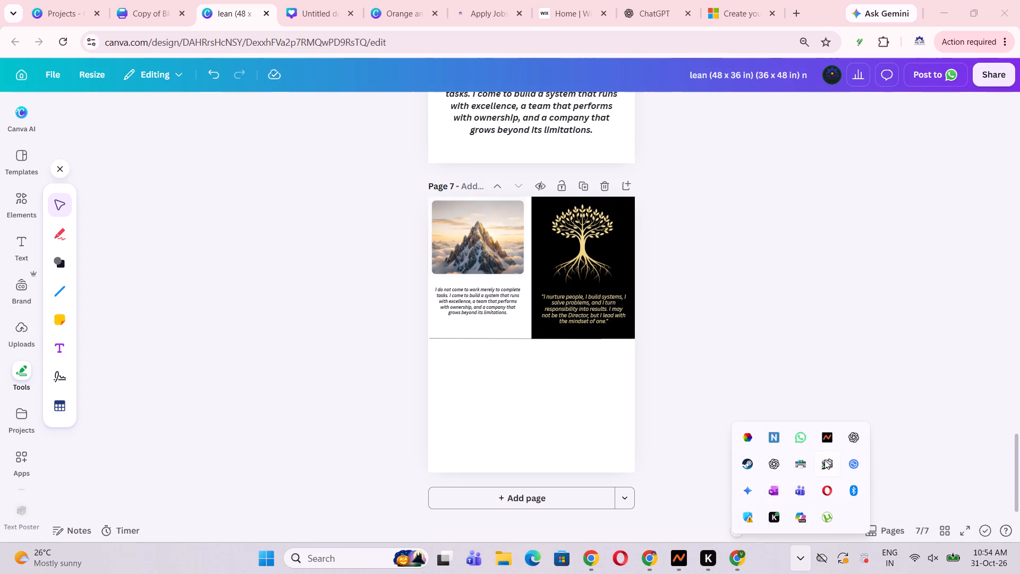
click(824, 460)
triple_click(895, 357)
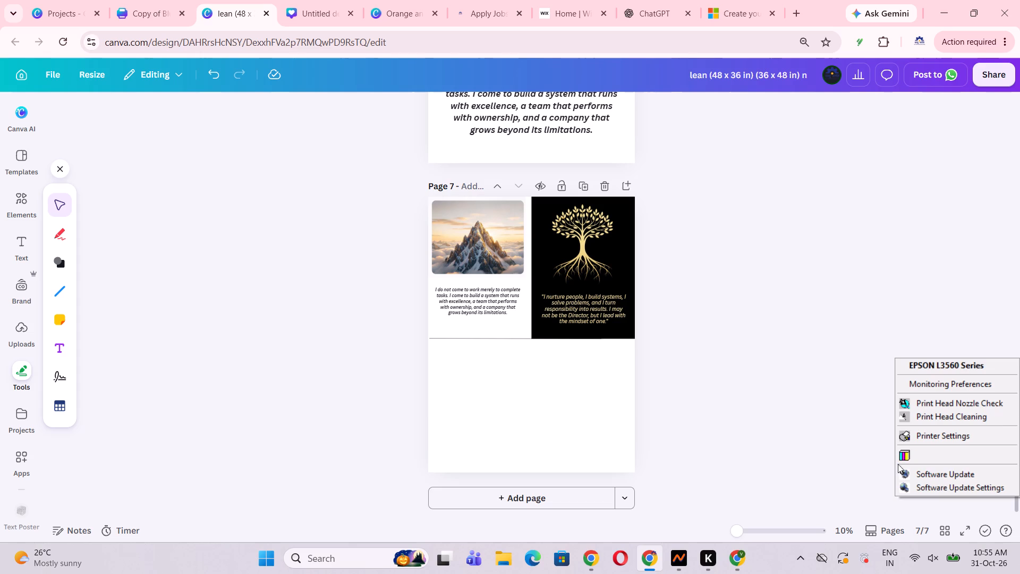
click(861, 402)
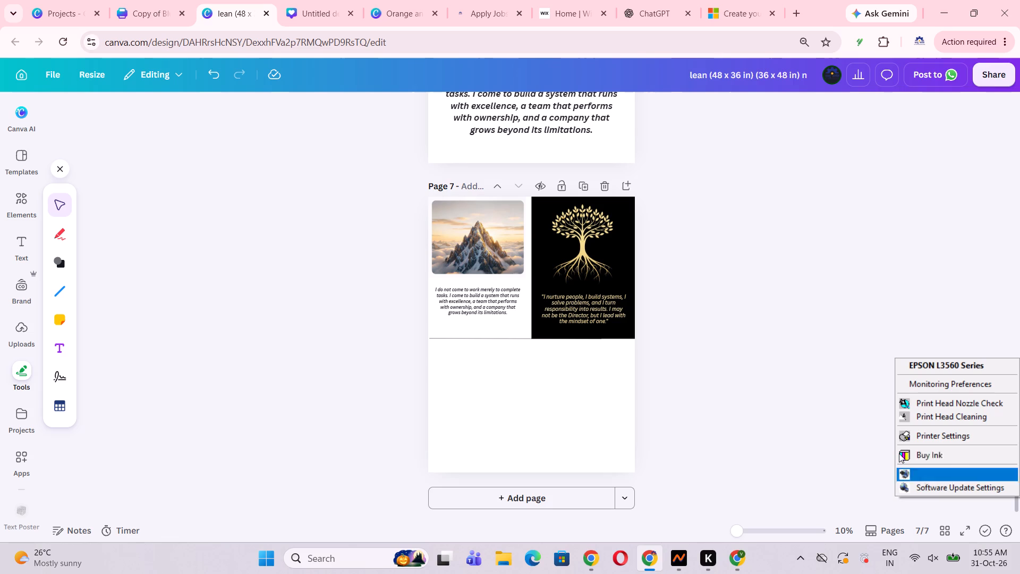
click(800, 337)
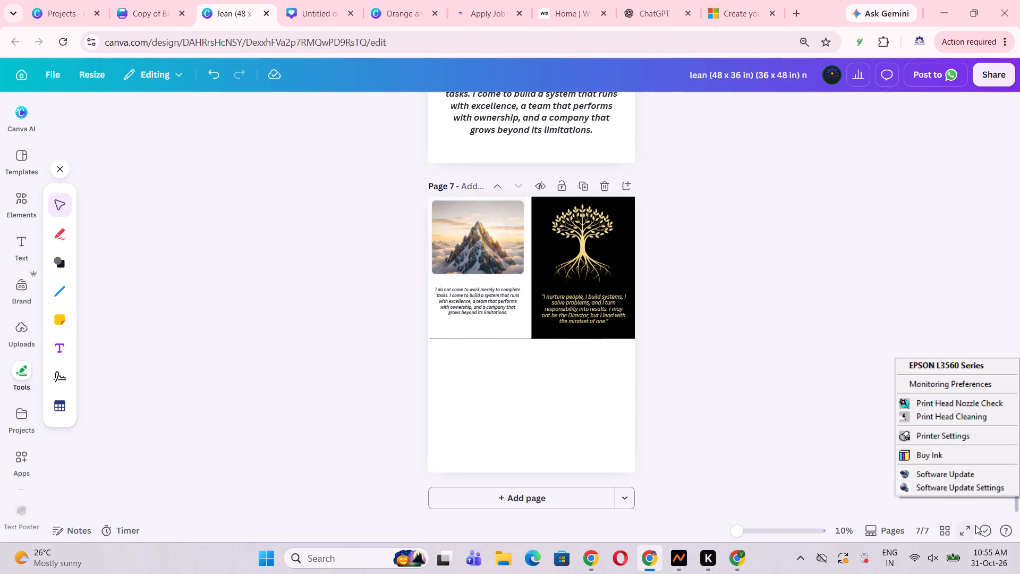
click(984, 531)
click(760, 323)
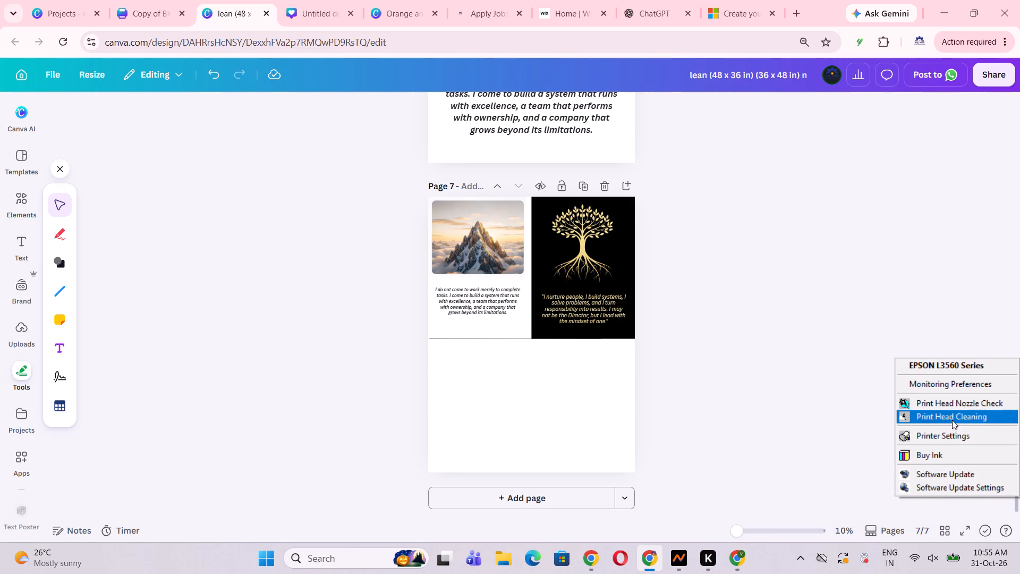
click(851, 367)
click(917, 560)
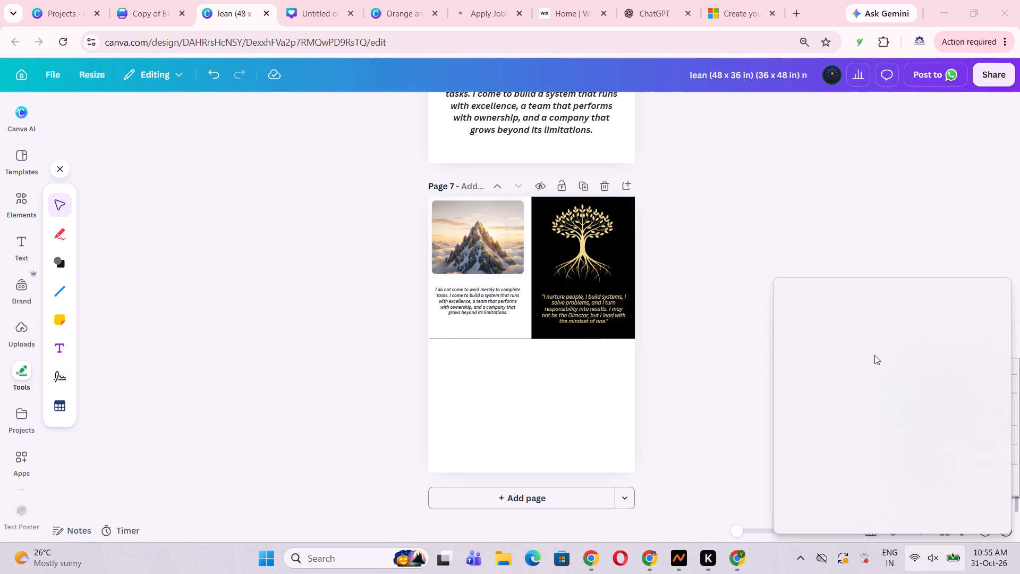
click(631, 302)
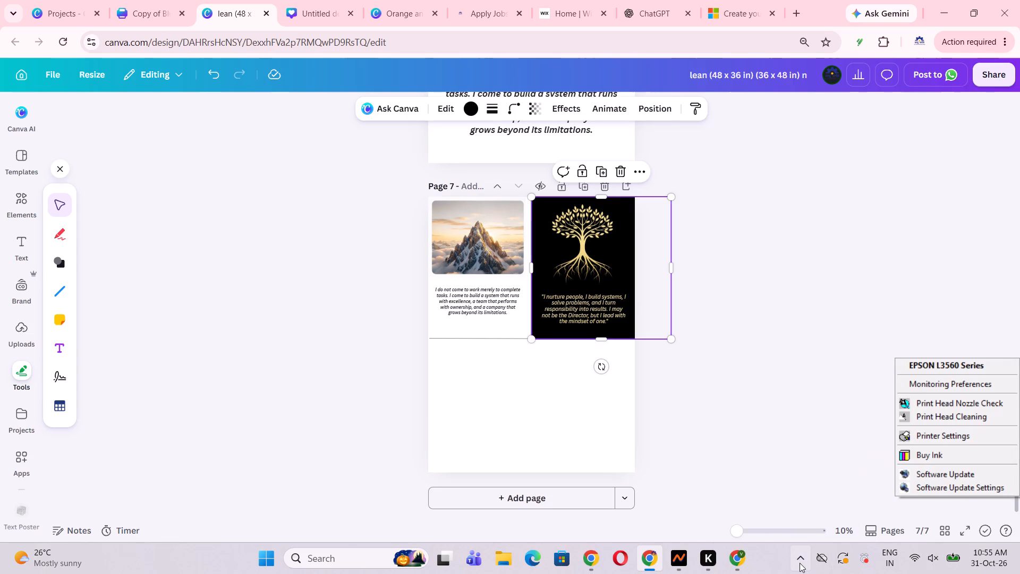
Open the EPSON L3560 Series status monitor to check the print job and ink levels.
click(800, 563)
click(825, 462)
click(825, 462)
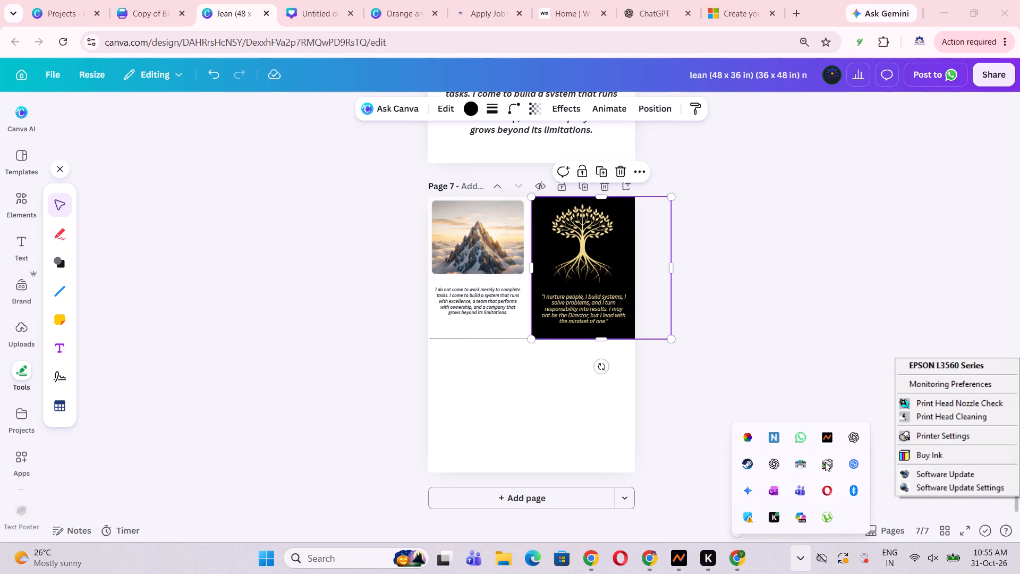
click(845, 265)
click(849, 332)
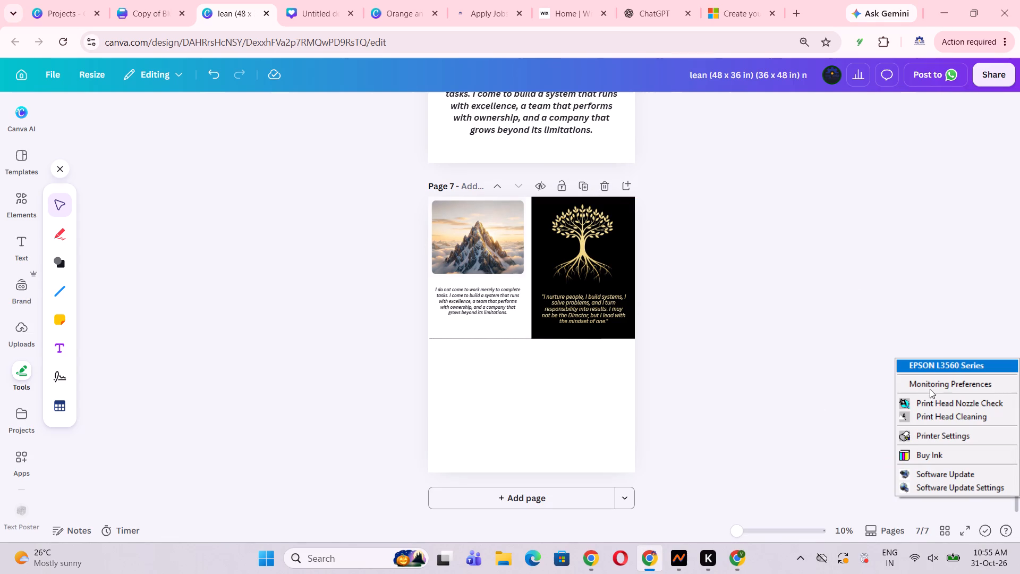
click(931, 369)
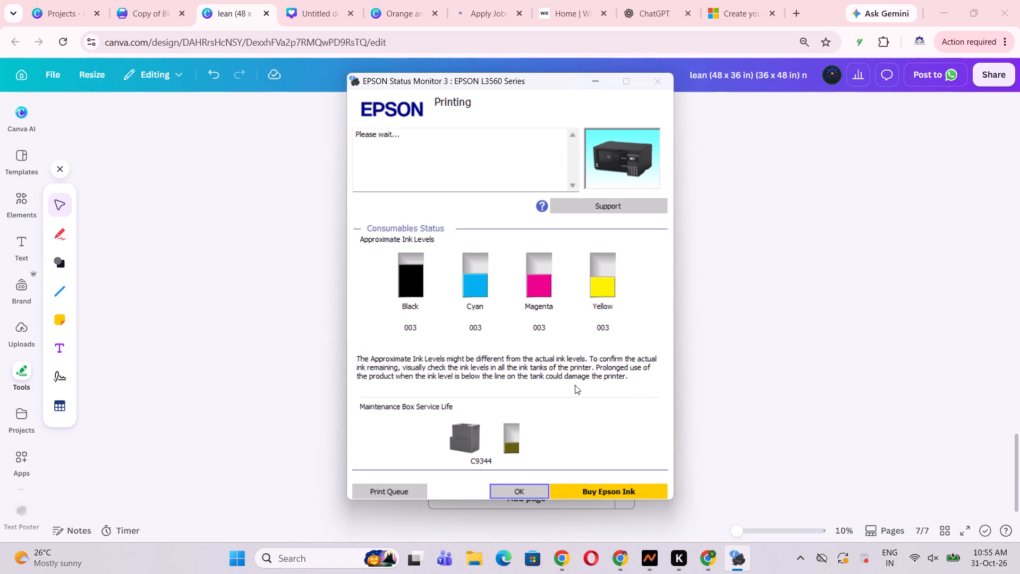
Close the EPSON status monitor and return to page 7 of the lean design.
click(520, 493)
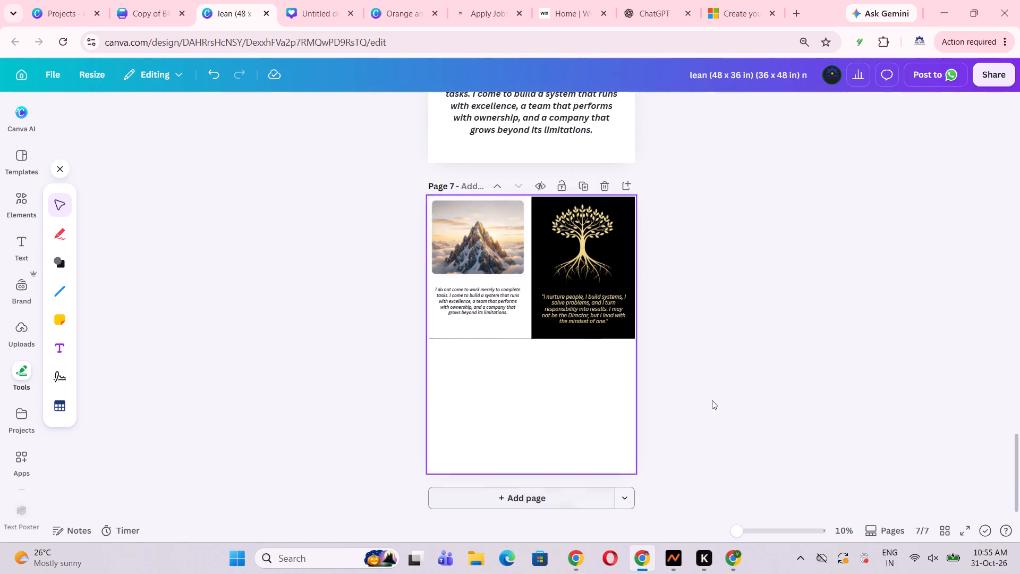
click(753, 369)
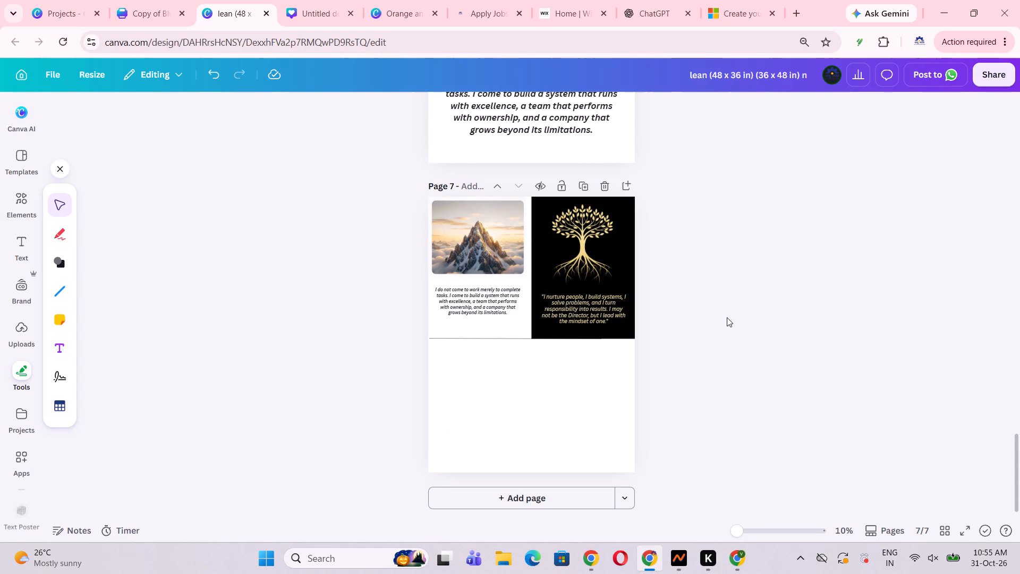
Start another print of the lean design on the own printer, with a custom page range of 7.
key(ctrl+p)
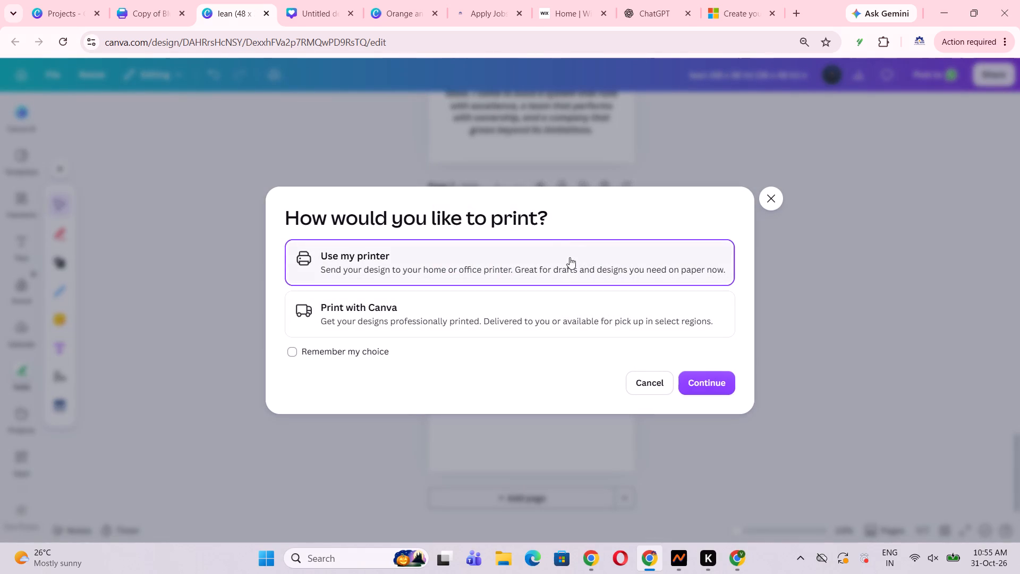
click(568, 266)
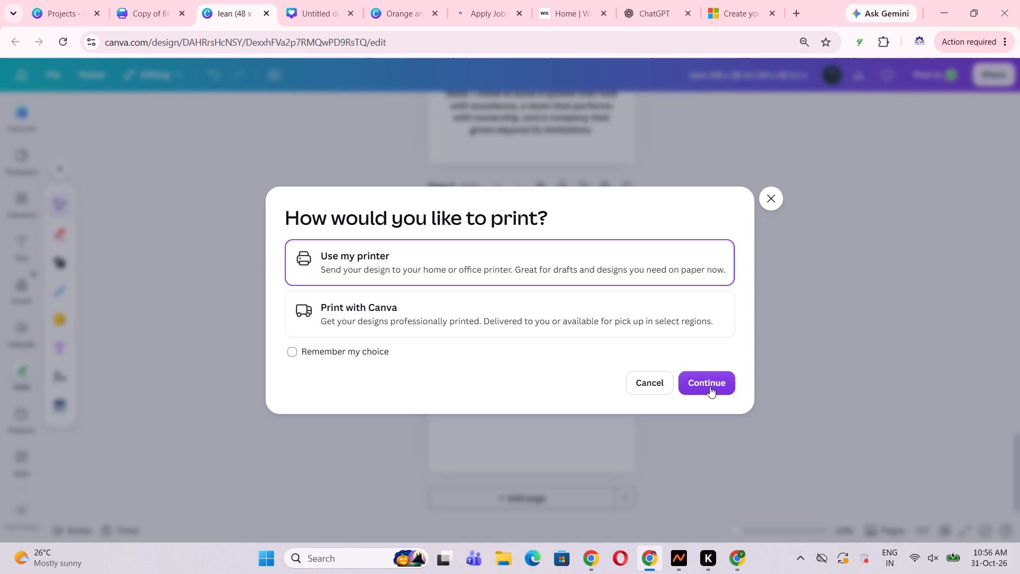
click(710, 386)
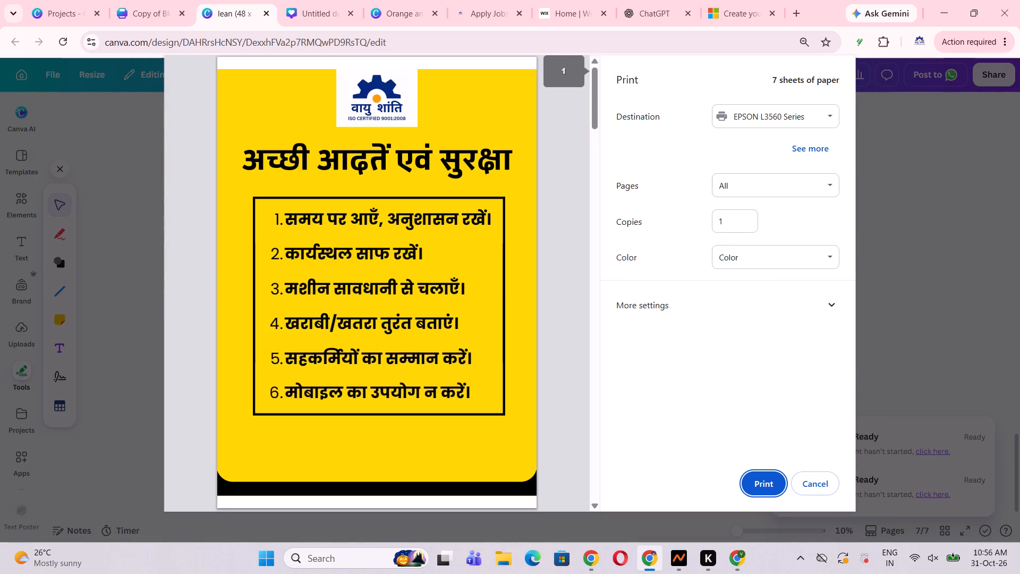
click(755, 188)
click(756, 249)
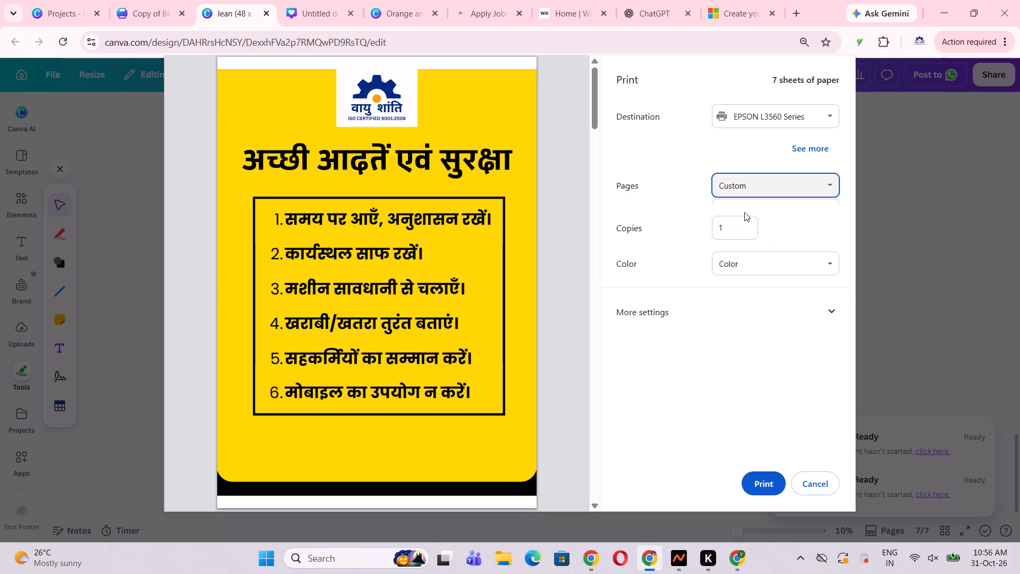
key(7)
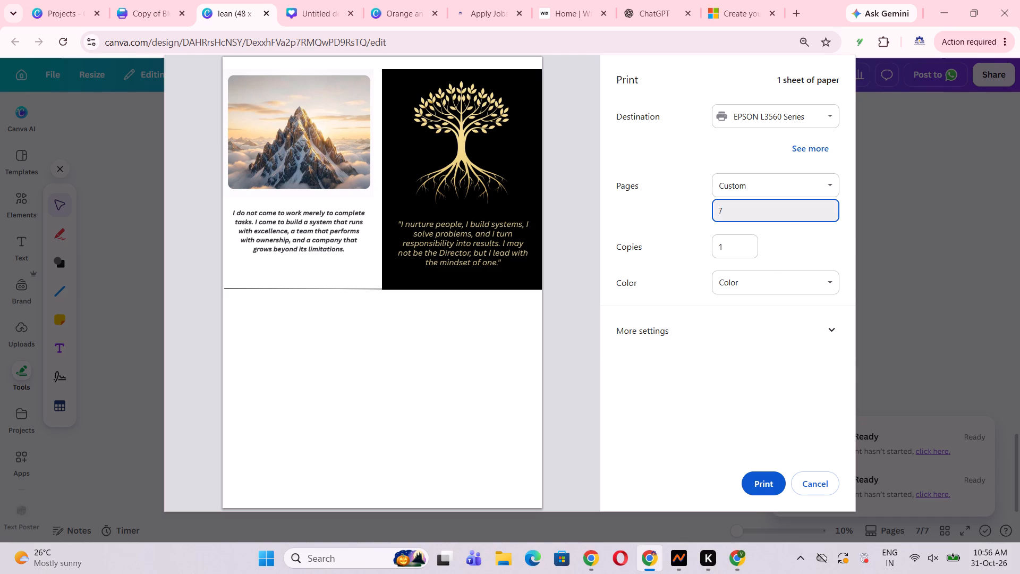
Review the additional print settings, send page 7 to the EPSON L3560 Series printer, and dismiss the ink level notice.
click(827, 327)
scroll(828, 389, down, 2)
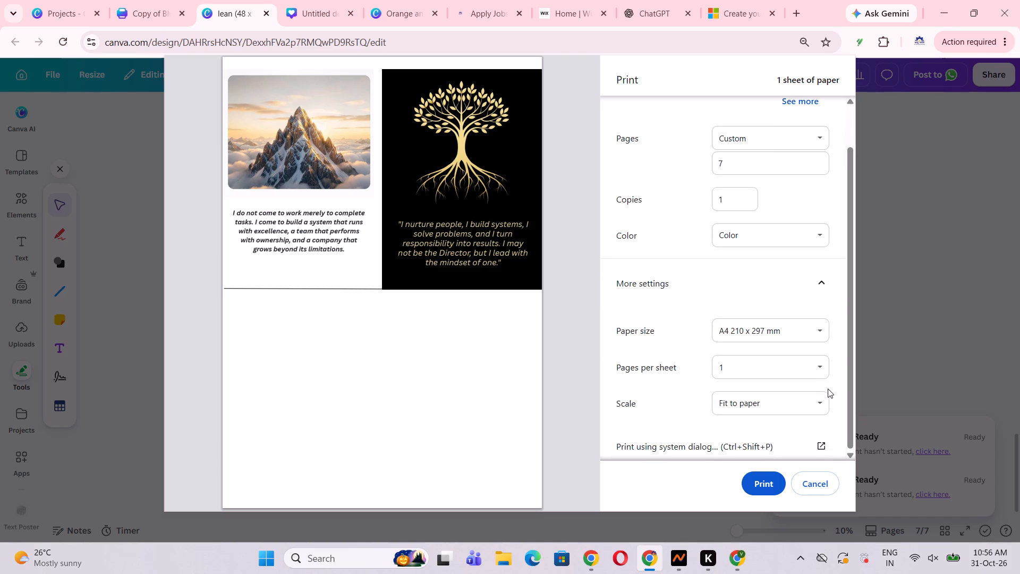
scroll(828, 389, down, 3)
scroll(773, 378, up, 3)
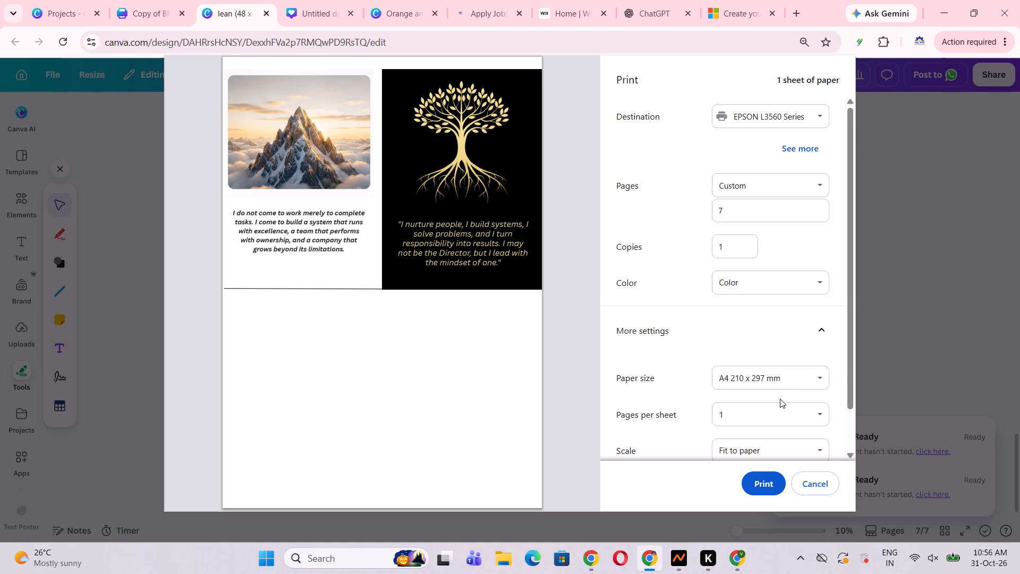
click(758, 480)
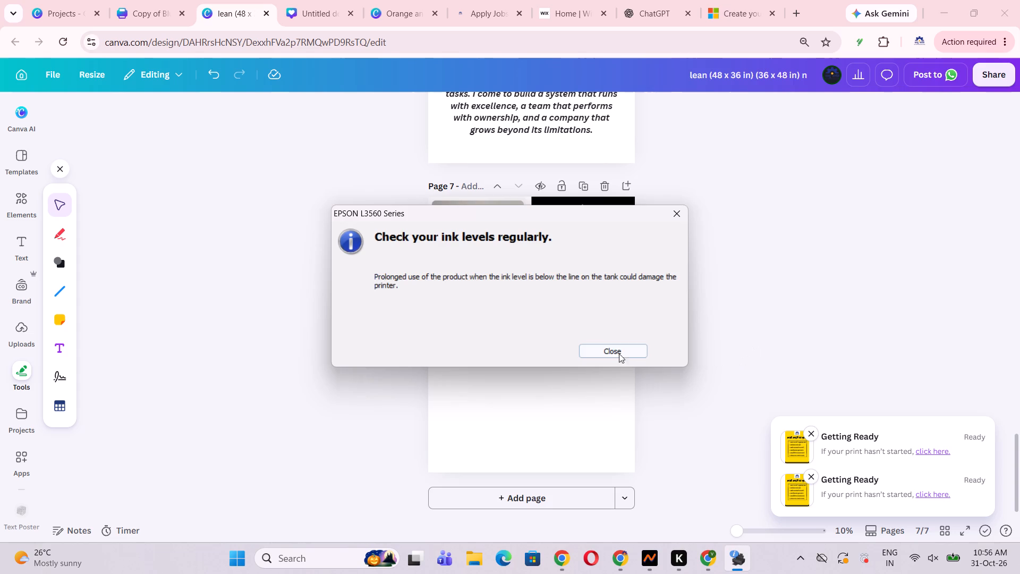
click(613, 353)
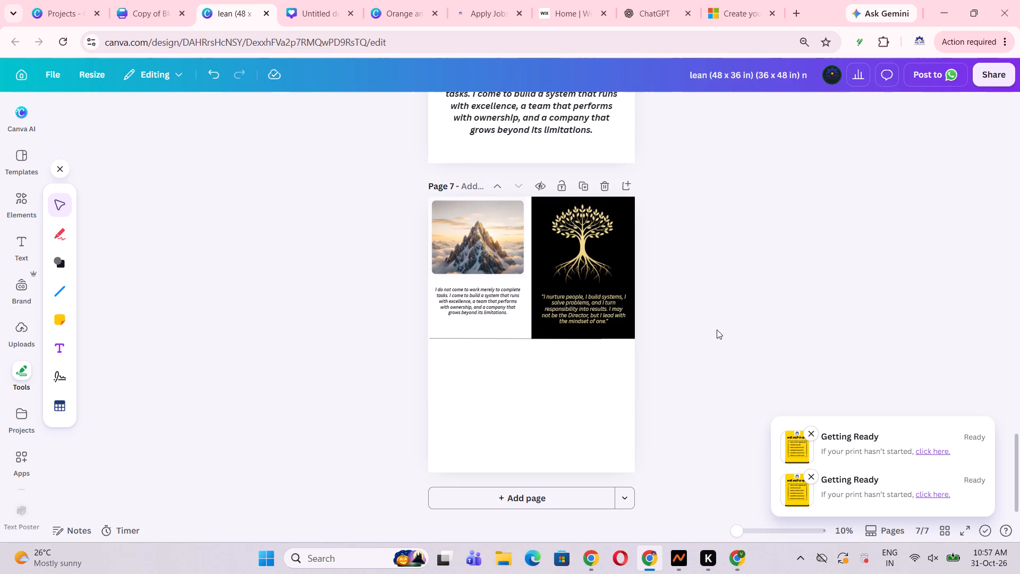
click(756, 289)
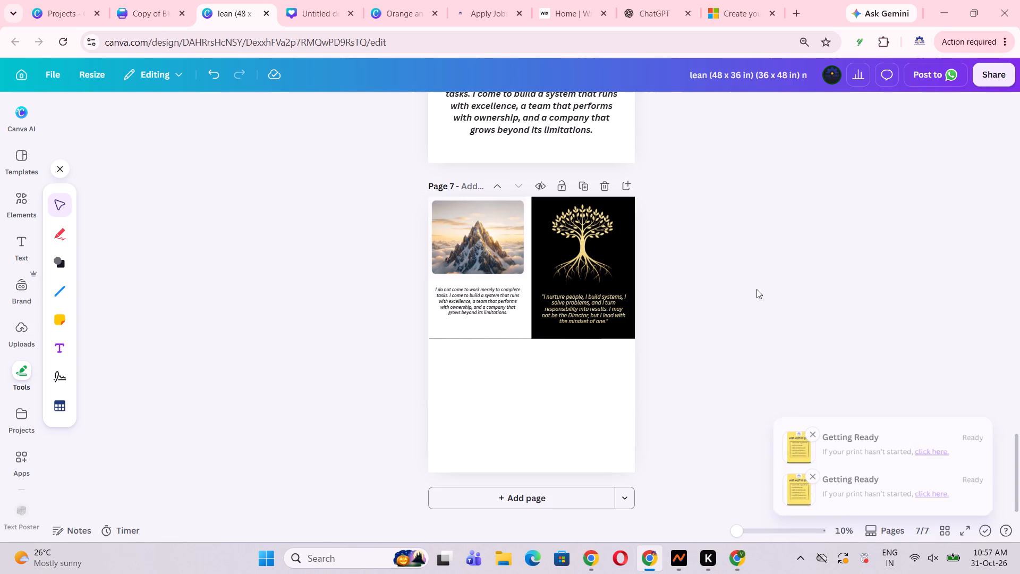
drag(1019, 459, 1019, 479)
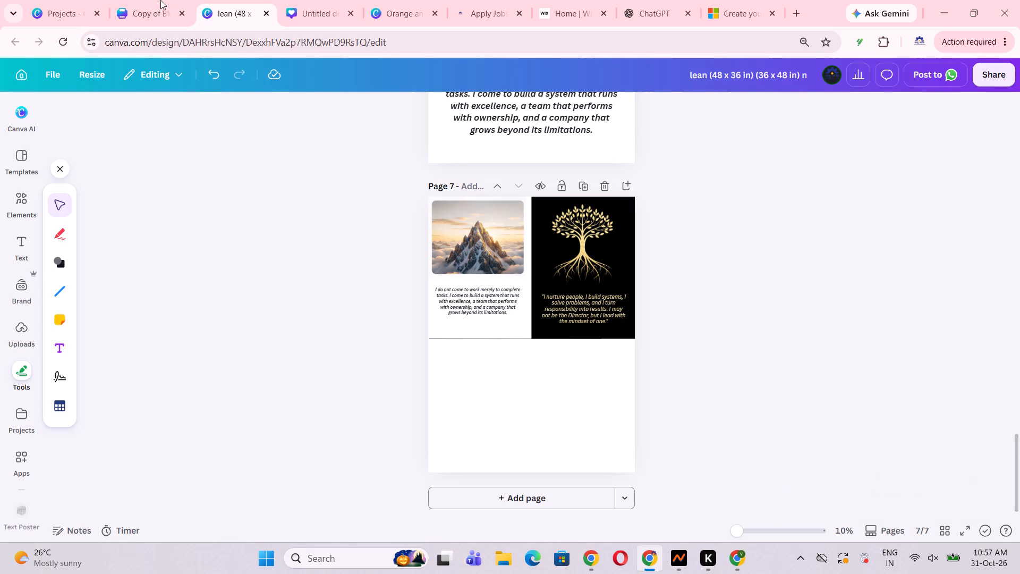
Switch to the Copy of Blue Modern Company Profile design and look through its pages from the cover to Our Clients.
click(148, 0)
click(735, 260)
scroll(693, 347, down, 4)
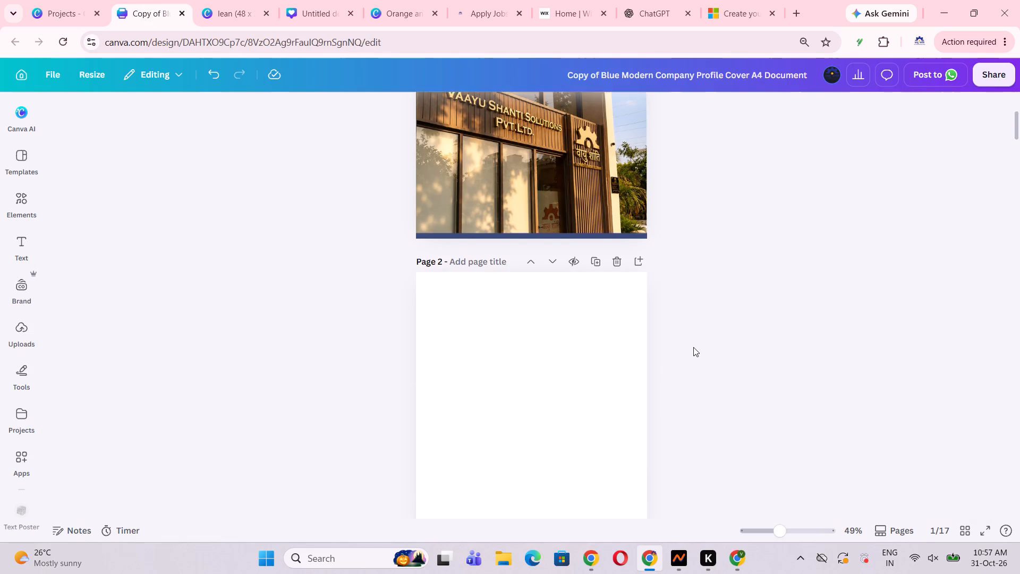
scroll(693, 347, down, 2)
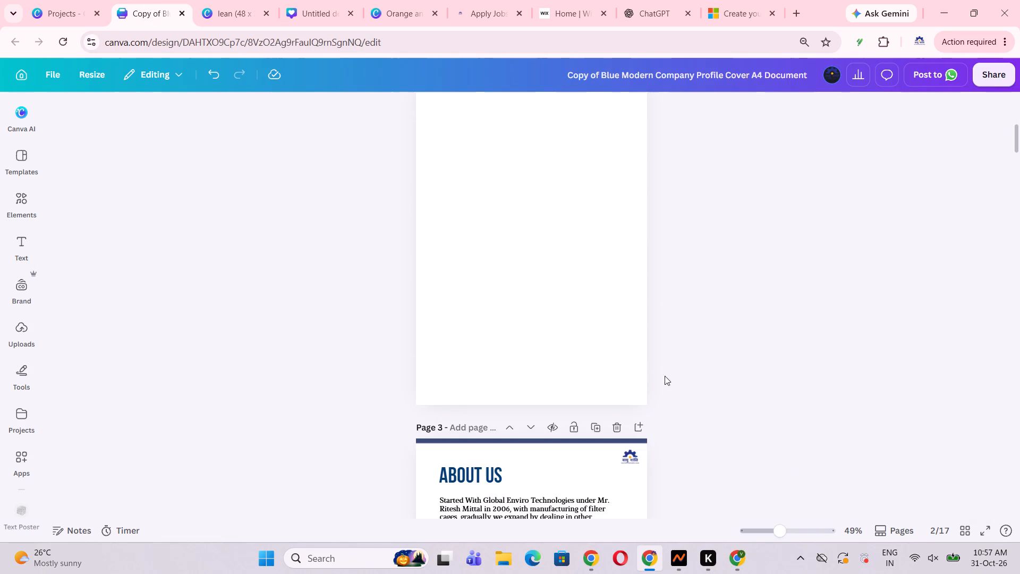
scroll(615, 383, up, 12)
click(749, 352)
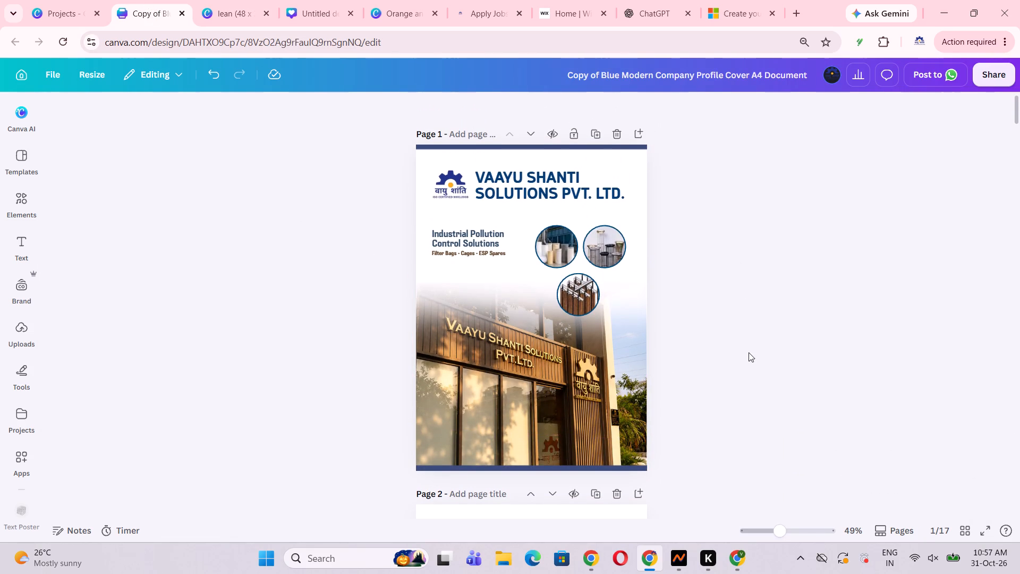
scroll(699, 366, down, 2)
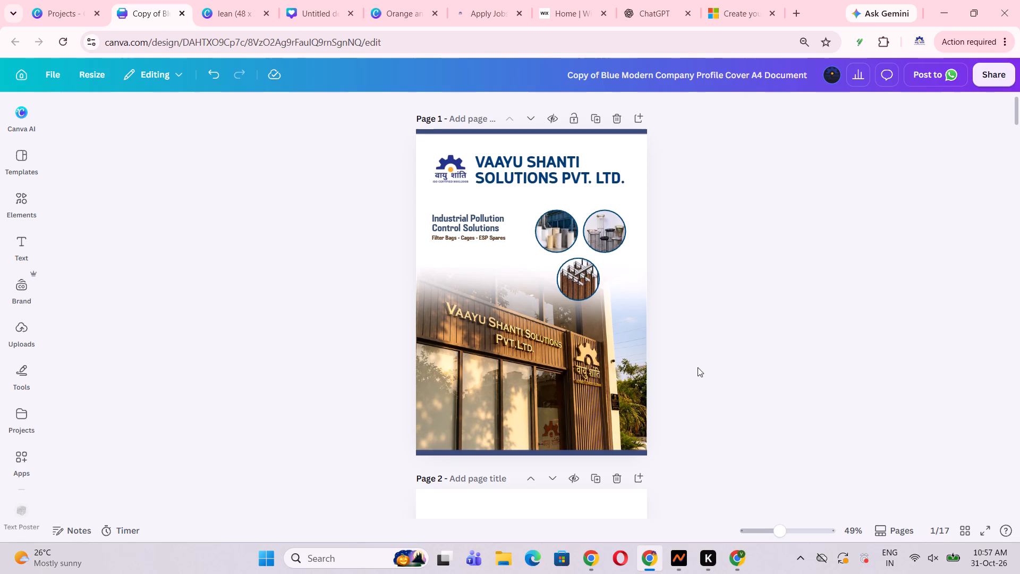
scroll(698, 367, down, 18)
scroll(698, 367, down, 15)
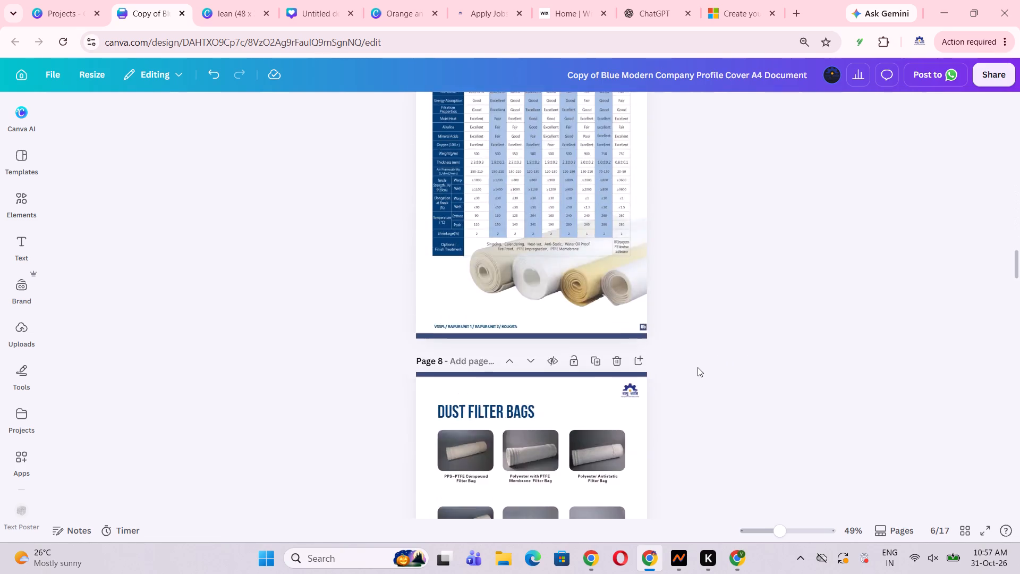
scroll(698, 367, down, 15)
scroll(698, 367, down, 15)
scroll(698, 367, down, 7)
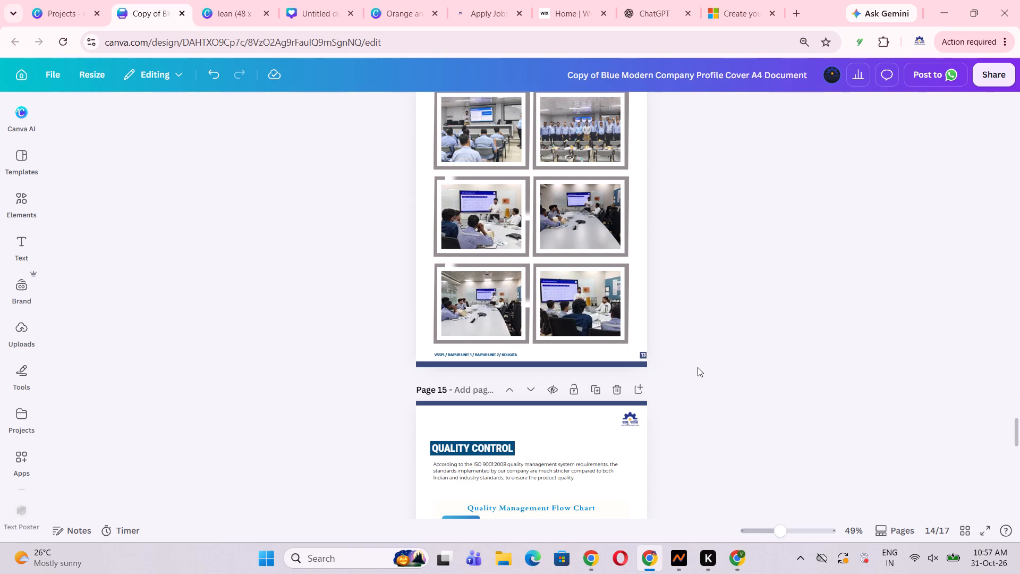
scroll(691, 323, down, 13)
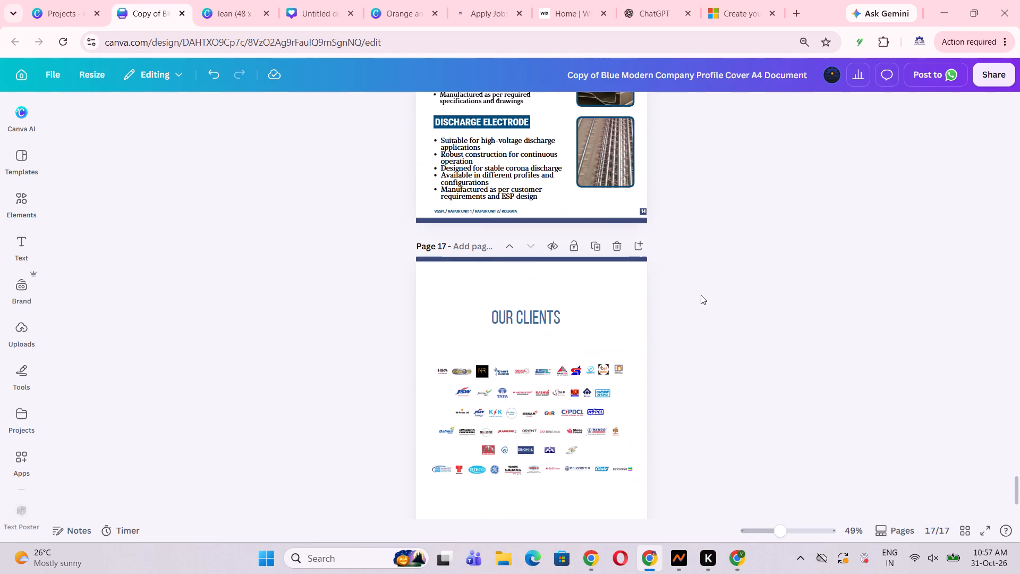
scroll(716, 278, down, 6)
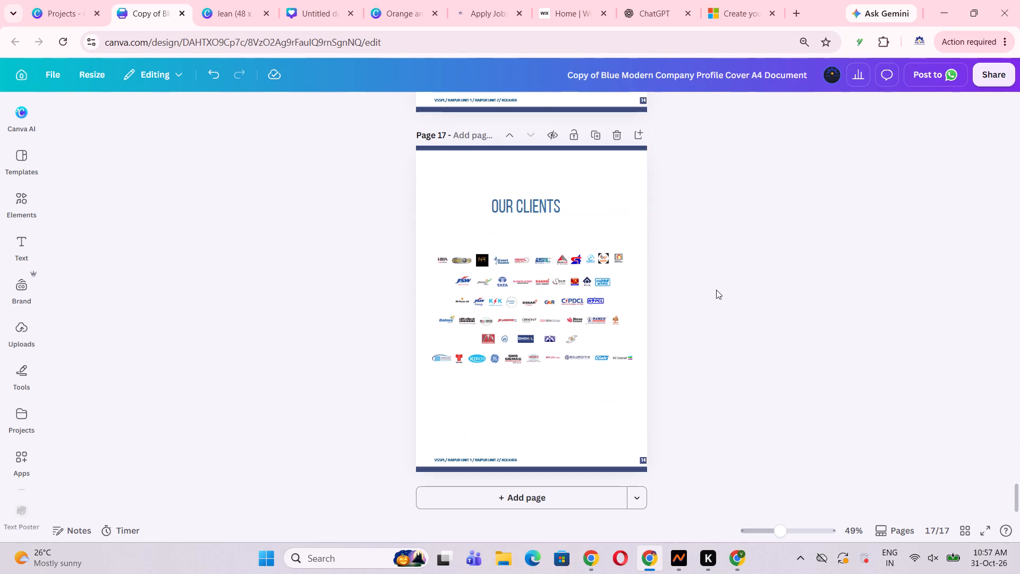
Recheck the closing pages of the company profile, including Quality Control, ESP electrodes and Our Clients, and go back to page 12.
scroll(716, 290, down, 3)
scroll(715, 292, up, 20)
scroll(707, 299, down, 6)
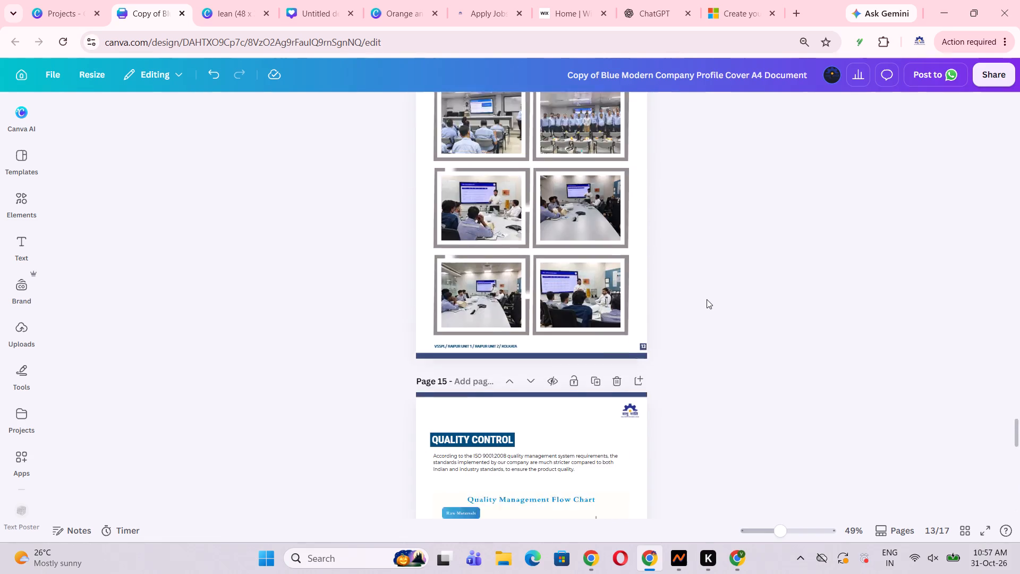
scroll(707, 299, down, 6)
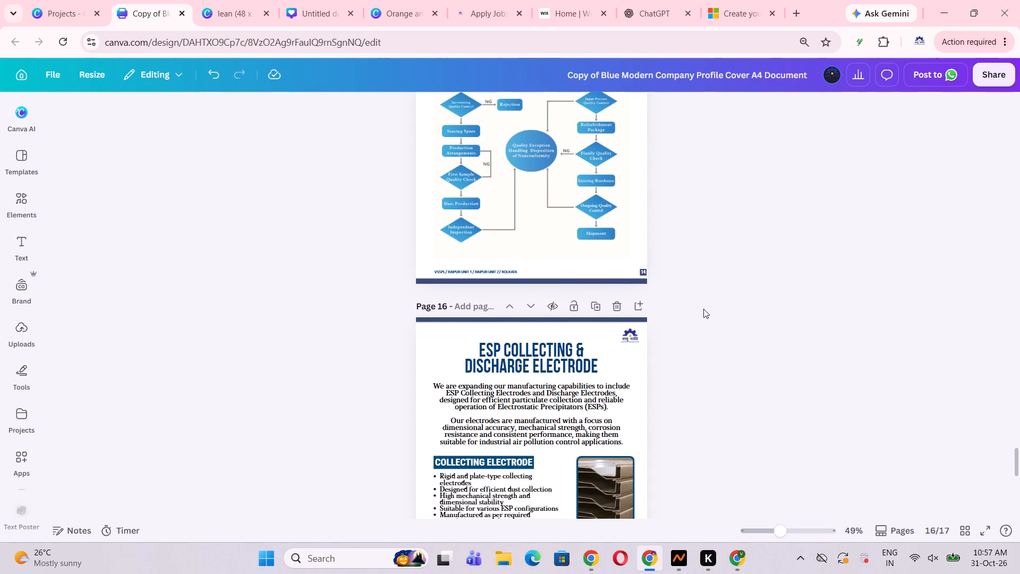
scroll(703, 309, down, 12)
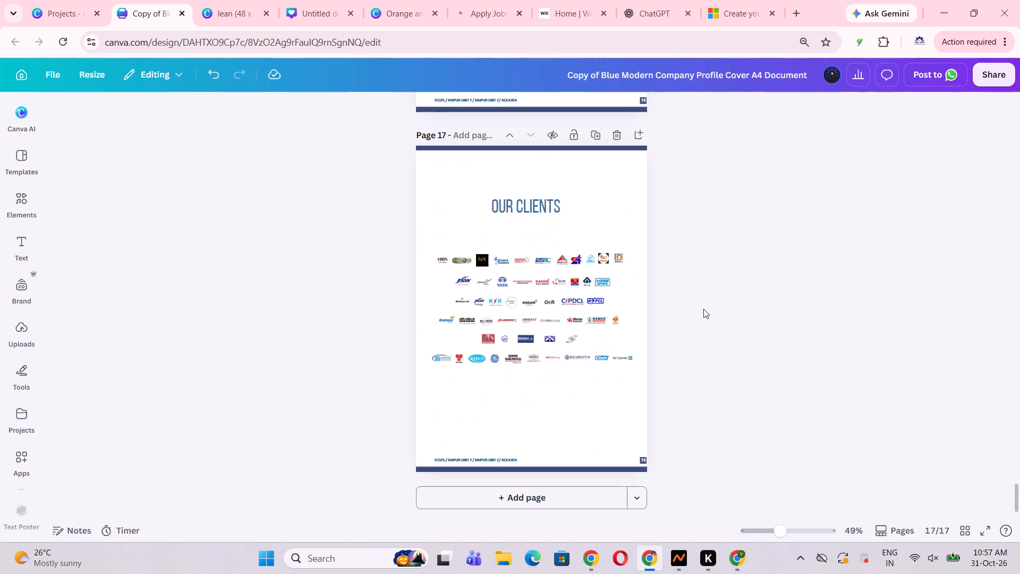
scroll(701, 324, up, 12)
scroll(701, 326, up, 17)
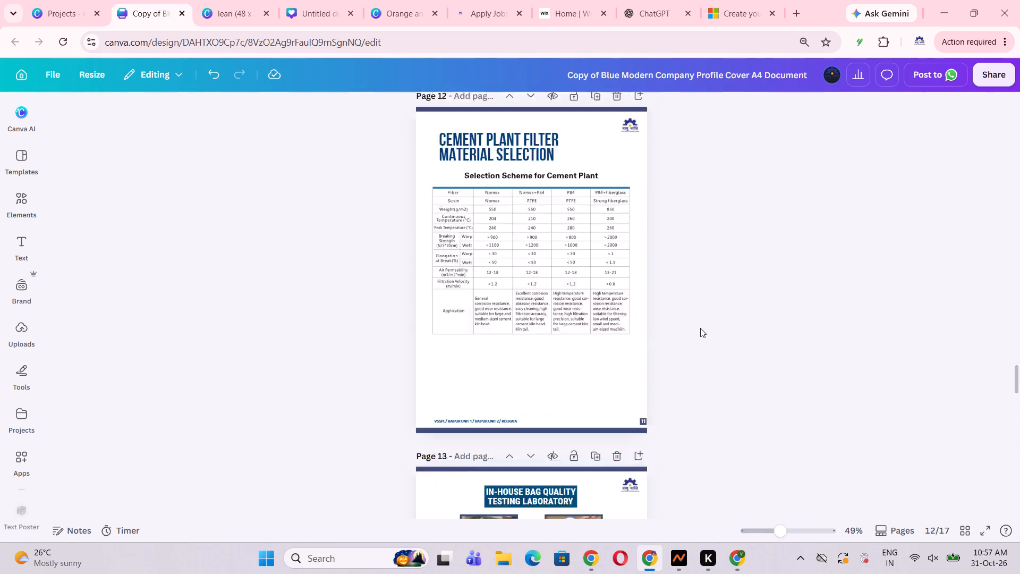
Open the Apply Jobs list on the Vaayu Shanti admin site and refresh it to check the job applications.
click(36, 0)
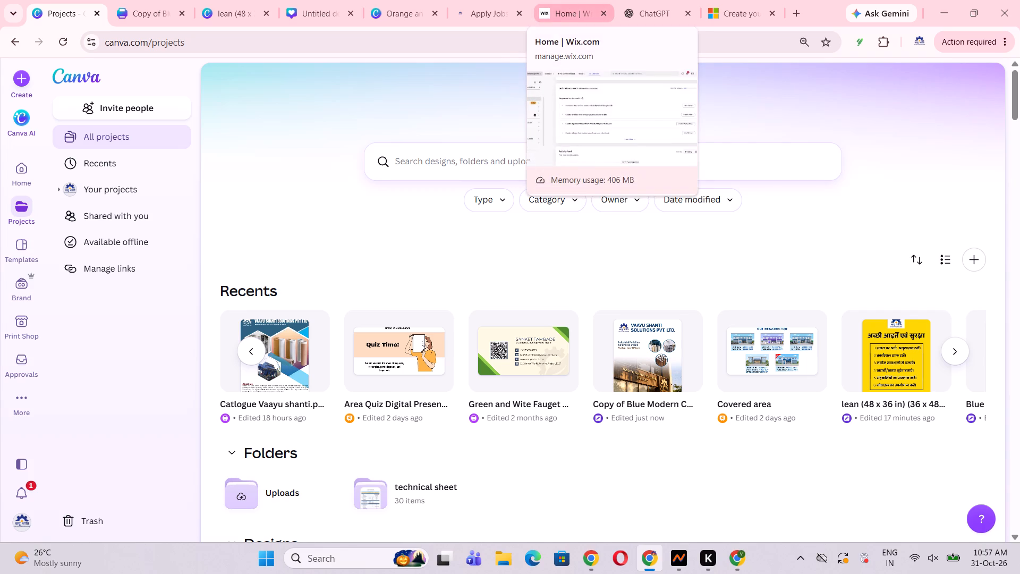
click(448, 105)
click(489, 1)
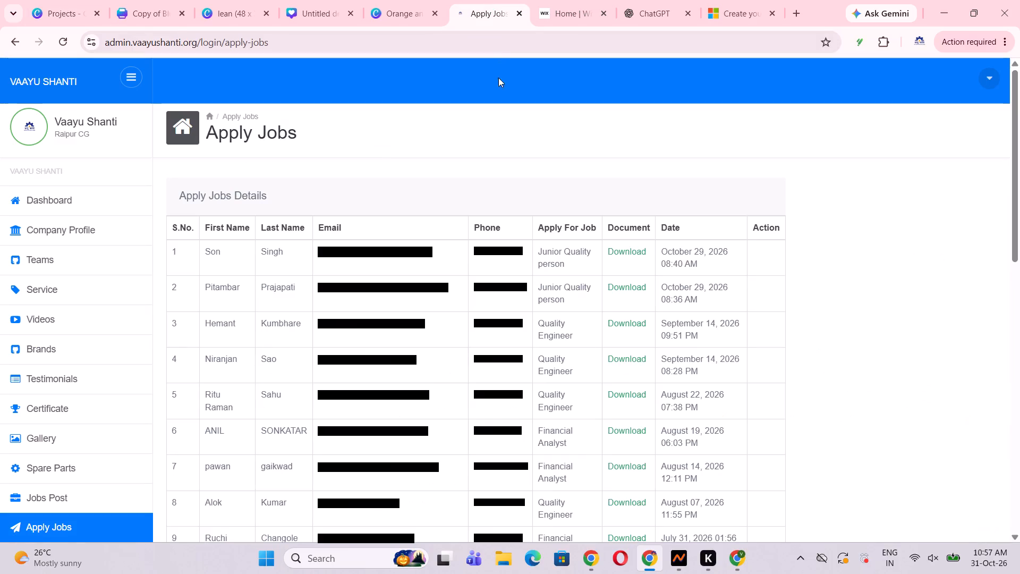
click(52, 41)
click(55, 41)
Return to the company profile design and look back through its pages from page 12 up to Epoxy Cages and About Us.
click(155, 1)
scroll(567, 383, up, 8)
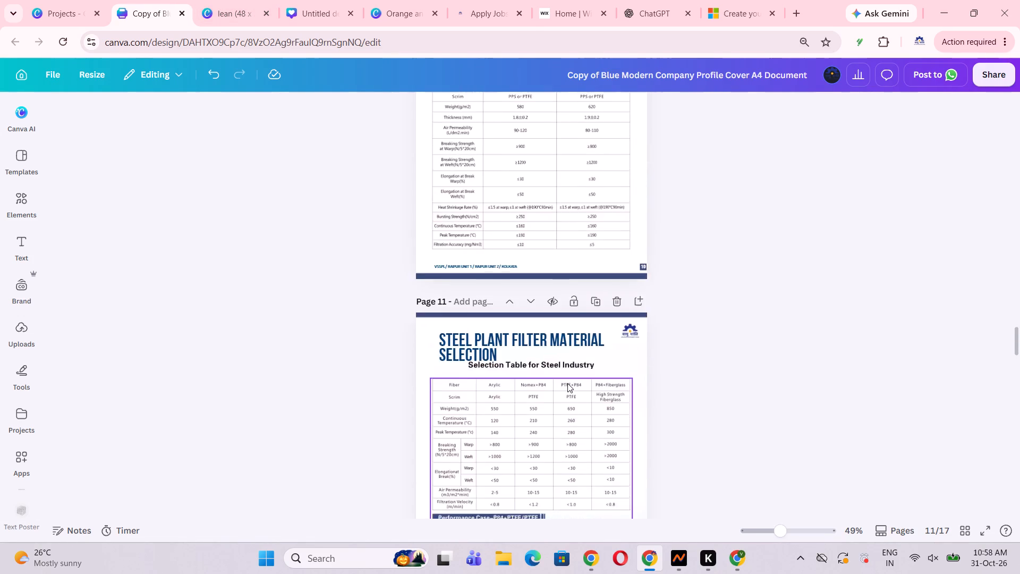
scroll(567, 383, up, 13)
scroll(567, 383, up, 20)
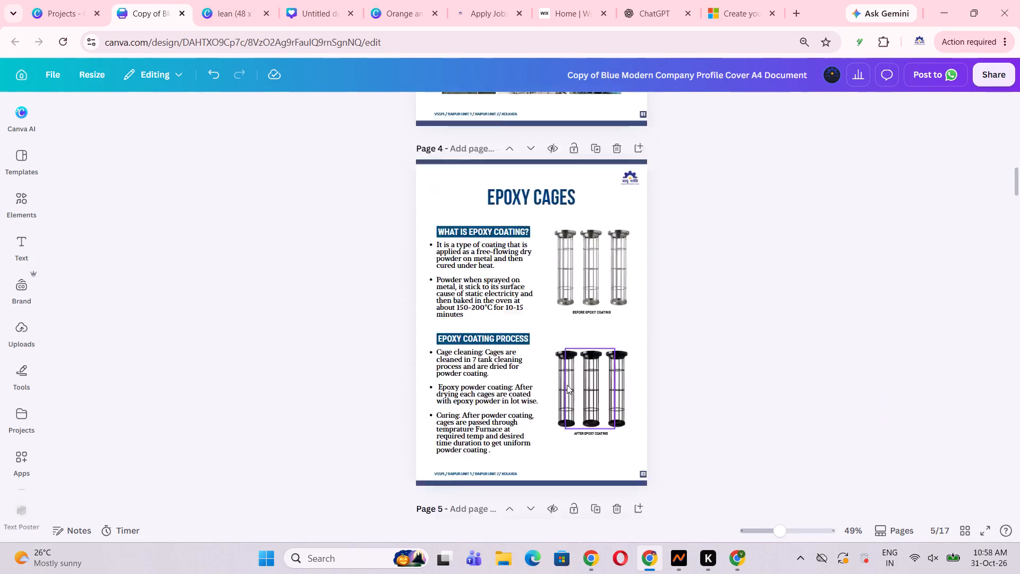
click(638, 376)
click(732, 387)
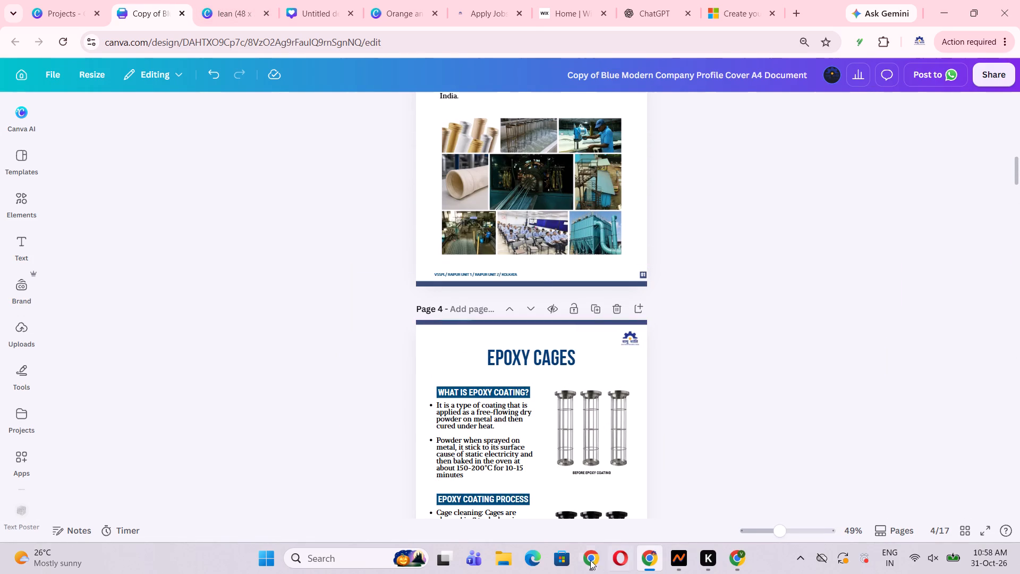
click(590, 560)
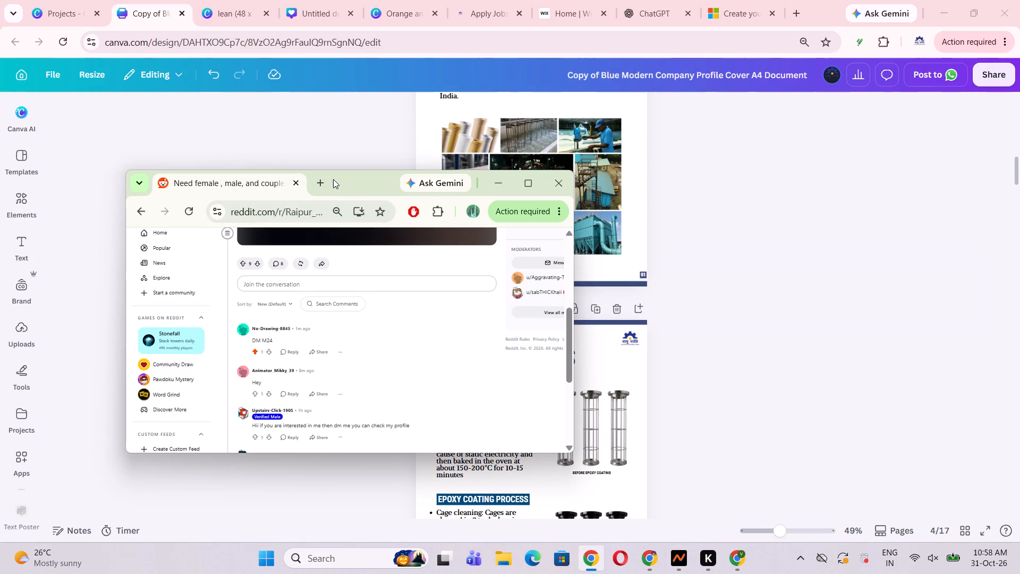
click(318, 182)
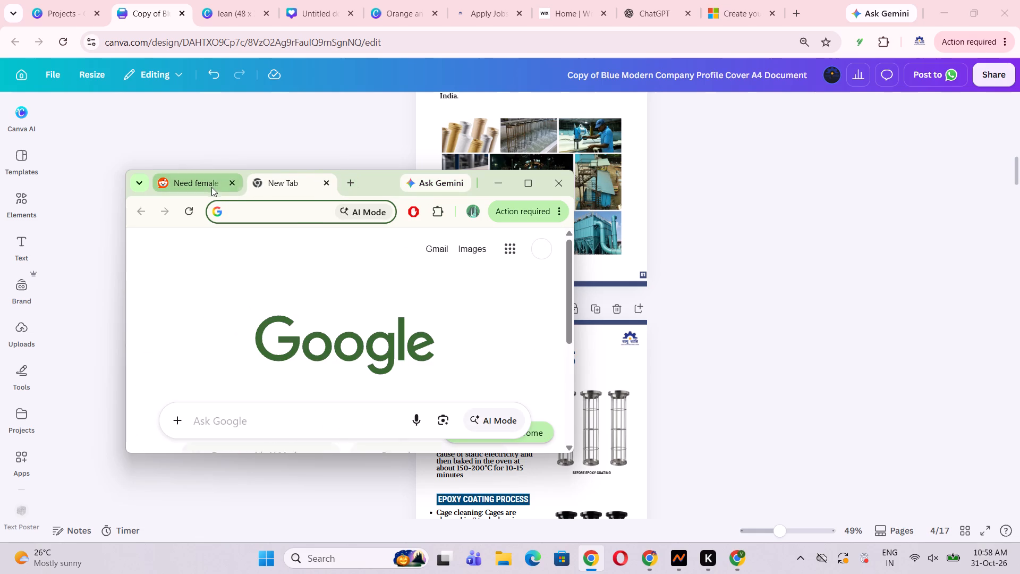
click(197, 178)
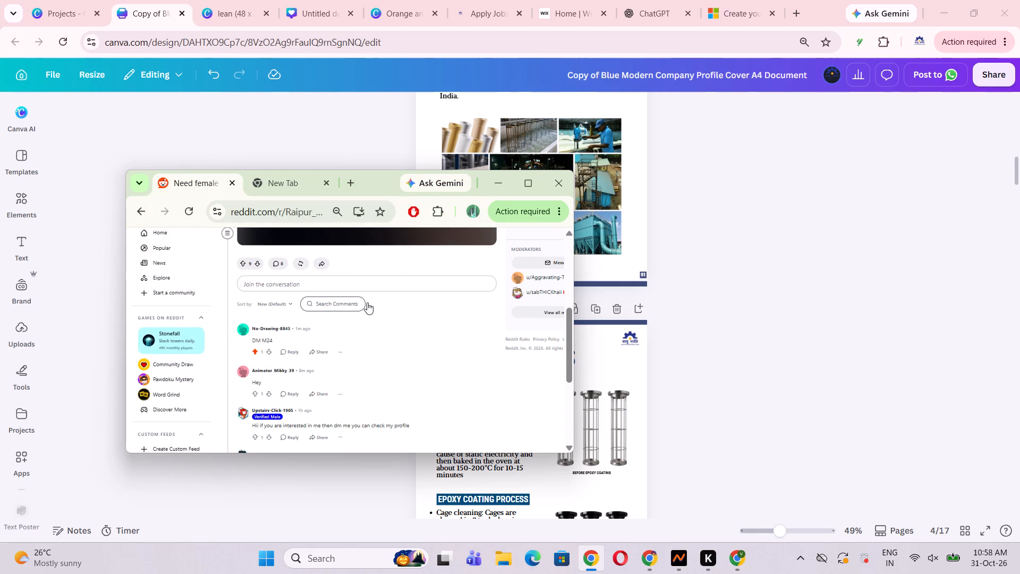
Widen the Reddit browser window and browse the posts in its home feed.
drag(577, 345, 811, 359)
scroll(684, 379, up, 14)
click(163, 257)
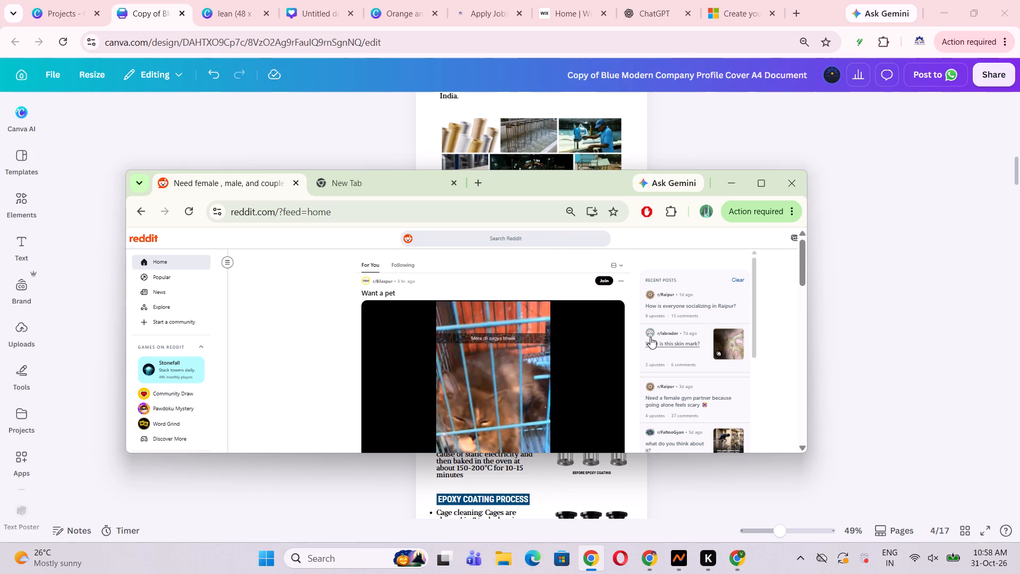
scroll(650, 337, up, 5)
scroll(650, 337, down, 4)
scroll(650, 337, up, 6)
scroll(512, 359, down, 7)
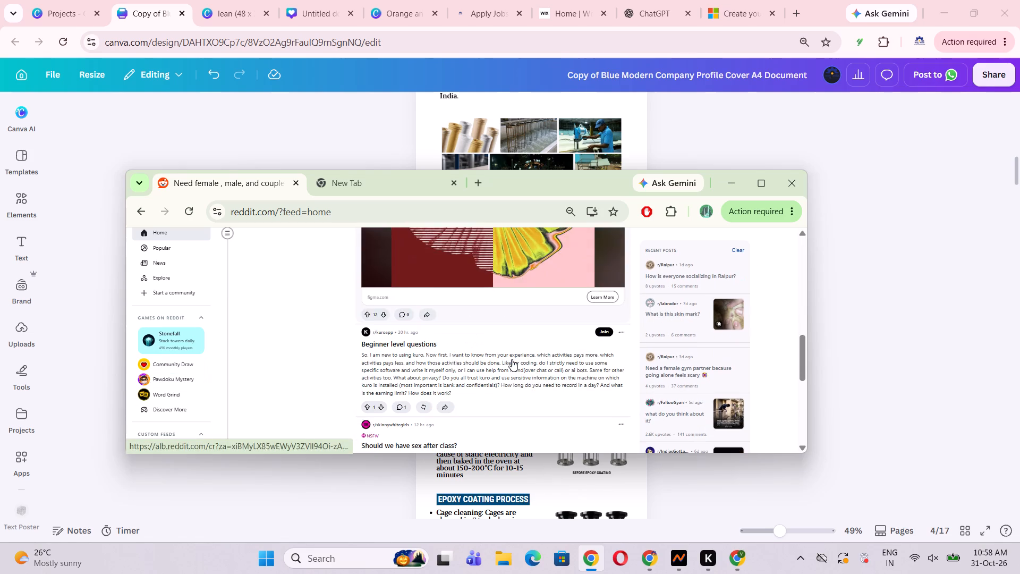
scroll(512, 359, down, 2)
scroll(512, 359, up, 1)
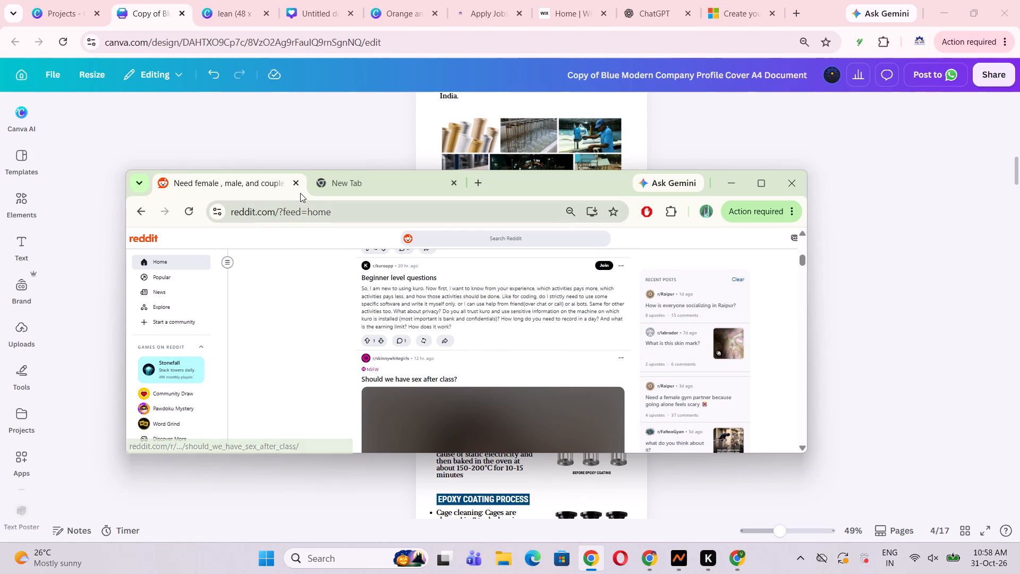
Close the Reddit page, open a new tab and minimise that browser window to get back to the company profile design.
click(299, 190)
click(298, 188)
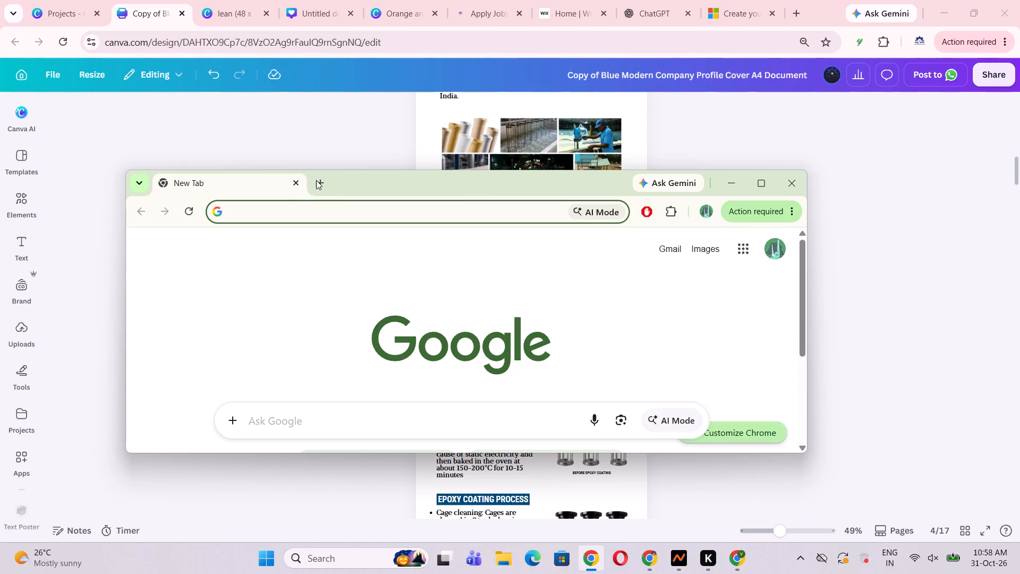
click(324, 181)
click(741, 186)
click(829, 215)
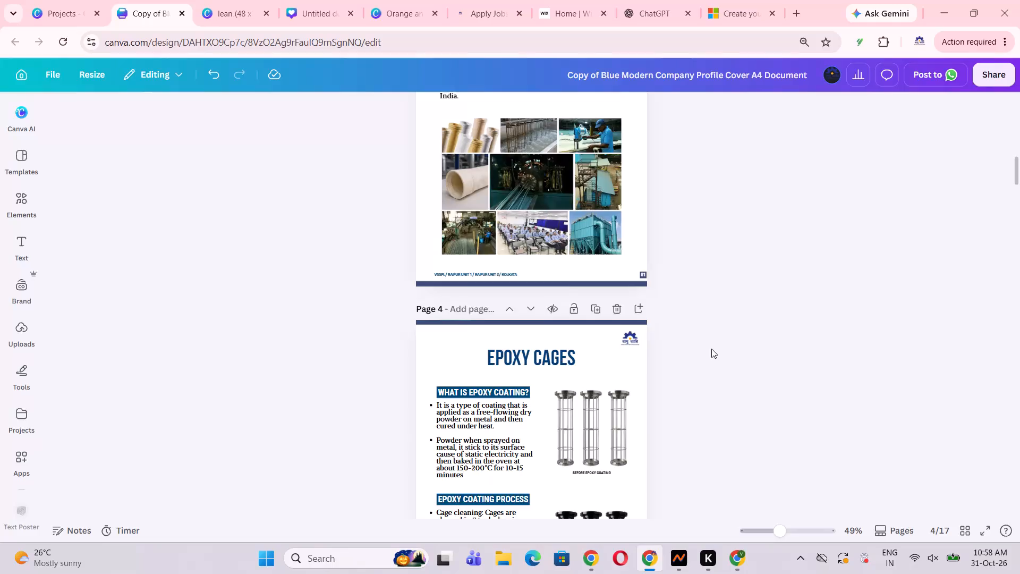
Look back over the opening pages of the company profile, from the cover and empty page 2 to Epoxy Cages.
scroll(703, 352, down, 9)
scroll(703, 352, up, 16)
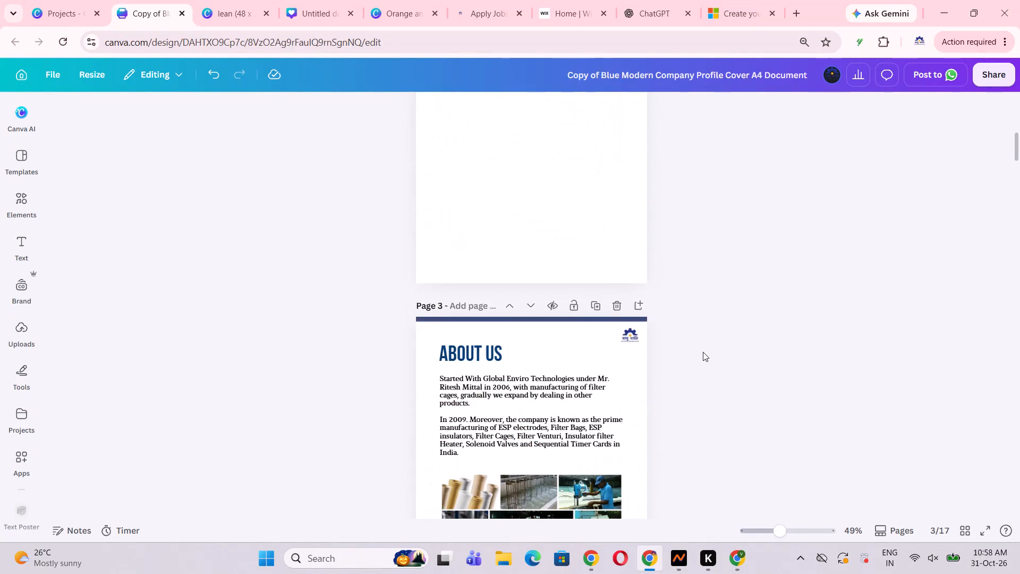
scroll(703, 352, up, 4)
click(534, 404)
click(851, 402)
scroll(660, 409, up, 5)
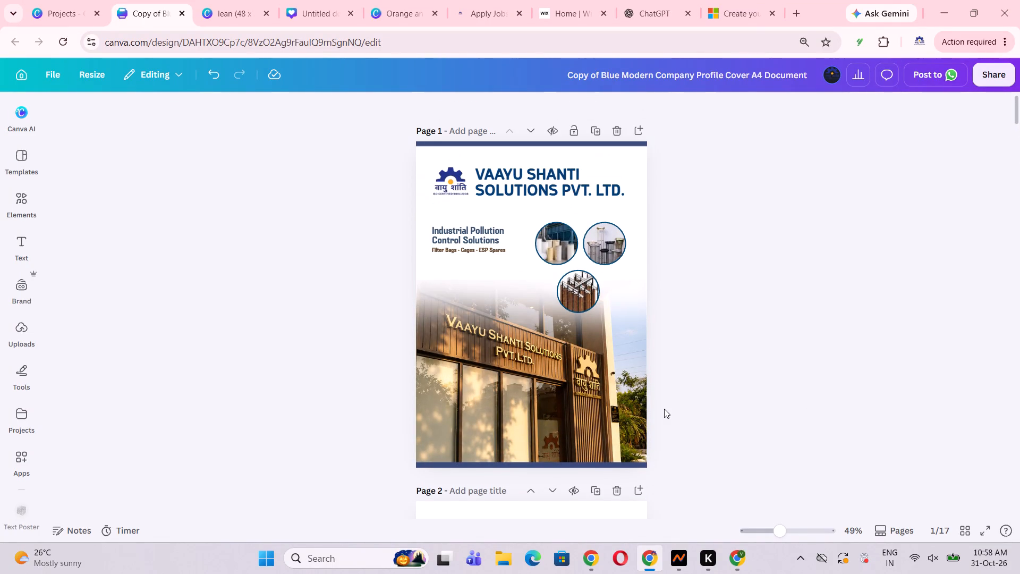
scroll(611, 408, down, 3)
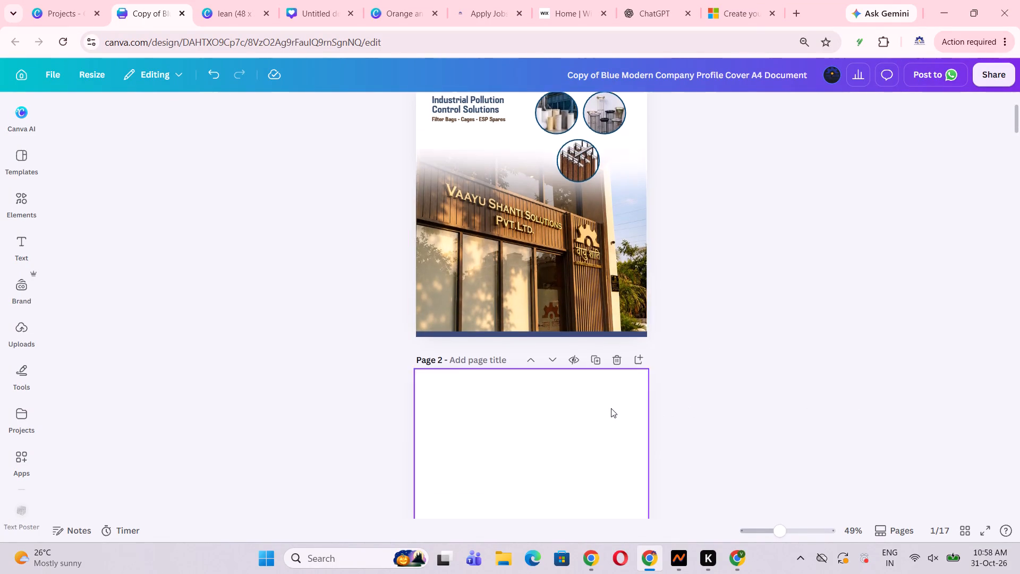
scroll(611, 408, up, 3)
scroll(611, 408, down, 9)
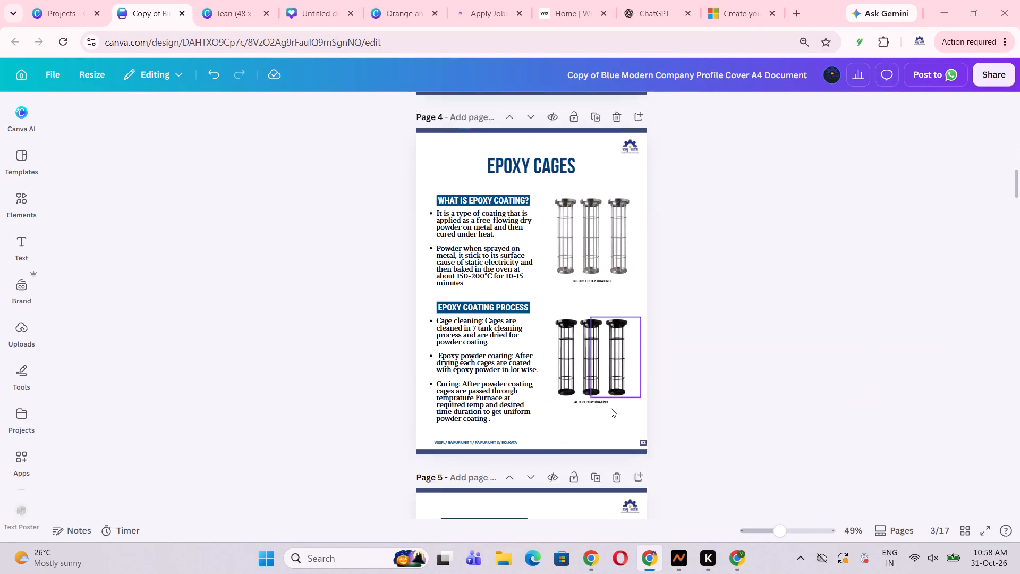
scroll(611, 408, up, 10)
click(724, 411)
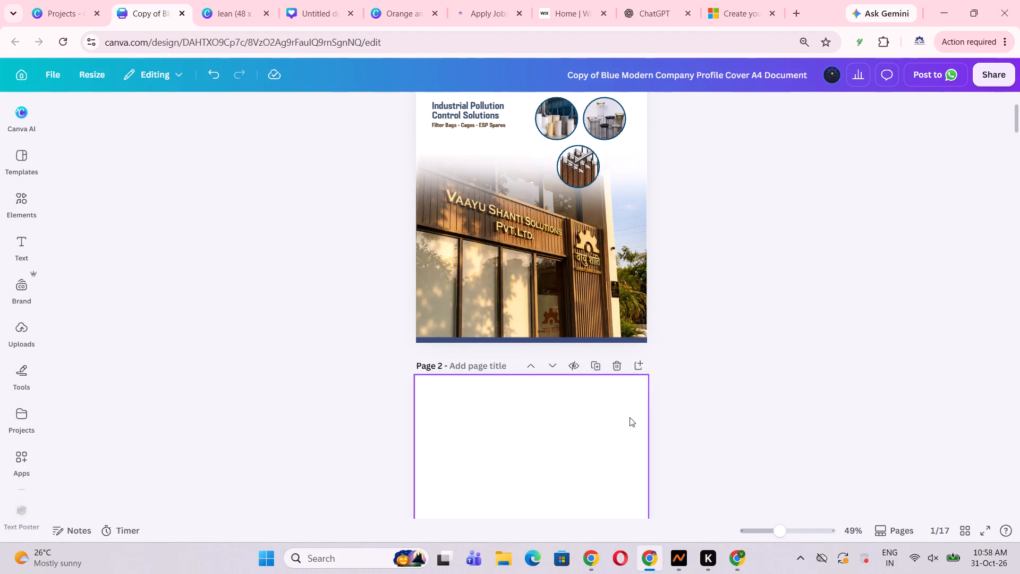
Review the company profile pages from About Us through Epoxy Cages and Filter Cage to the Dust Filter Bags page.
scroll(630, 417, down, 9)
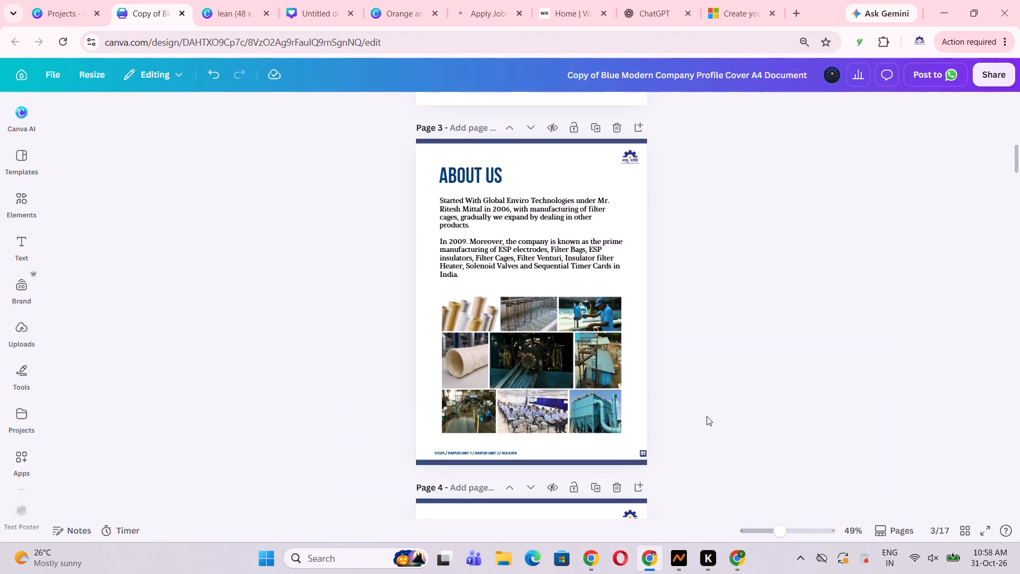
scroll(706, 416, down, 2)
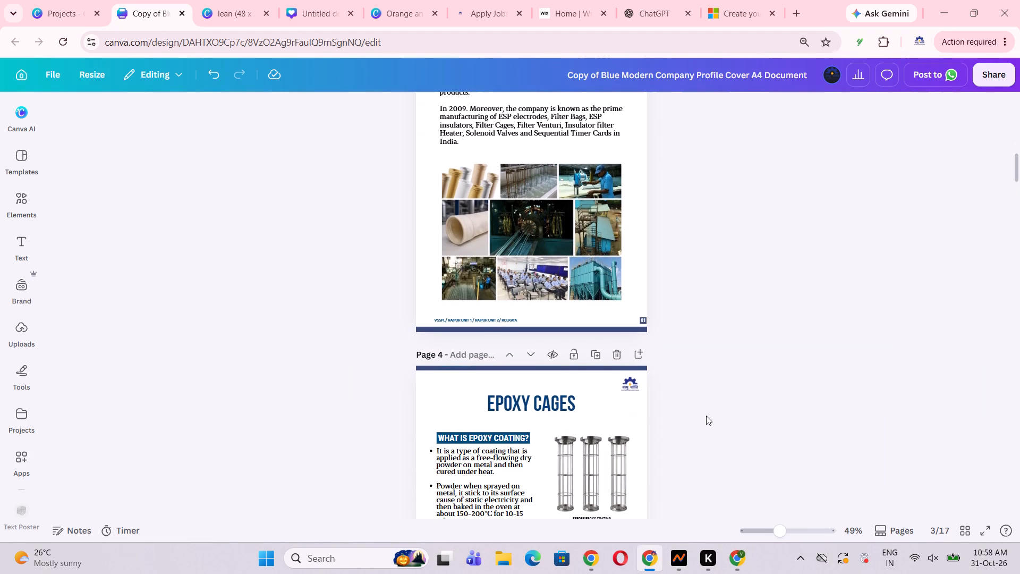
scroll(706, 416, up, 2)
scroll(706, 416, down, 6)
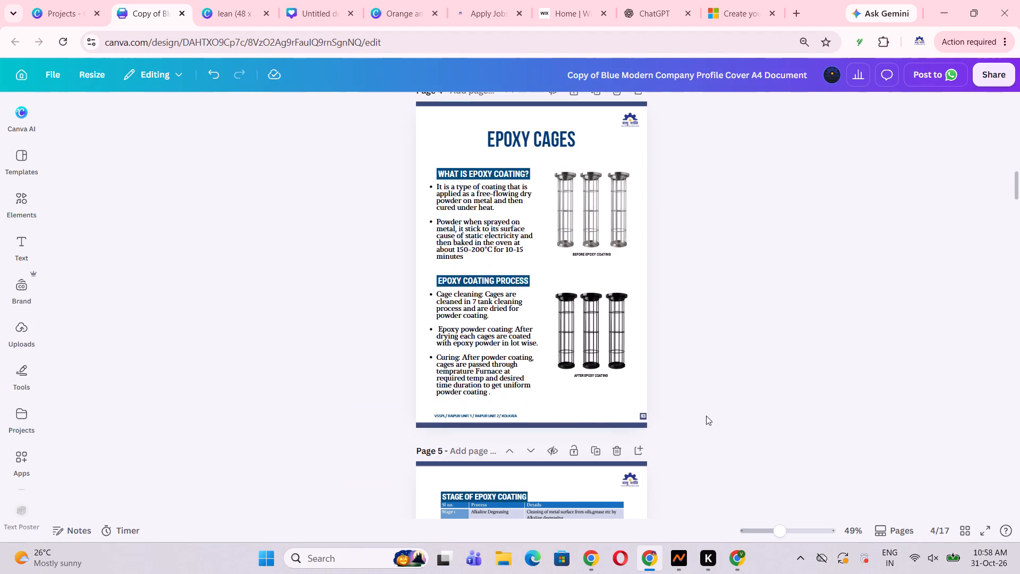
scroll(706, 416, down, 8)
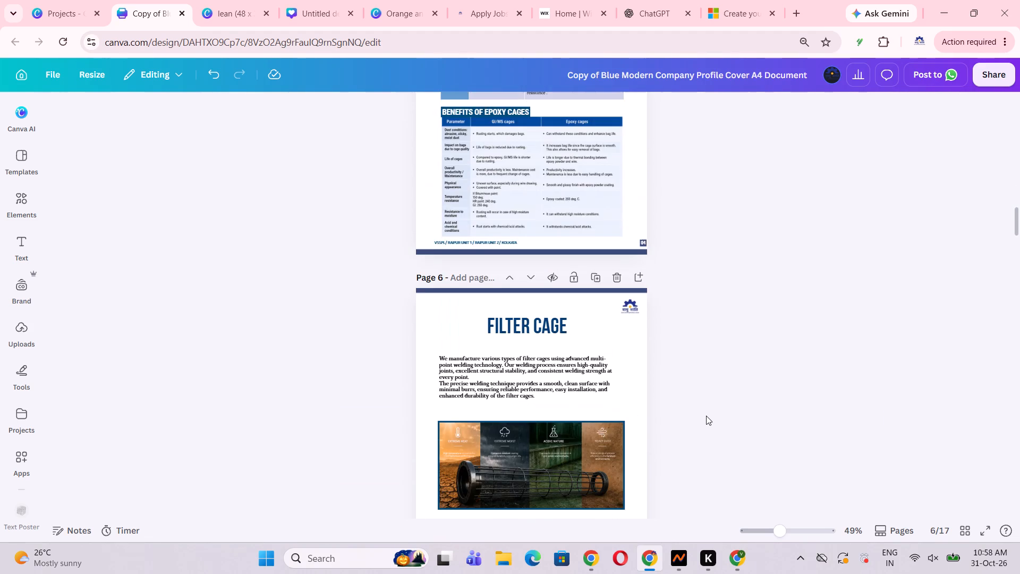
scroll(706, 416, down, 6)
scroll(706, 416, up, 8)
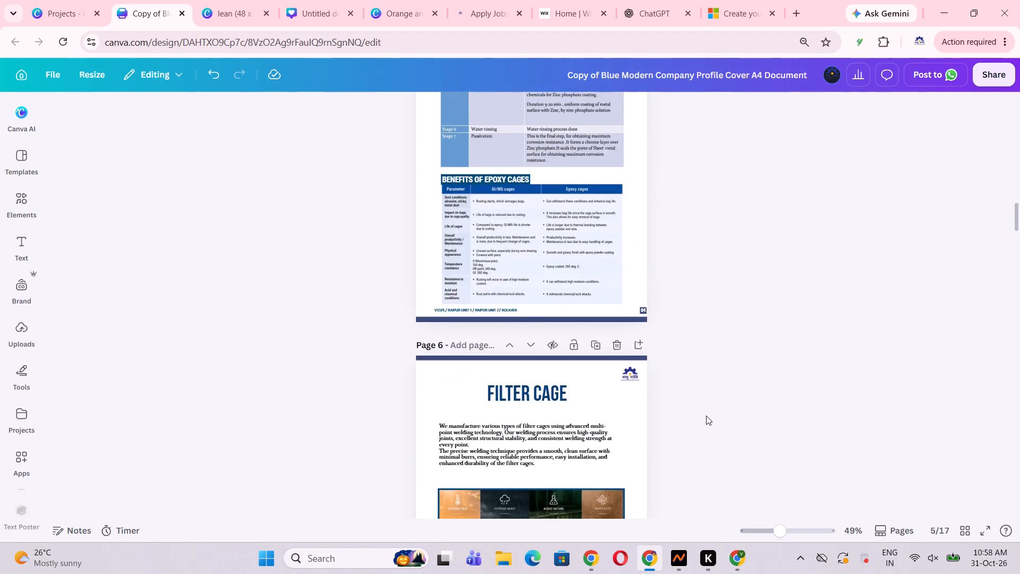
scroll(706, 416, up, 2)
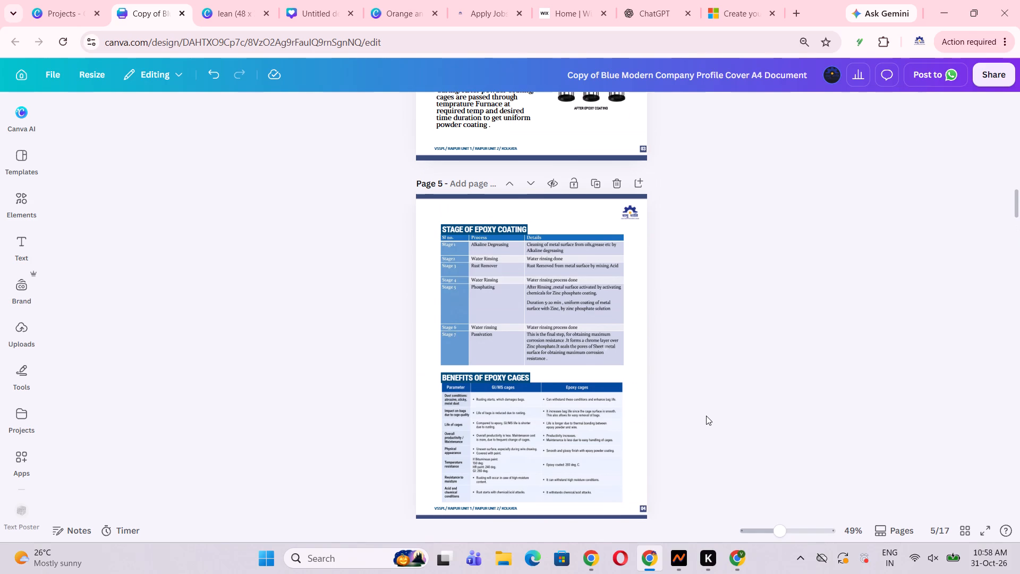
scroll(706, 416, down, 18)
scroll(706, 416, down, 4)
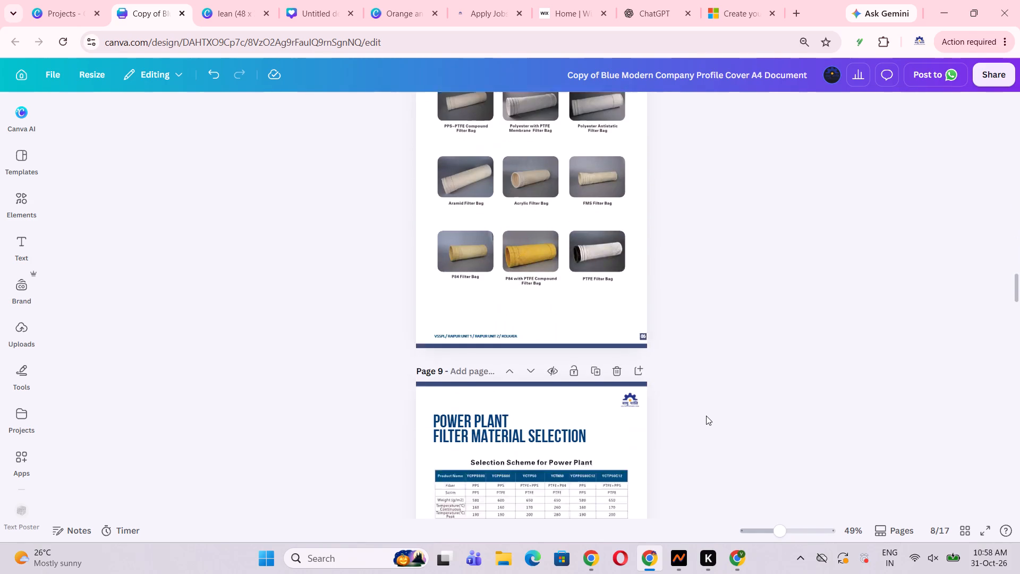
scroll(706, 416, up, 6)
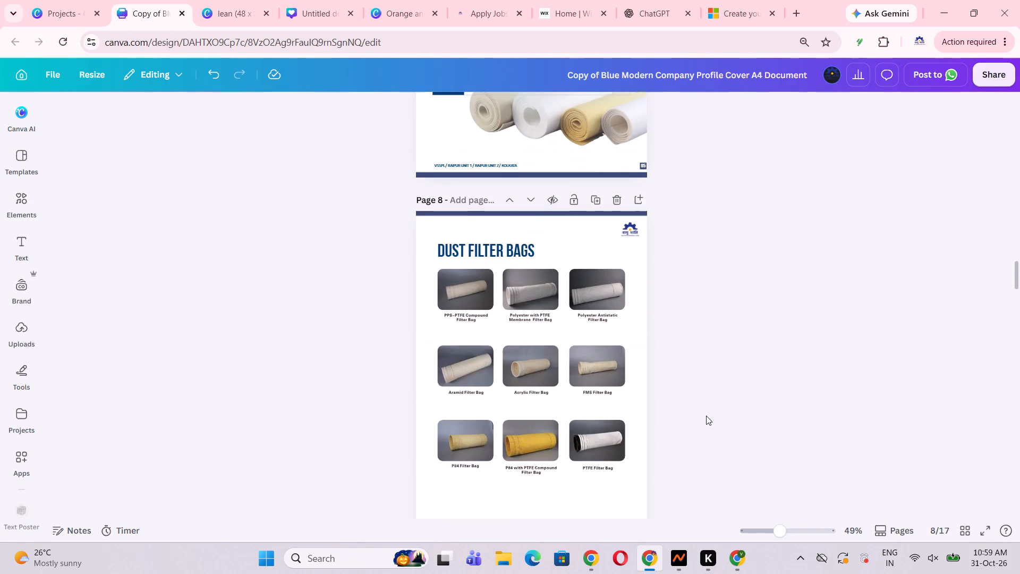
scroll(706, 416, down, 2)
scroll(706, 416, up, 2)
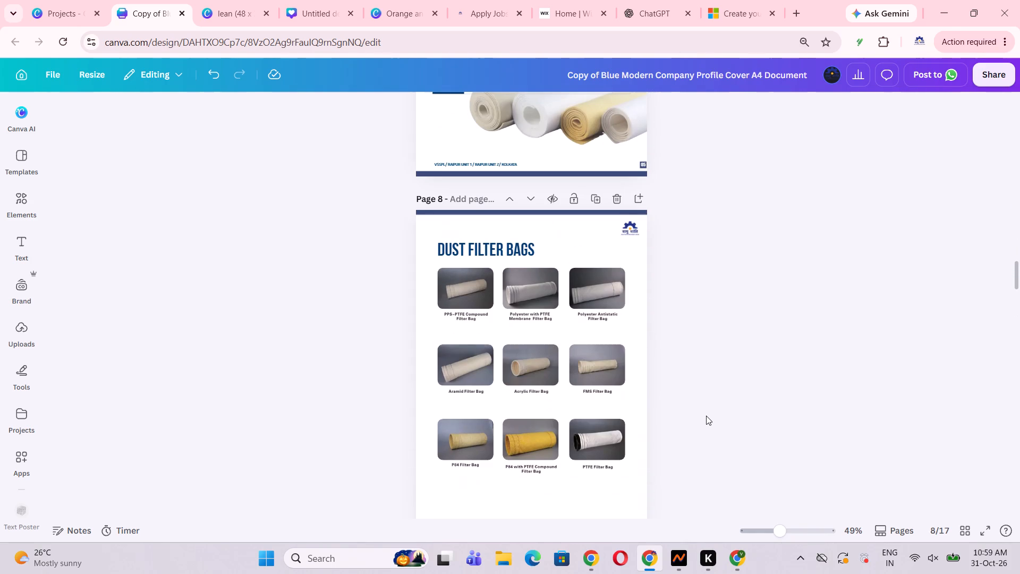
scroll(706, 416, down, 2)
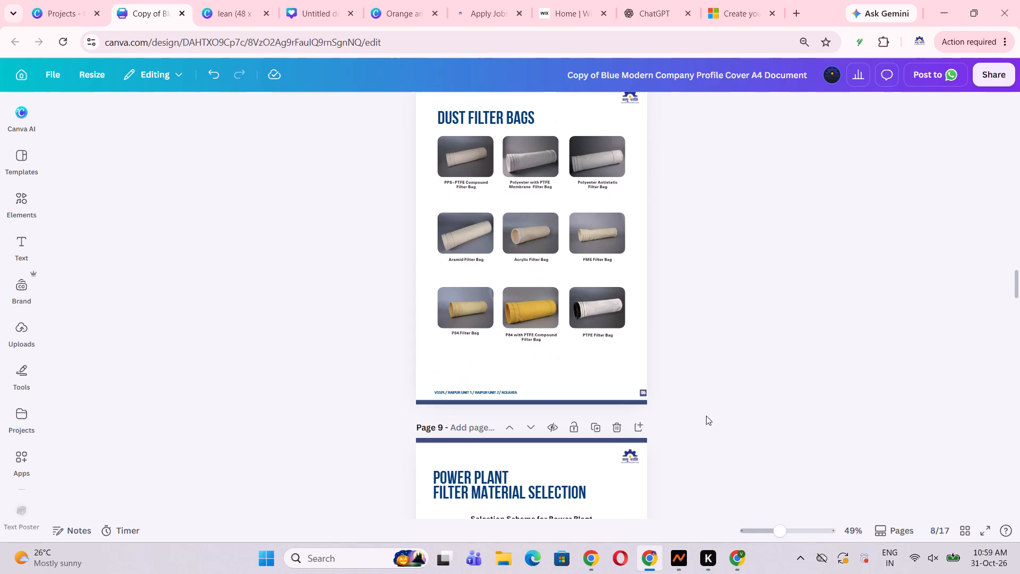
scroll(706, 416, up, 2)
scroll(607, 303, up, 2)
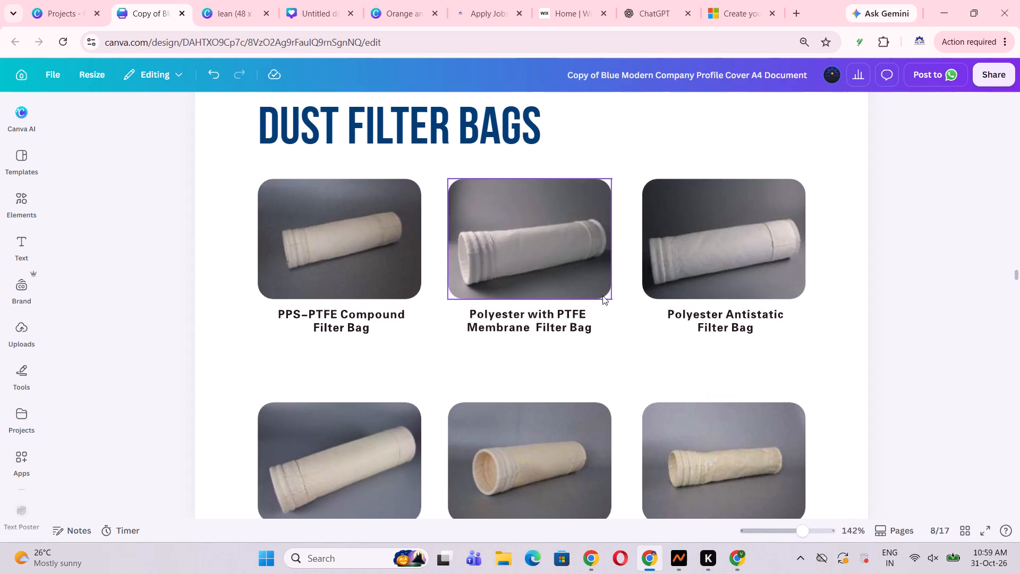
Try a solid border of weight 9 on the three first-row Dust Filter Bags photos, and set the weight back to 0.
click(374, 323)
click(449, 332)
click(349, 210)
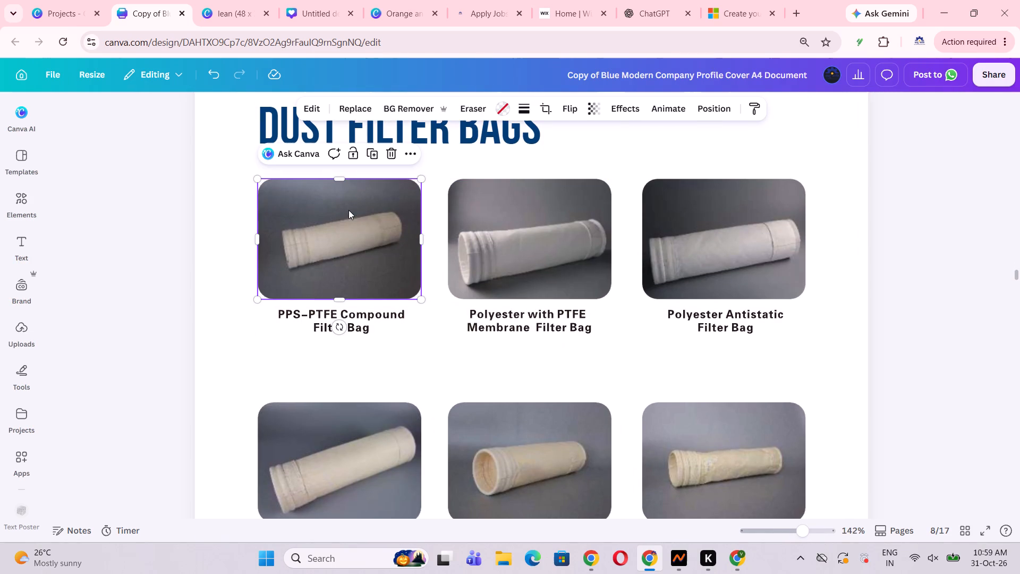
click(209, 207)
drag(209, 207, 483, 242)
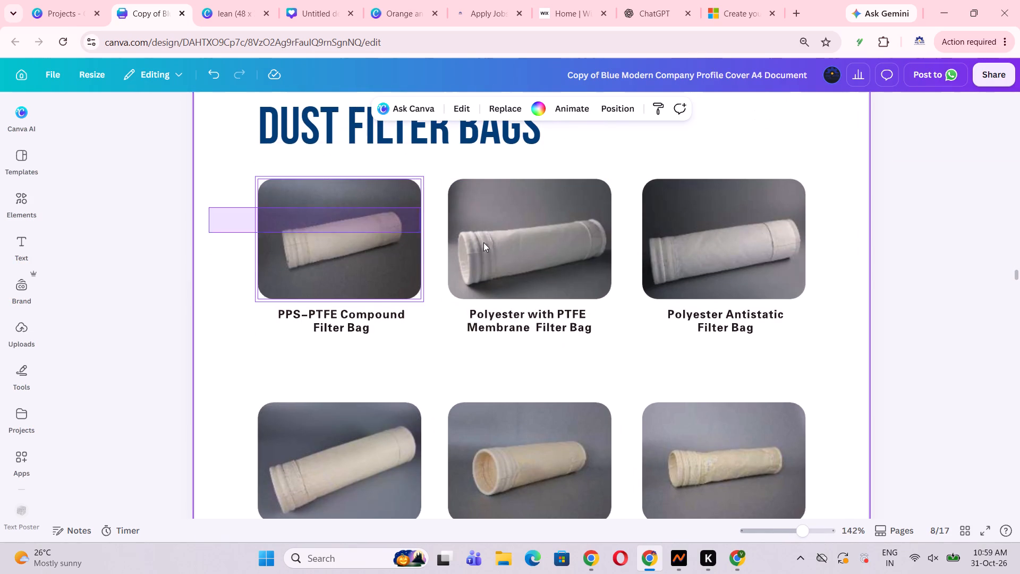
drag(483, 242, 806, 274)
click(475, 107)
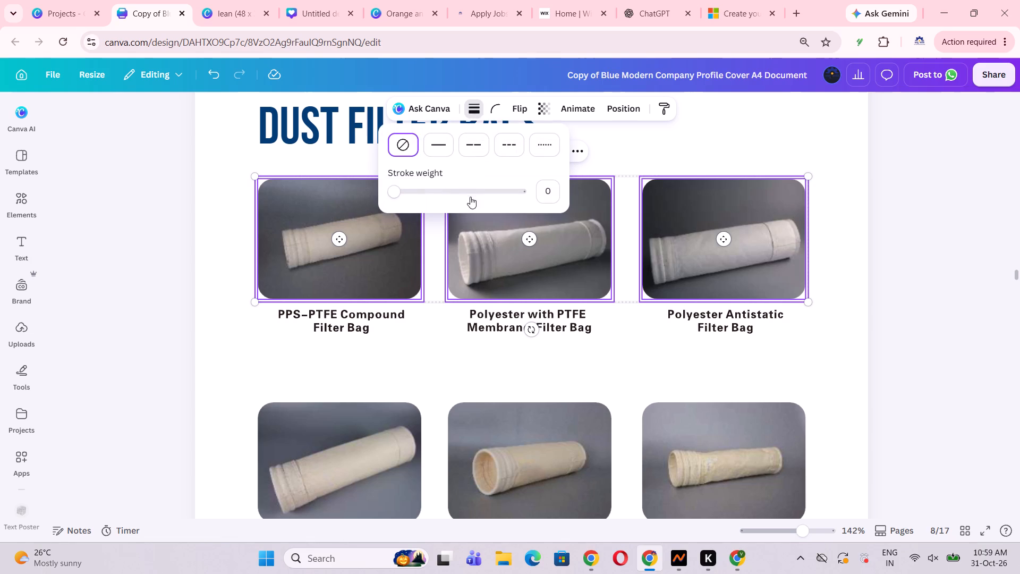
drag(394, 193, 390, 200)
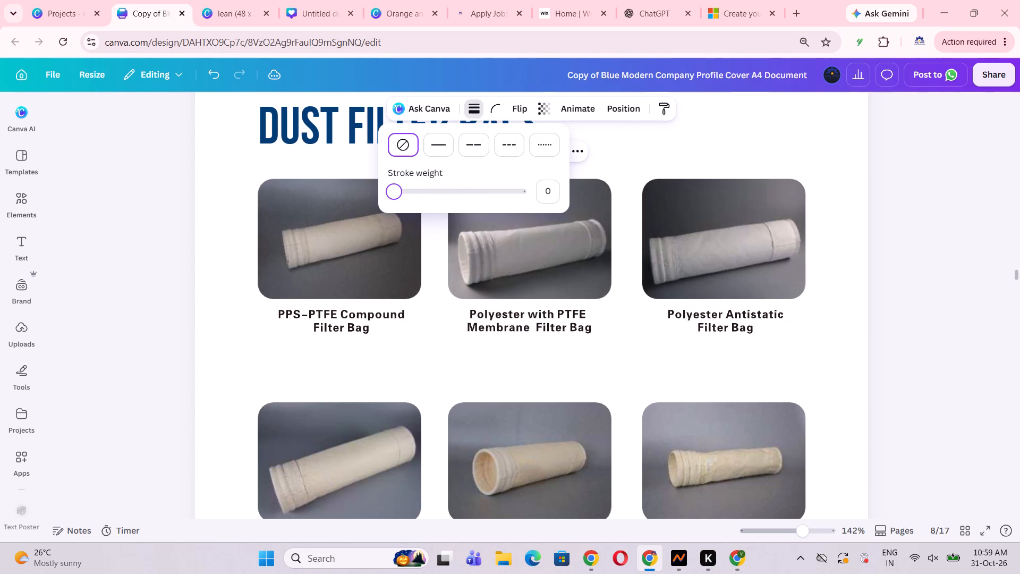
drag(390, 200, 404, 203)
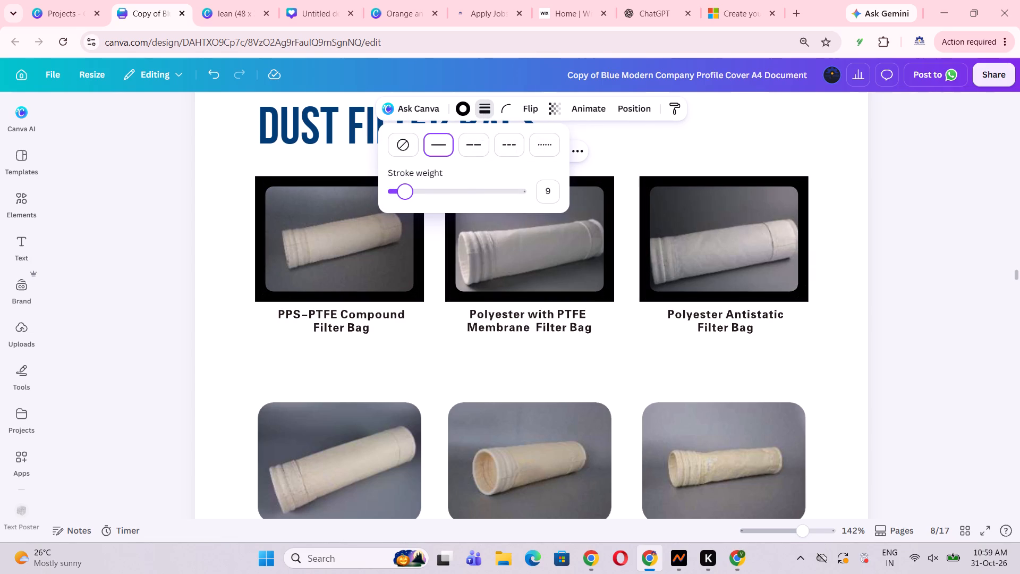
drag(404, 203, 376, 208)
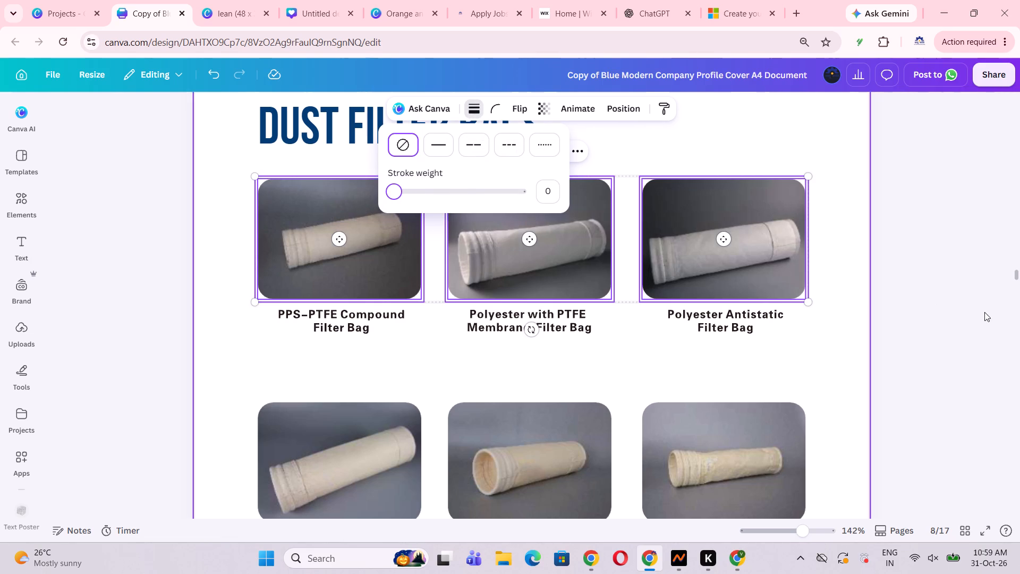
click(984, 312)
Check the rest of the Dust Filter Bags page and the filter material selection tables on pages 7 to 11.
scroll(870, 311, down, 6)
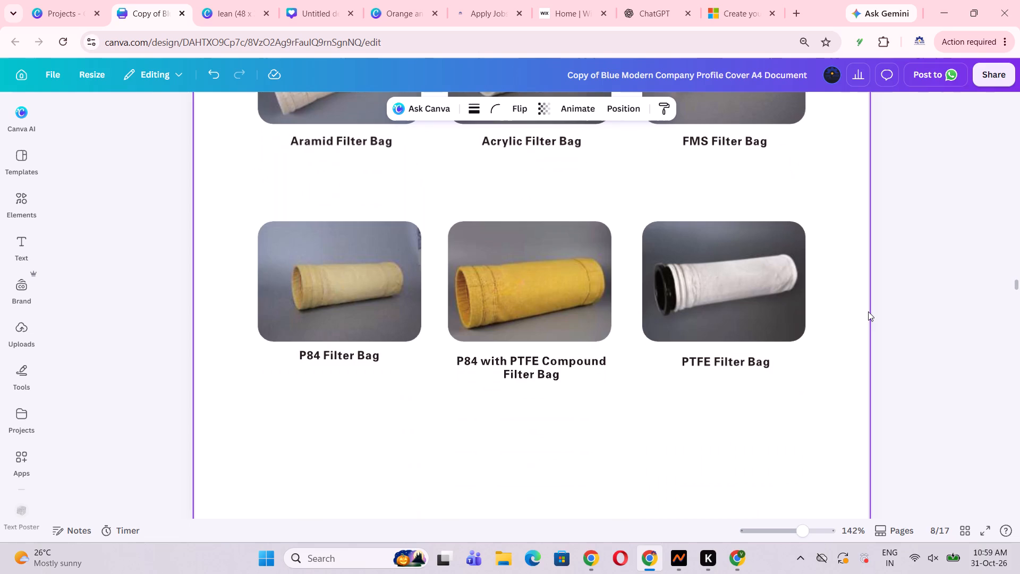
scroll(868, 311, up, 3)
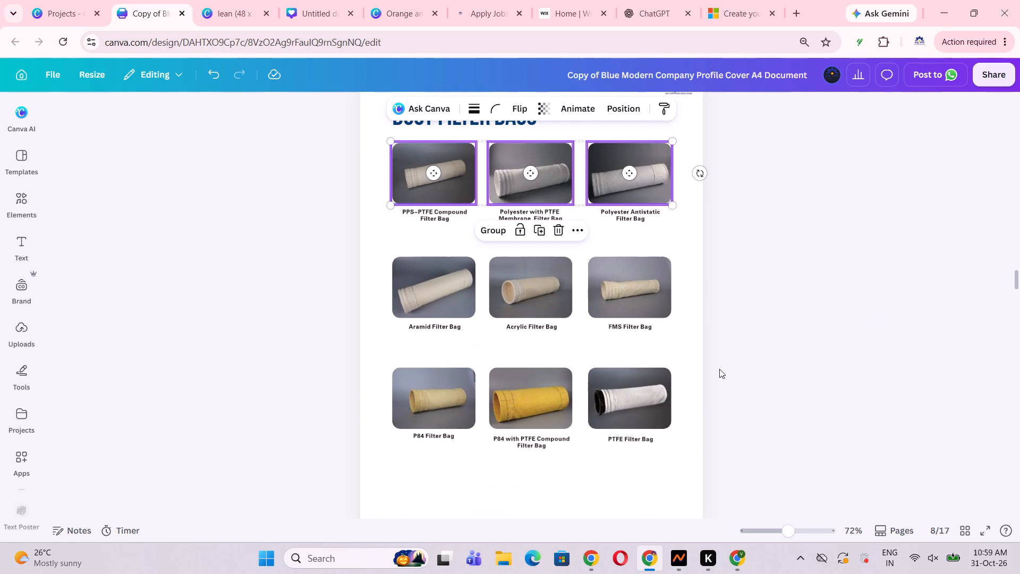
click(686, 357)
scroll(772, 360, up, 6)
scroll(773, 361, down, 5)
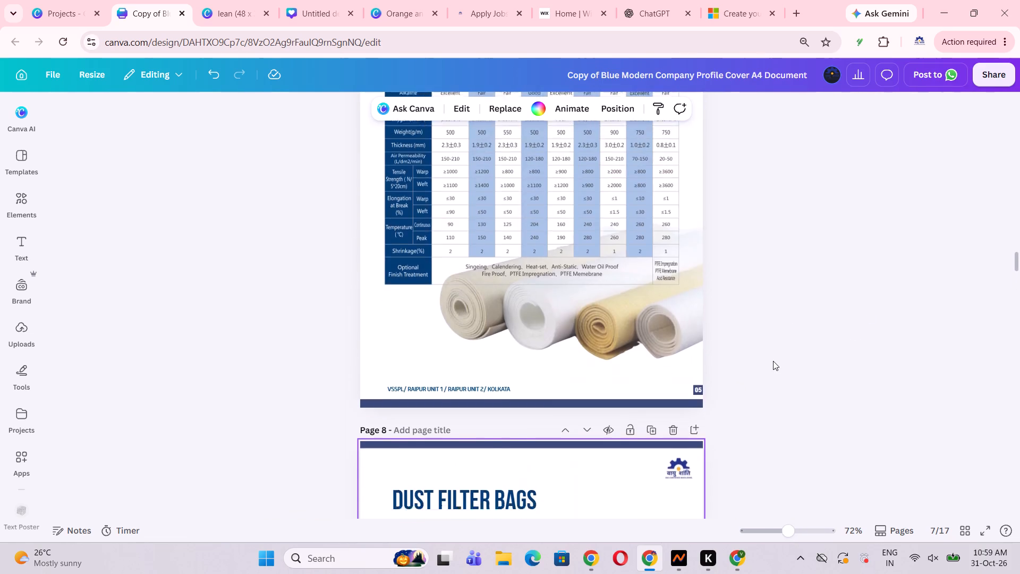
scroll(773, 361, down, 10)
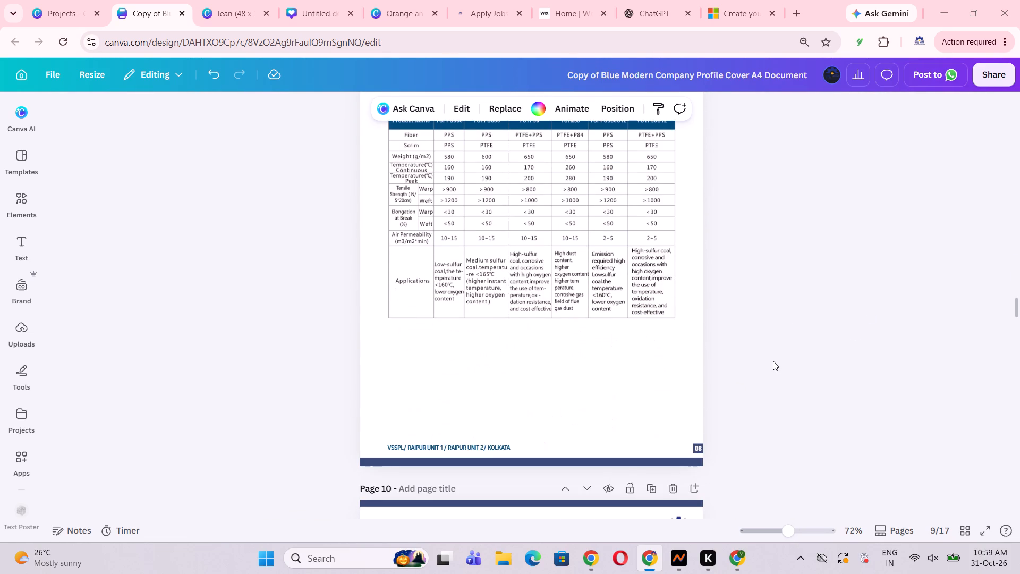
scroll(773, 361, down, 8)
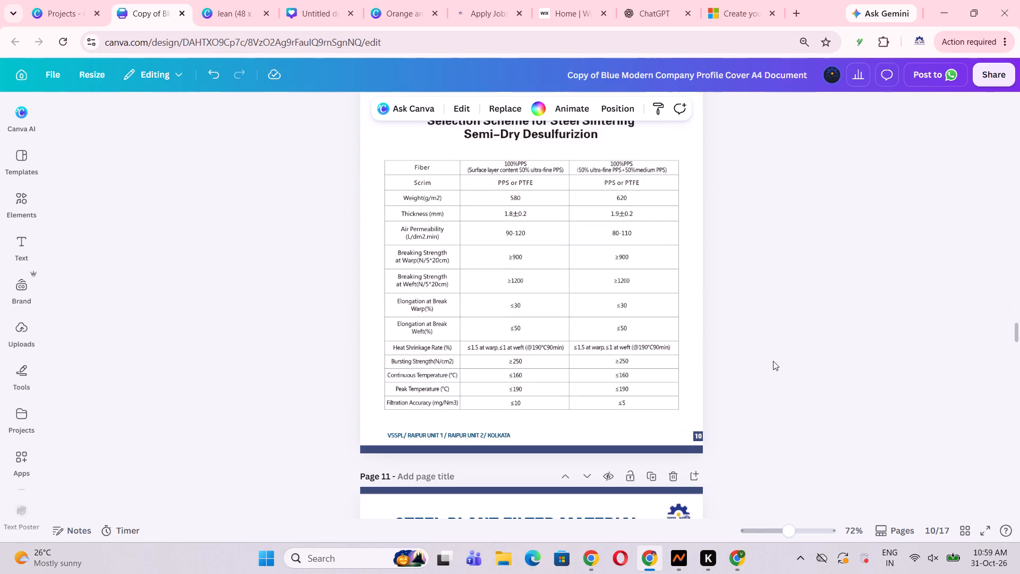
scroll(773, 361, down, 11)
scroll(773, 361, up, 7)
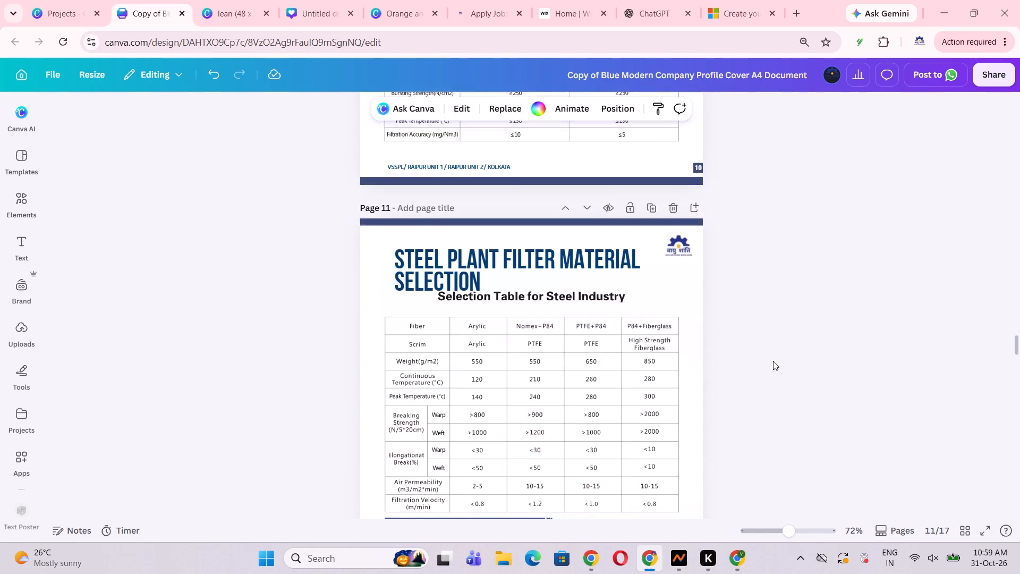
scroll(773, 361, up, 2)
scroll(773, 361, down, 4)
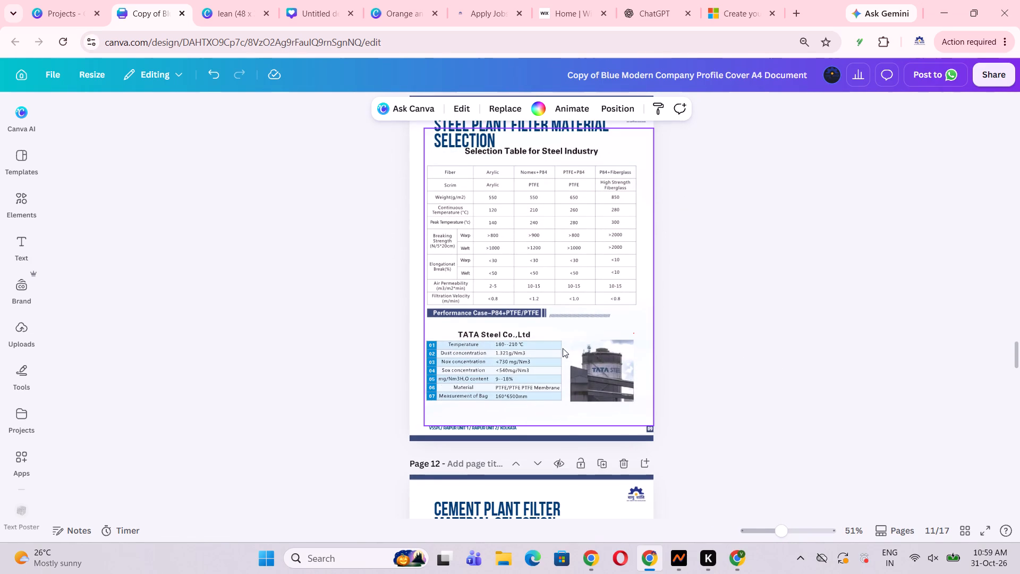
Move the "Selection Table for Steel Industry" heading on page 11 slightly down, away from the page title.
click(710, 358)
click(509, 151)
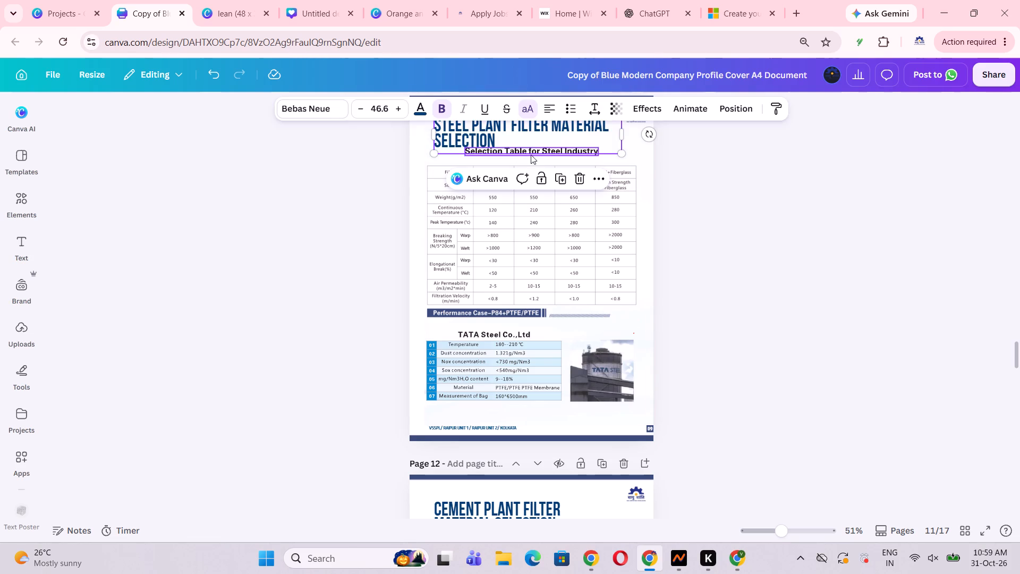
click(542, 155)
drag(542, 155, 544, 161)
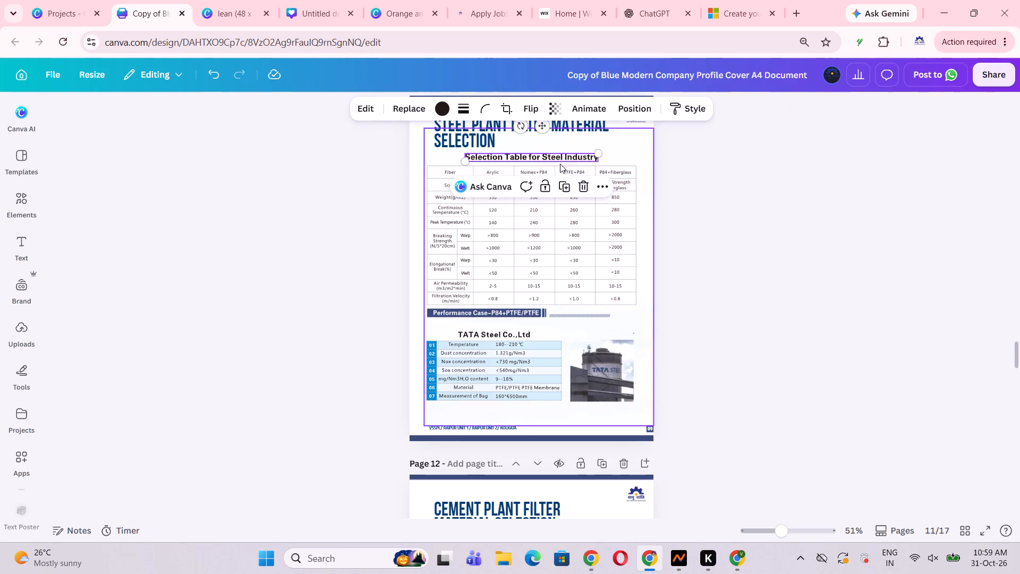
click(744, 200)
scroll(745, 242, up, 1)
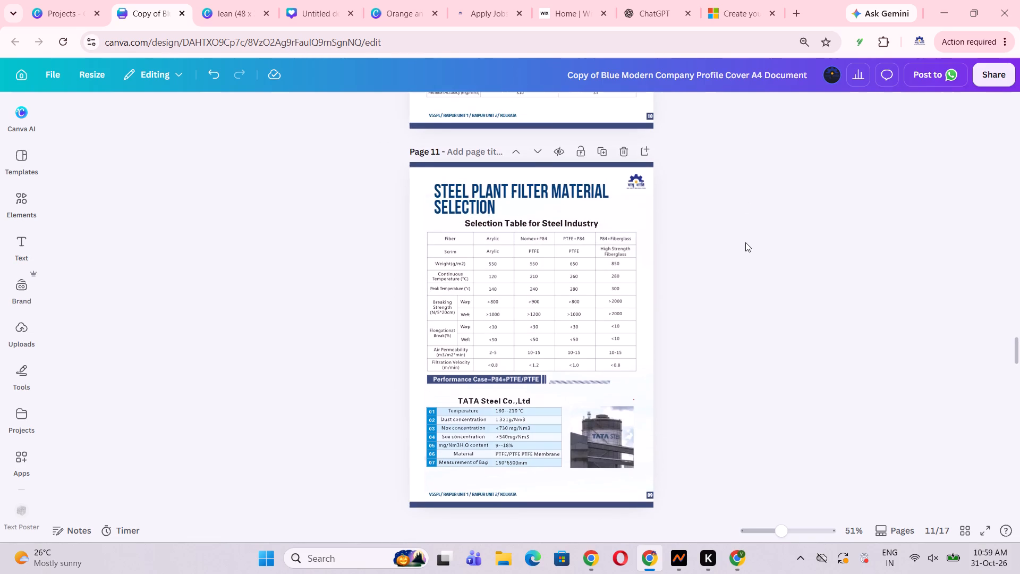
Move the "Selection Scheme for Cement Plant" heading on page 12 slightly down, closer to its table.
scroll(745, 242, down, 6)
scroll(708, 262, up, 1)
click(542, 278)
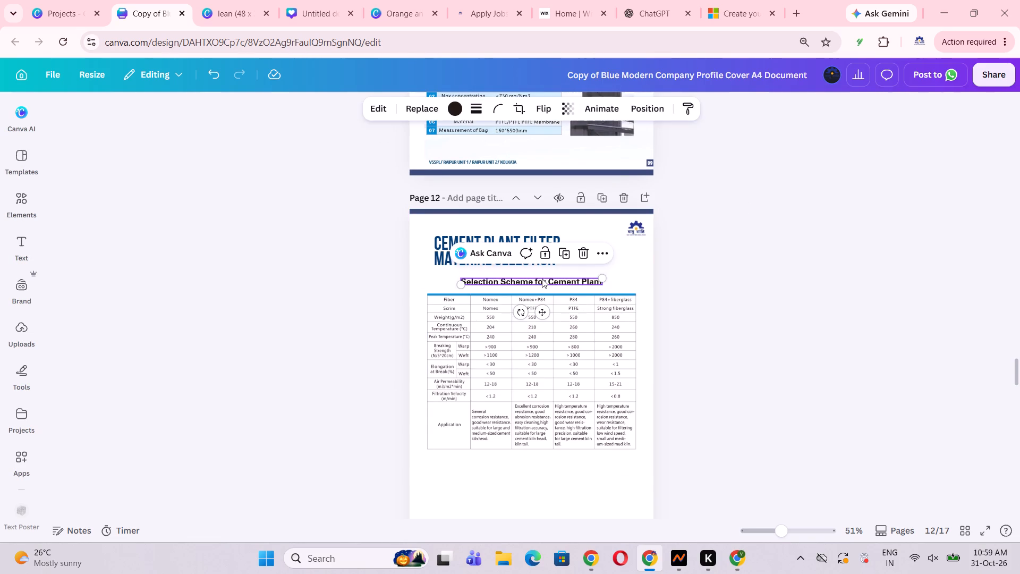
drag(540, 278, 540, 283)
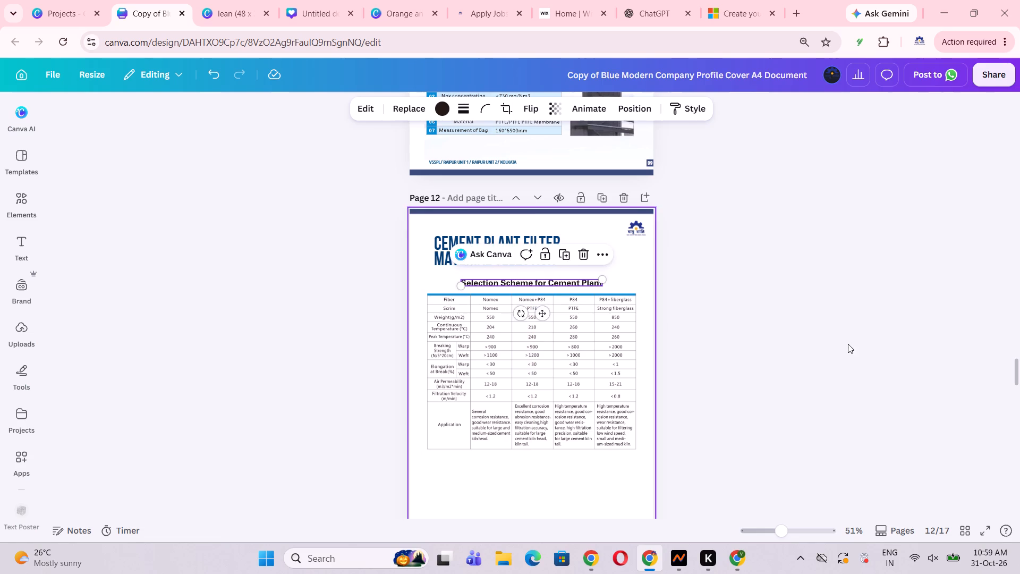
click(848, 344)
Review pages 12 to 17, from the cement plant table through testing laboratory, seminars, quality control and electrodes to Our Clients.
scroll(626, 383, down, 8)
scroll(606, 383, up, 2)
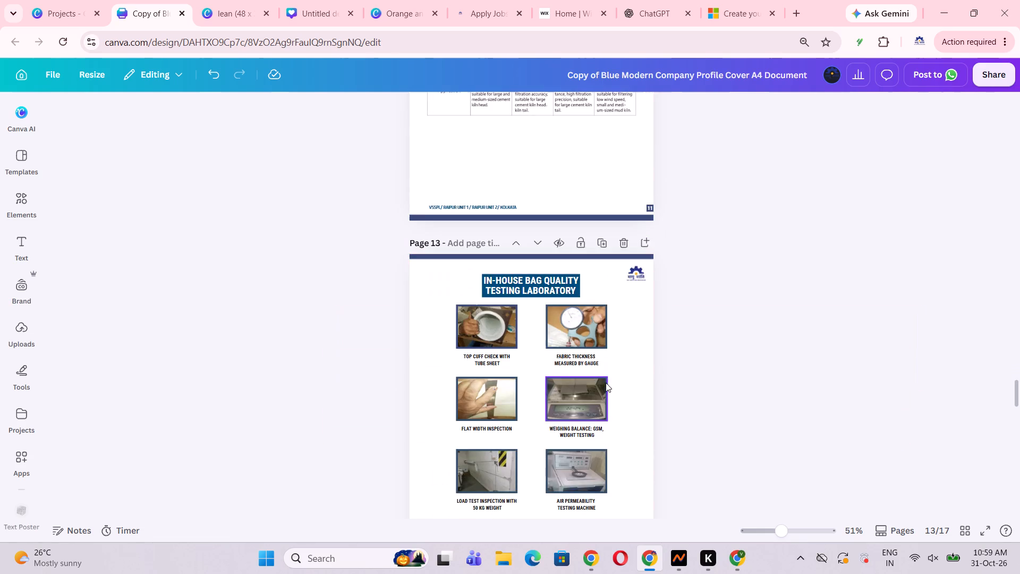
scroll(612, 381, down, 3)
scroll(718, 355, down, 2)
scroll(718, 355, up, 4)
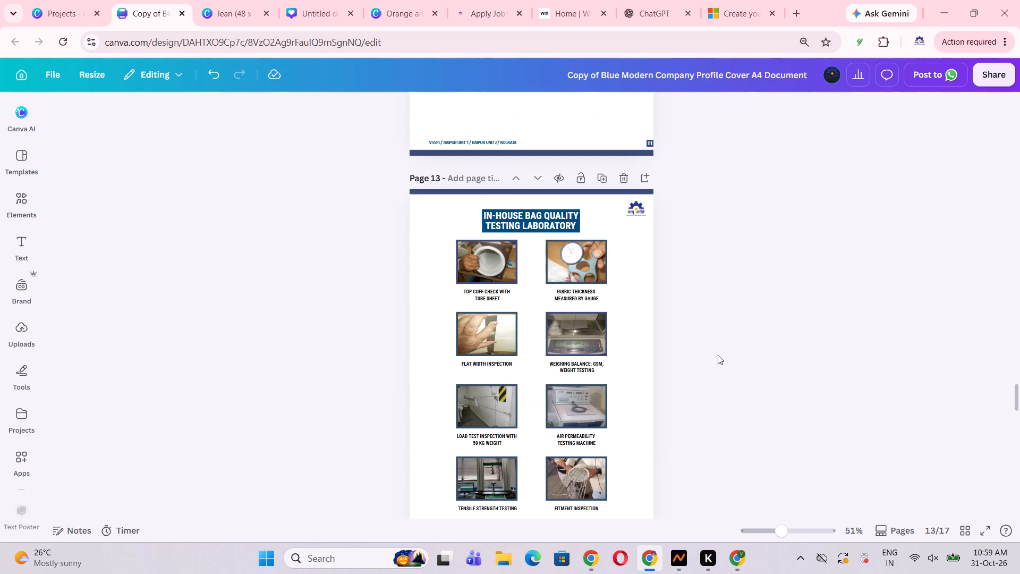
scroll(718, 355, down, 2)
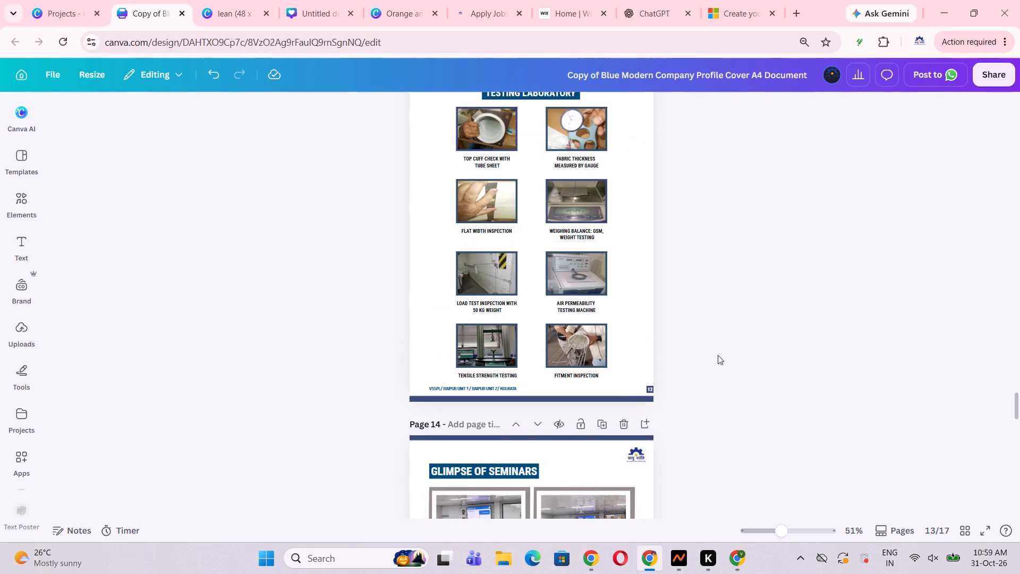
scroll(718, 355, down, 3)
scroll(610, 392, down, 4)
scroll(609, 392, up, 1)
scroll(609, 392, down, 3)
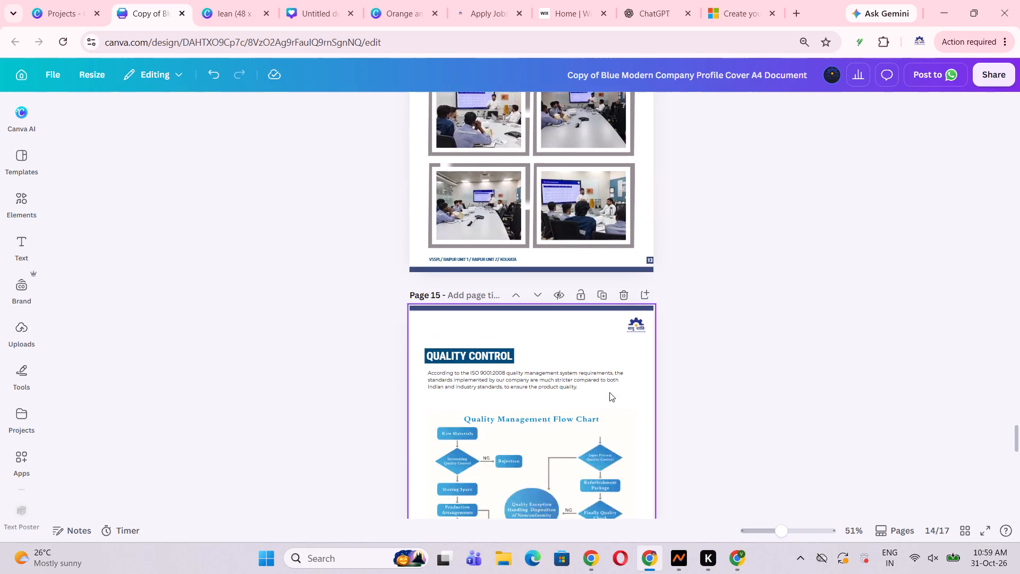
scroll(610, 391, down, 8)
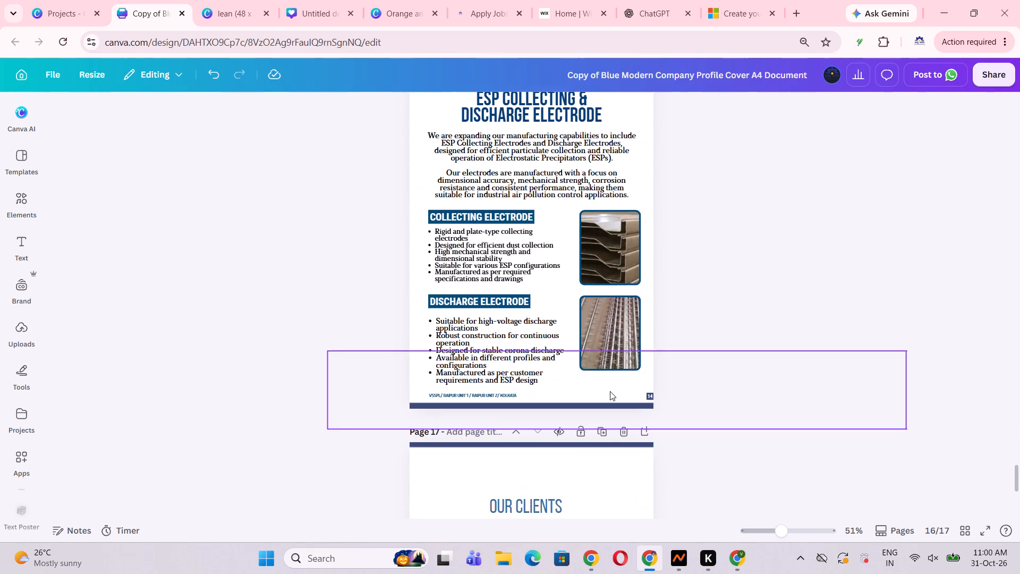
scroll(610, 391, down, 6)
Look back over the pages from Our Clients up to the cement plant table and return to Our Clients.
scroll(610, 391, up, 15)
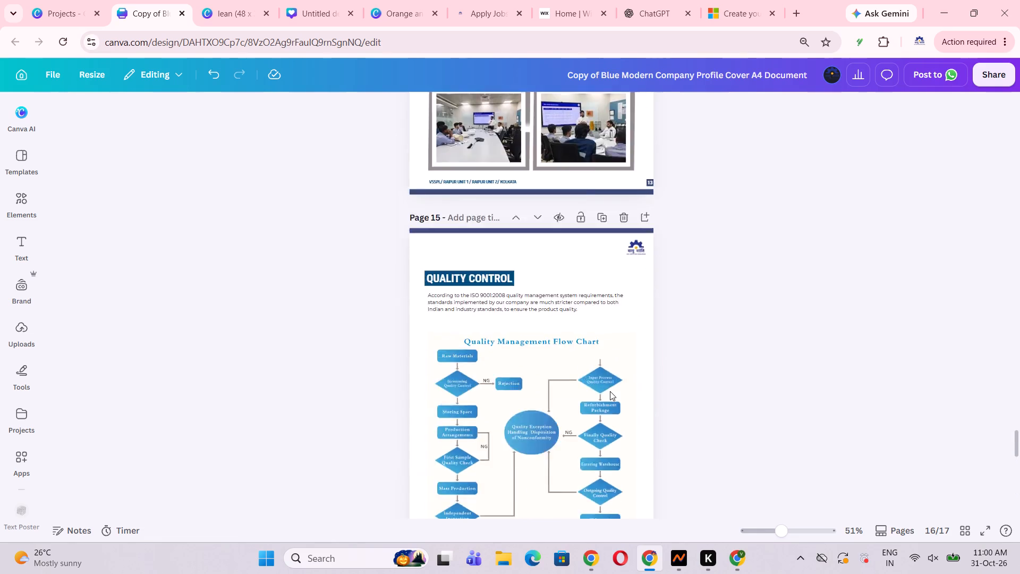
scroll(610, 391, up, 20)
scroll(610, 391, up, 1)
scroll(610, 391, down, 8)
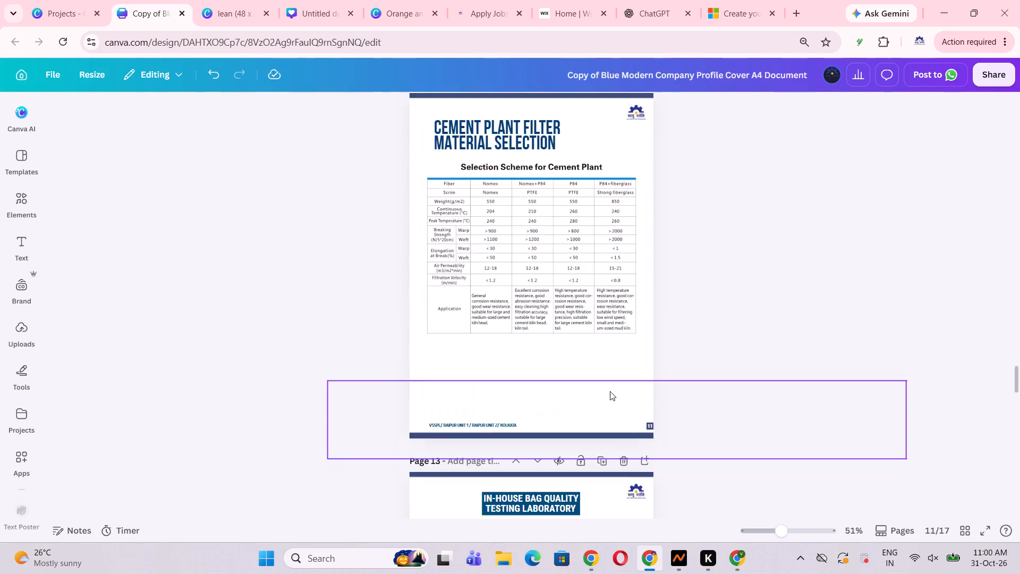
scroll(610, 391, down, 20)
scroll(610, 391, down, 10)
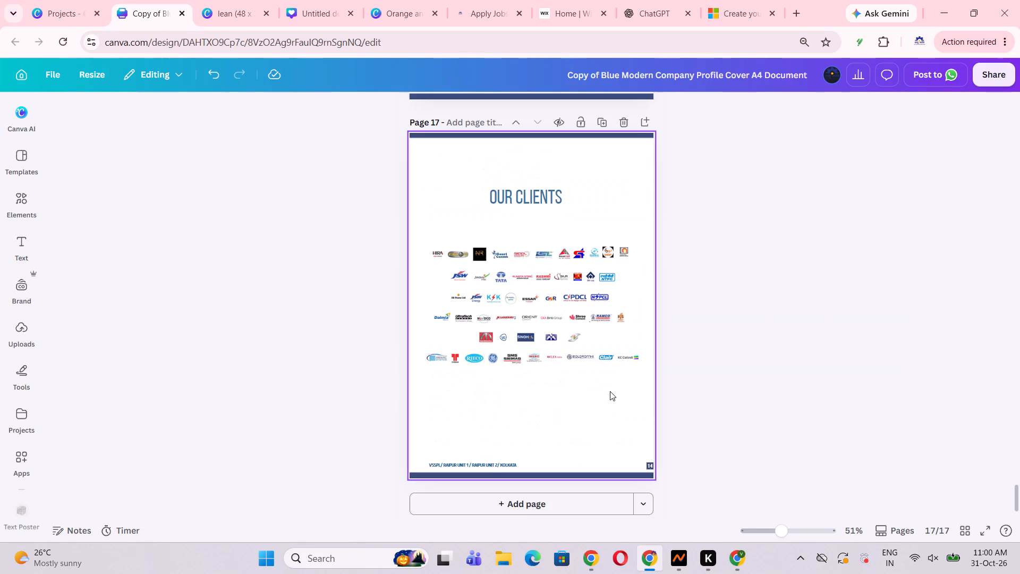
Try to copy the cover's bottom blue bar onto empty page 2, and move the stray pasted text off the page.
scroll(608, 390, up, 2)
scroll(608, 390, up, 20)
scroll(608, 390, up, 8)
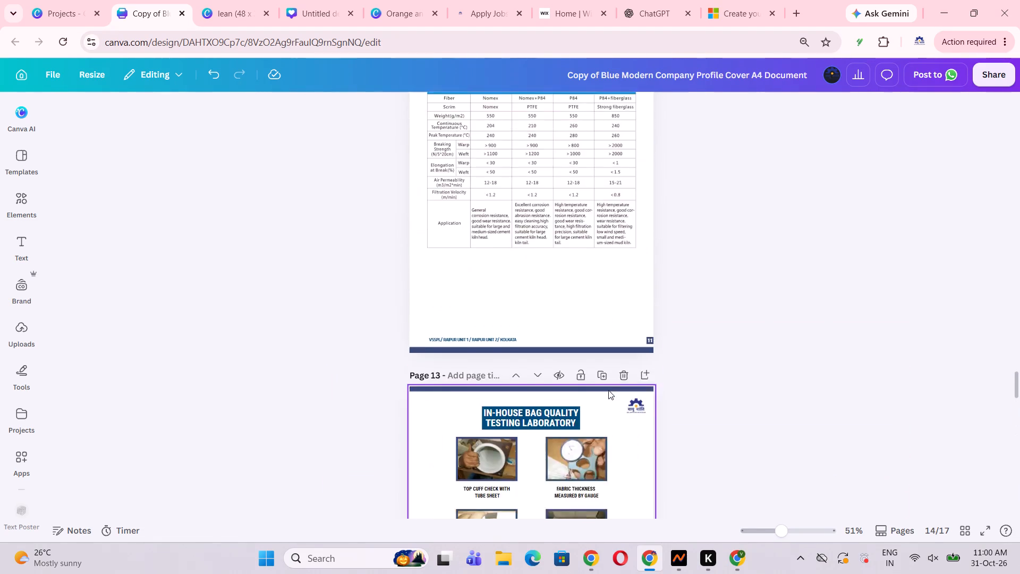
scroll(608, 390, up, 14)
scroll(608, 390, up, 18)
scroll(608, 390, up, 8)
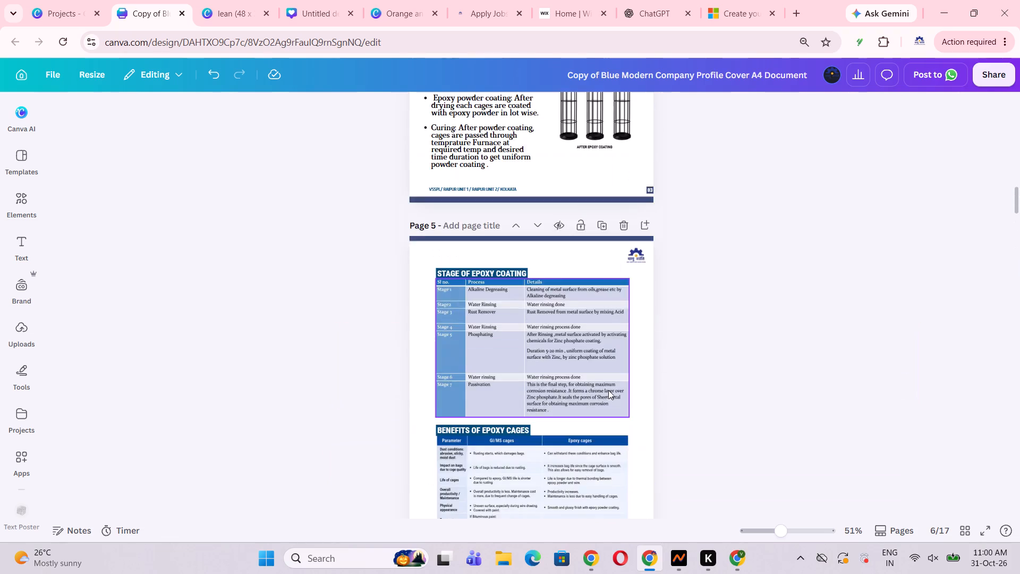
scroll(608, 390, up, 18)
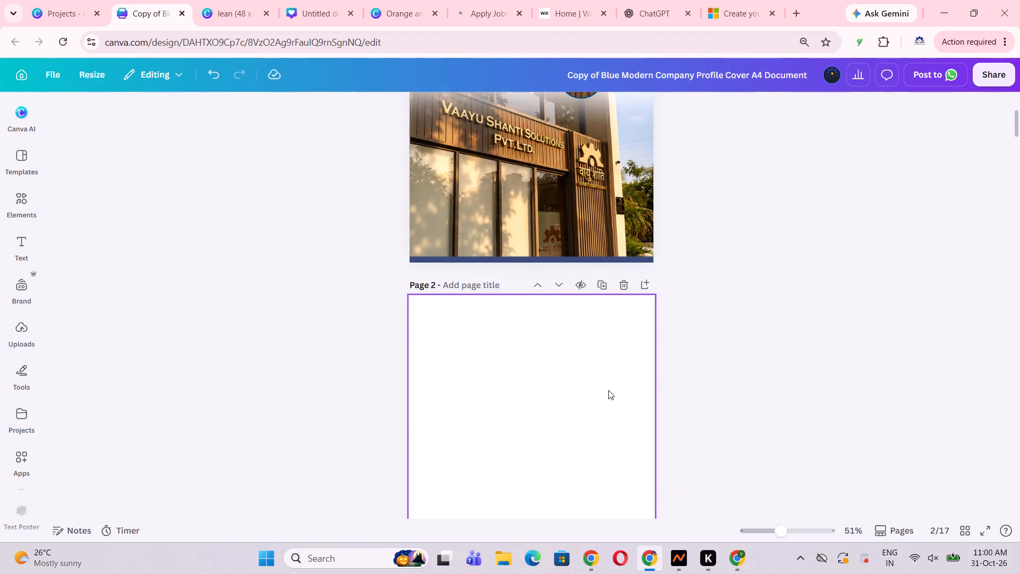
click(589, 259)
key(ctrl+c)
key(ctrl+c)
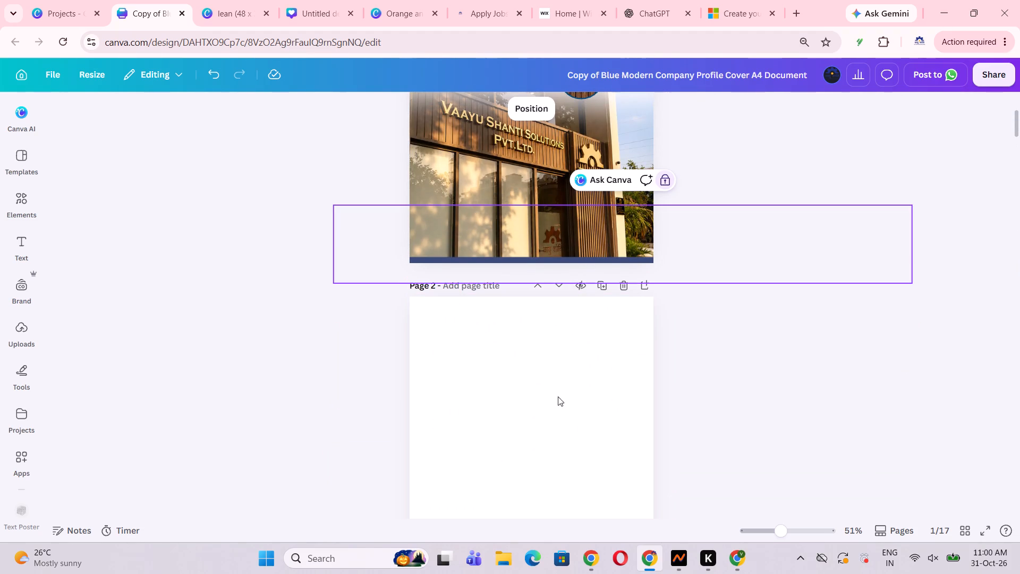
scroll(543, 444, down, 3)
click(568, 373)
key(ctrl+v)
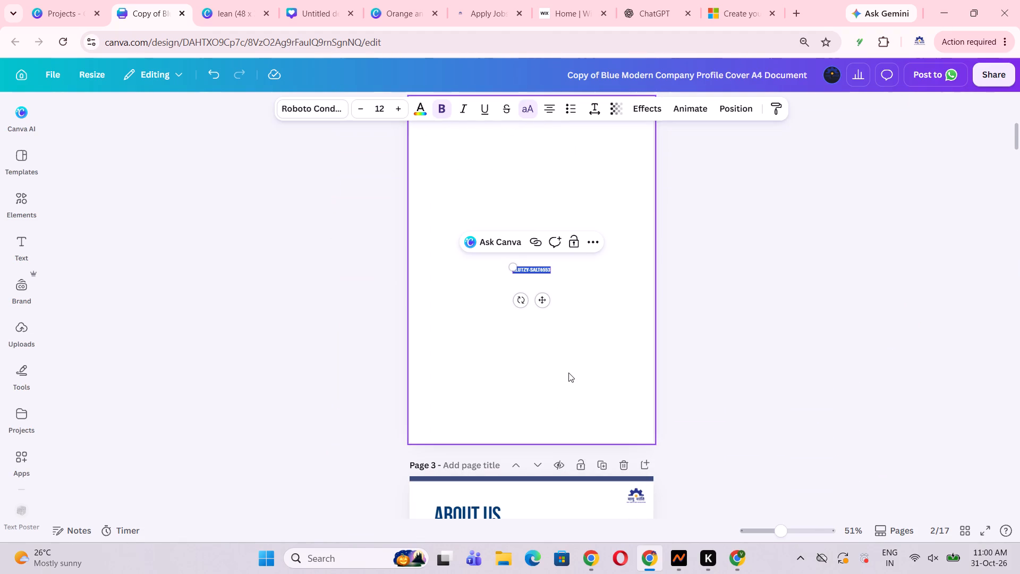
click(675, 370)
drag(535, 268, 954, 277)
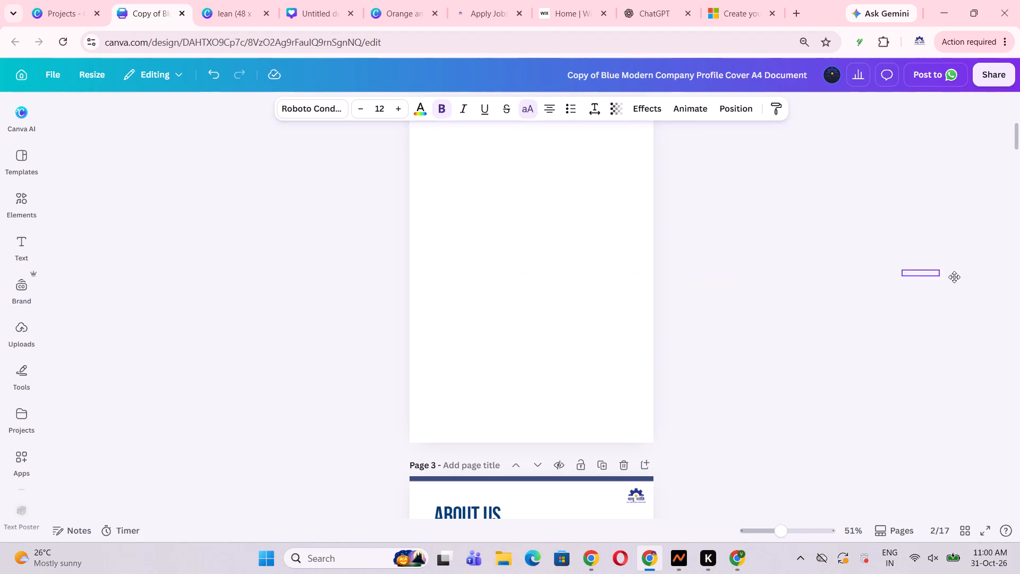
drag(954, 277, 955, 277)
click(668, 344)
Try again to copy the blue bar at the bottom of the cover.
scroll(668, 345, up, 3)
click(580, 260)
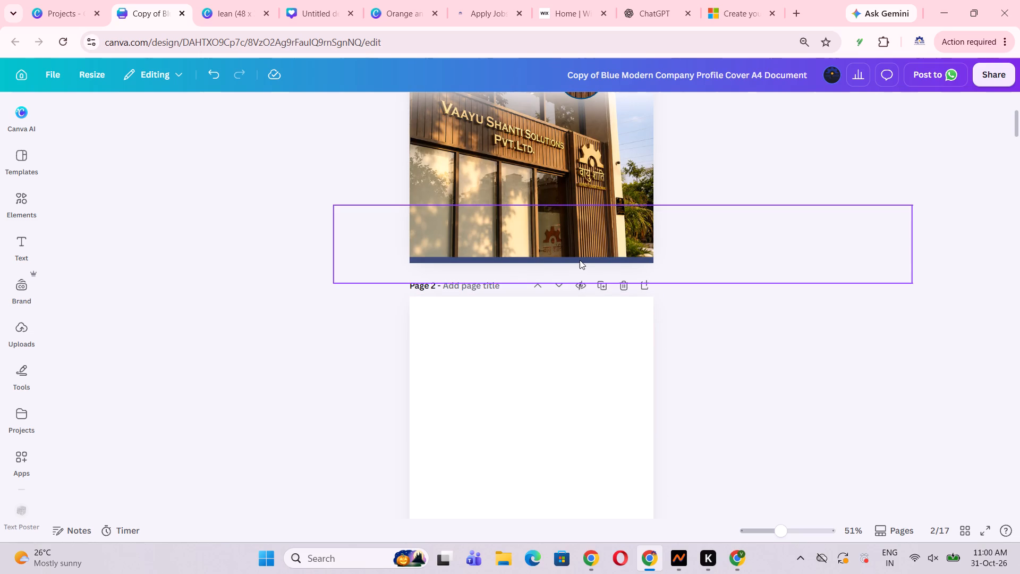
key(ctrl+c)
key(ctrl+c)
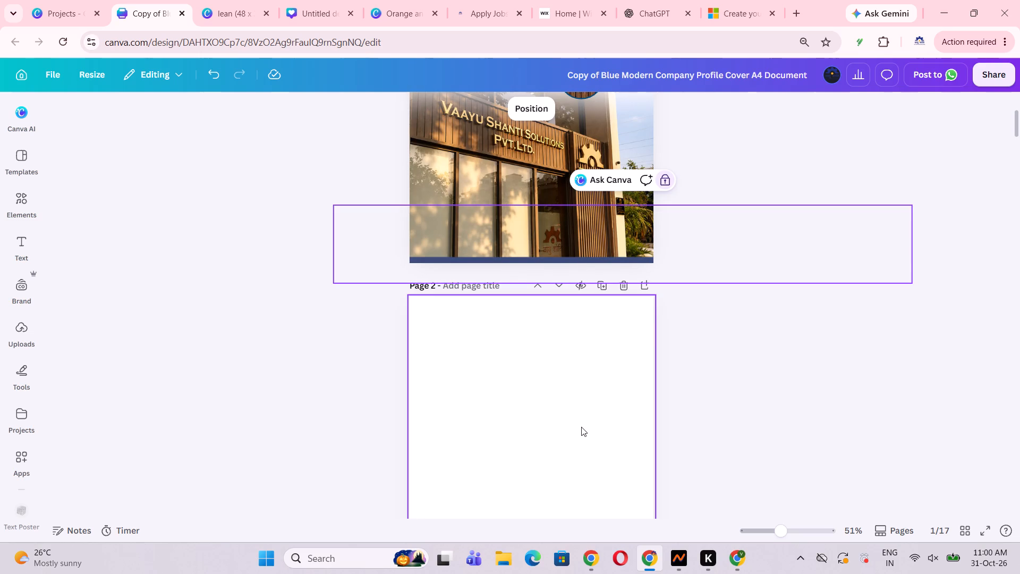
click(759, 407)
Copy the top blue bar from the About Us page onto empty page 2.
scroll(697, 425, down, 6)
click(598, 305)
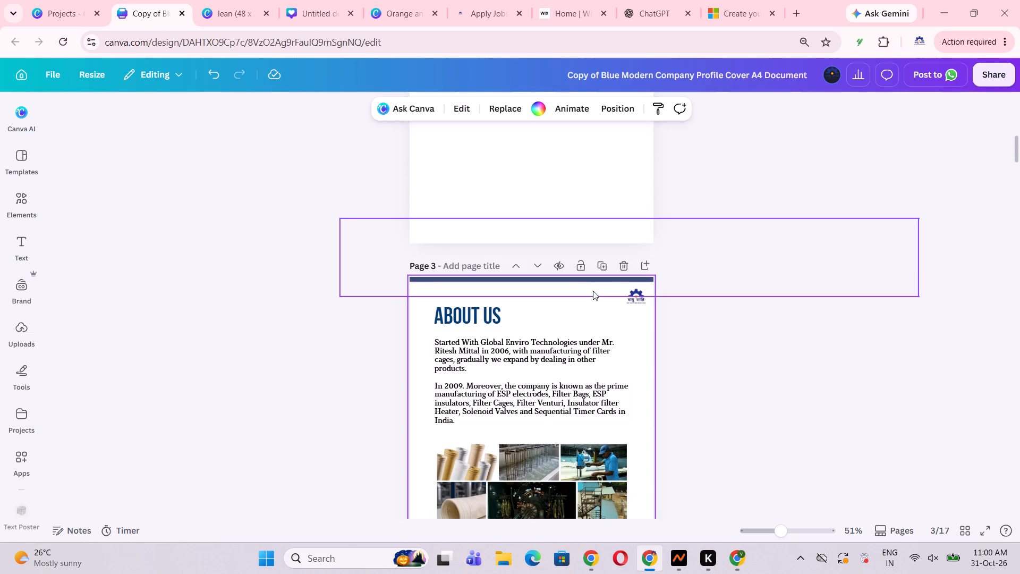
click(591, 284)
key(ctrl+c)
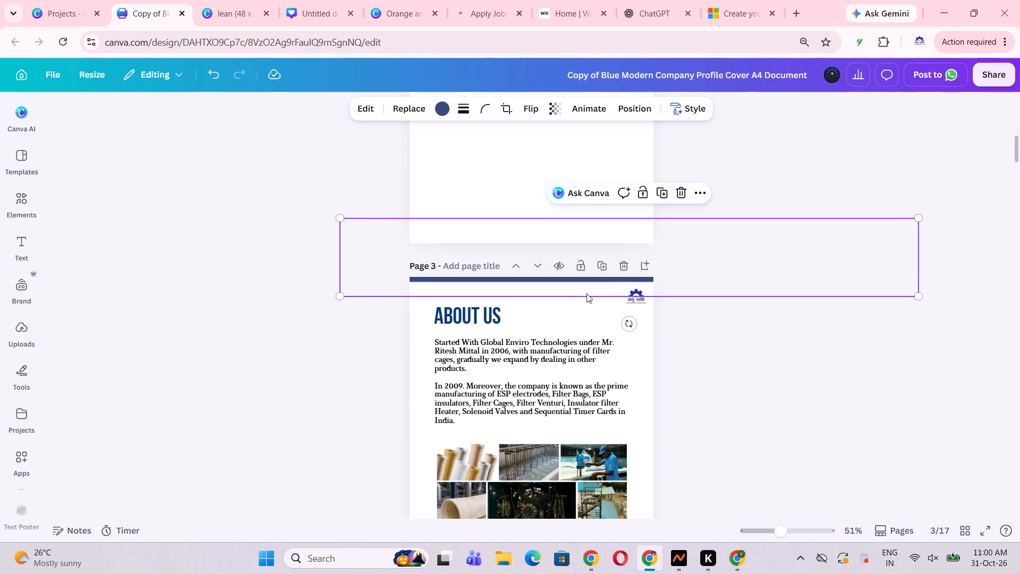
scroll(586, 294, up, 5)
click(586, 298)
key(ctrl+v)
click(769, 352)
scroll(760, 385, down, 2)
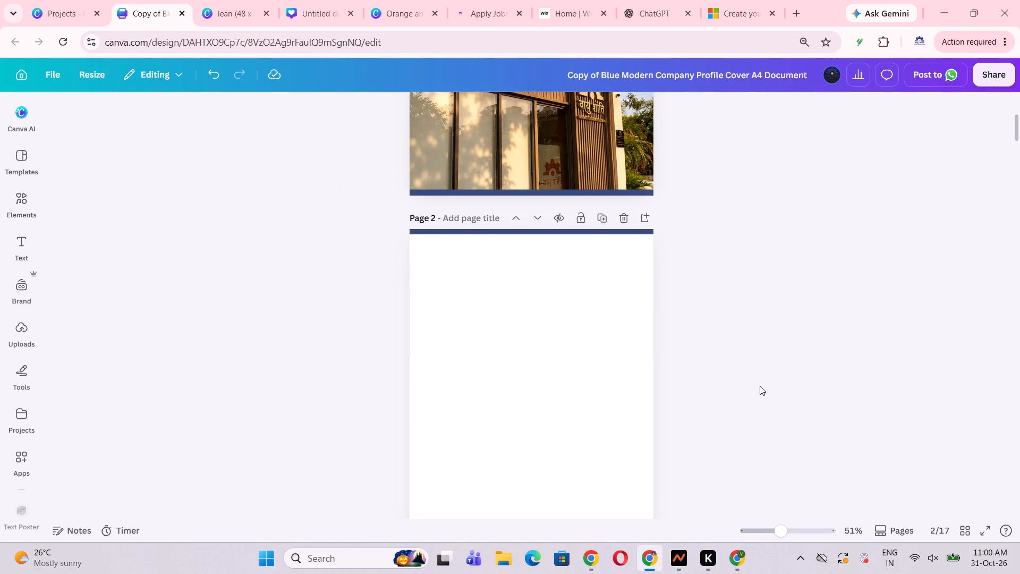
Copy the bottom blue bar from the About Us page onto page 2.
scroll(760, 386, down, 6)
click(593, 417)
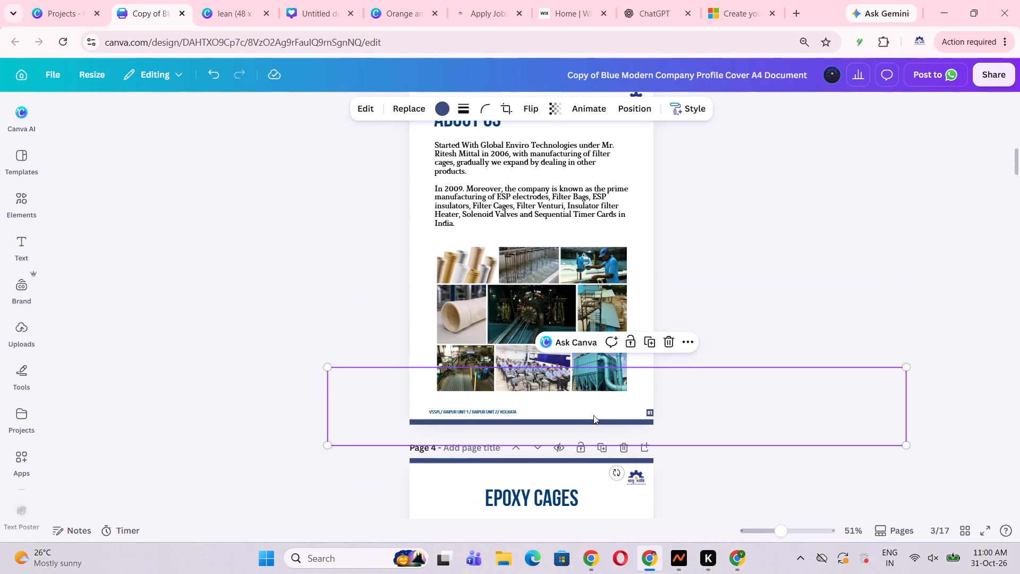
key(ctrl+c)
key(ctrl+c)
scroll(787, 367, up, 7)
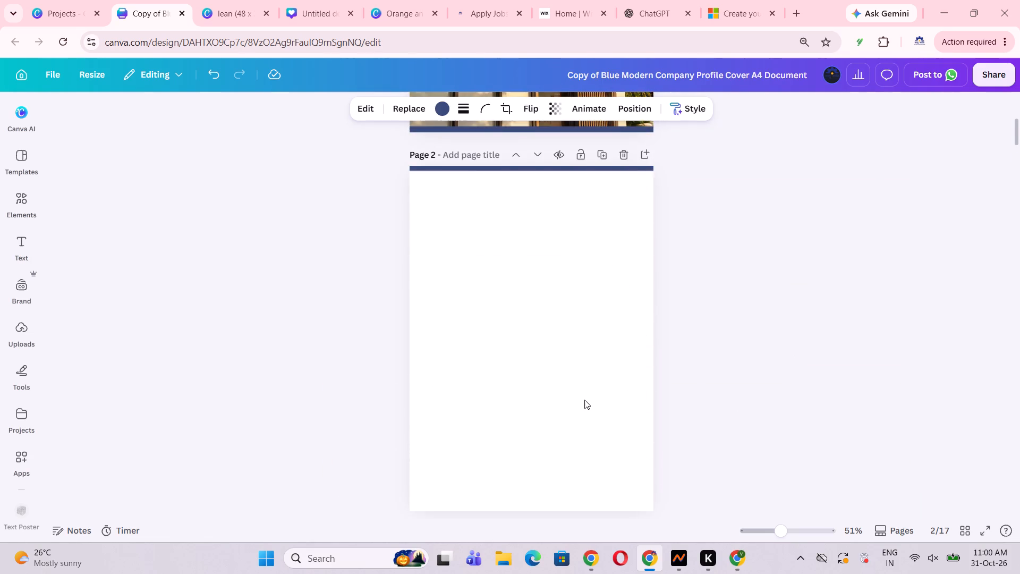
scroll(584, 400, down, 2)
click(605, 368)
key(ctrl+v)
click(840, 360)
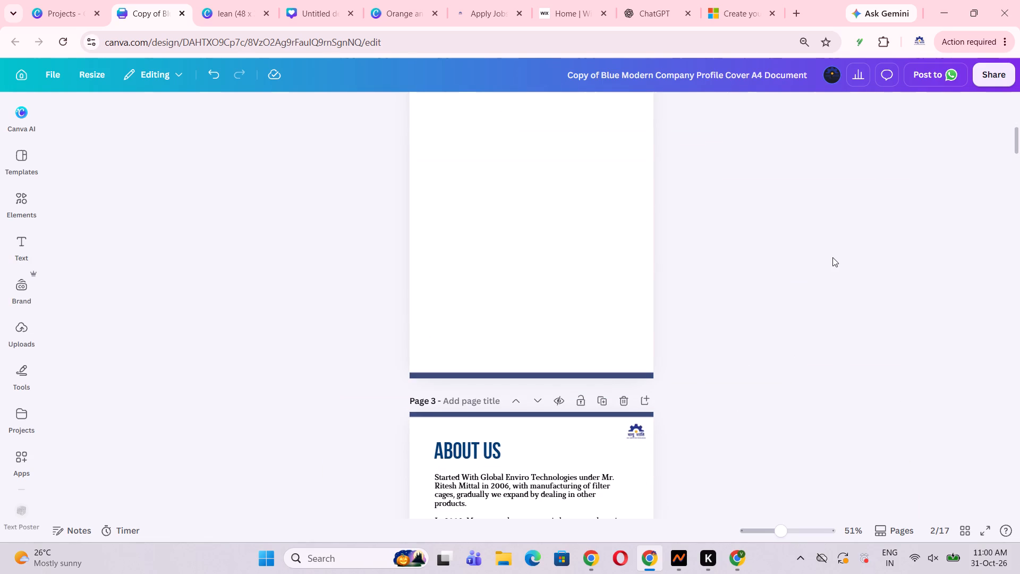
click(832, 257)
Look through the uploaded images for material for page 2.
scroll(774, 345, up, 3)
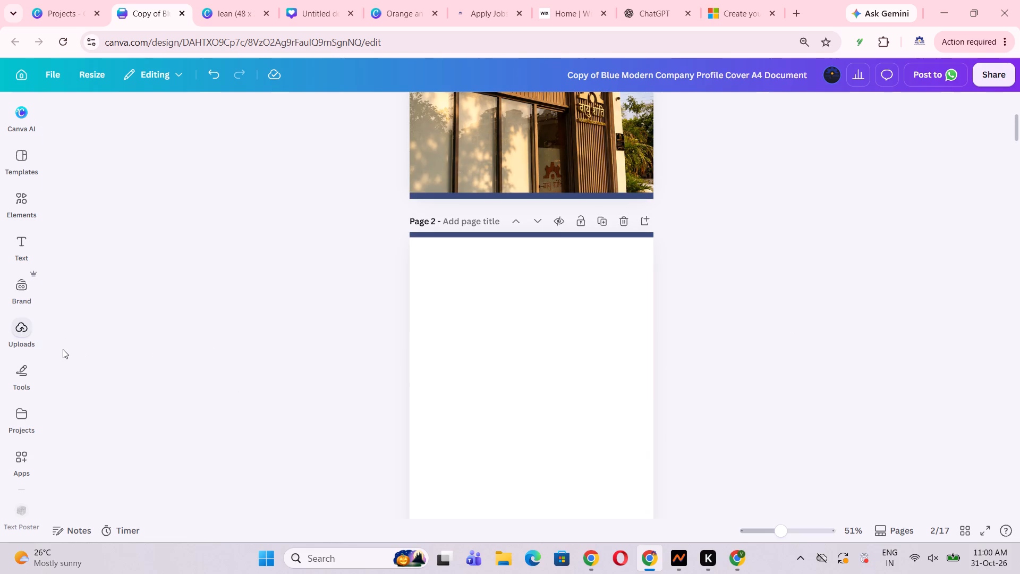
click(25, 343)
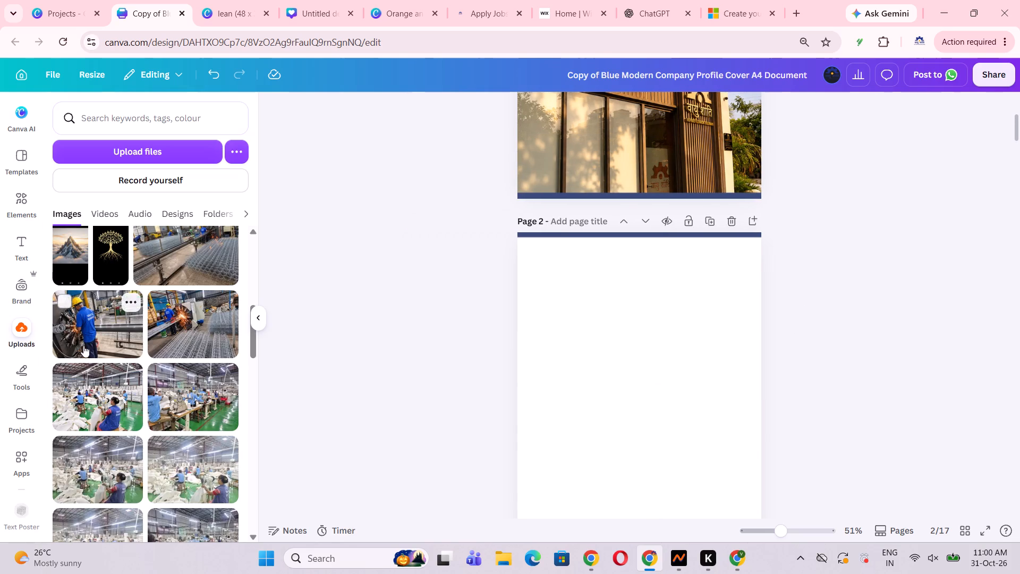
scroll(152, 340, up, 15)
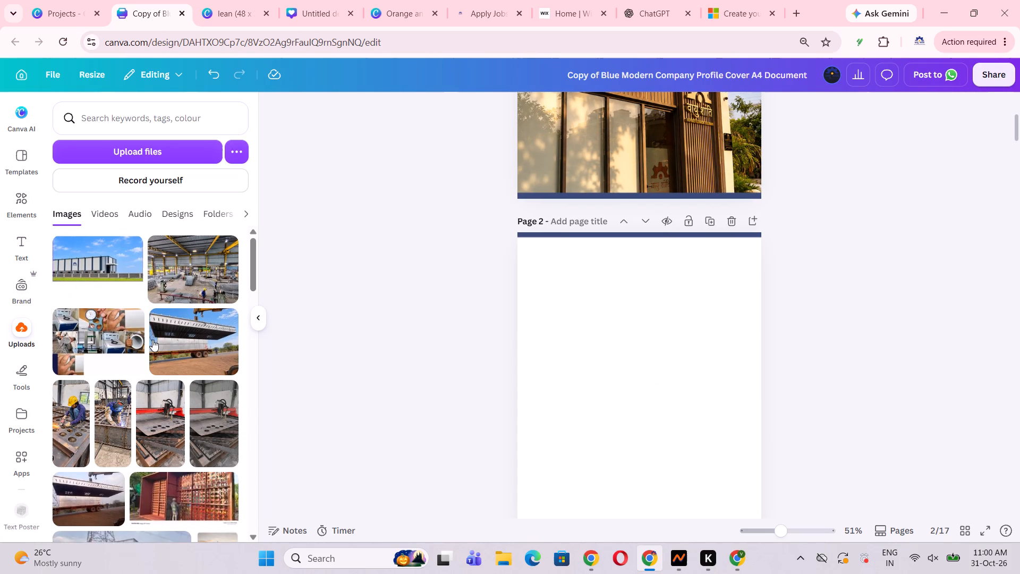
click(415, 336)
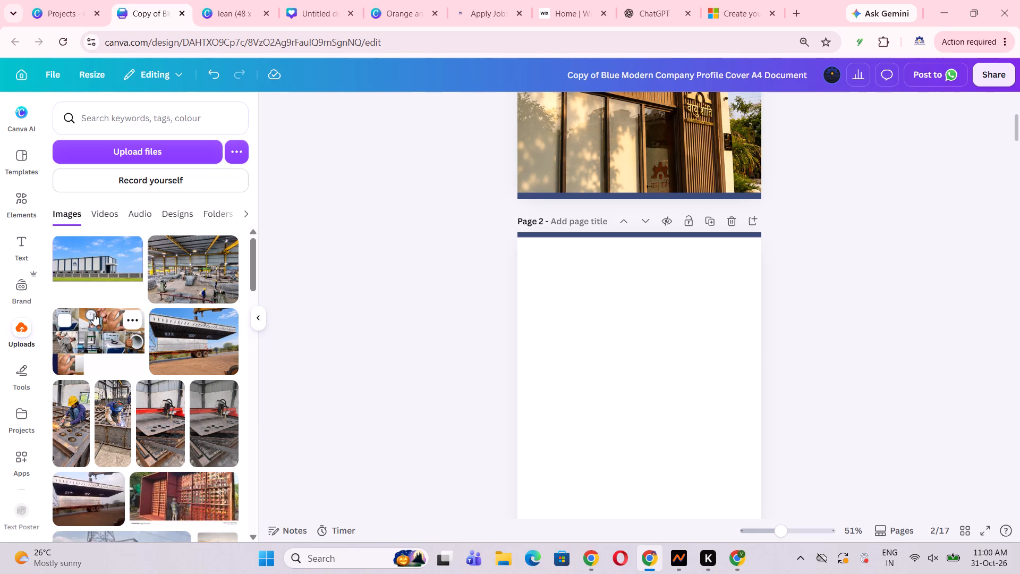
Apply the Manufacturing Units page of the existing Untitled (New LinkedIn Banner) design to page 2.
click(18, 412)
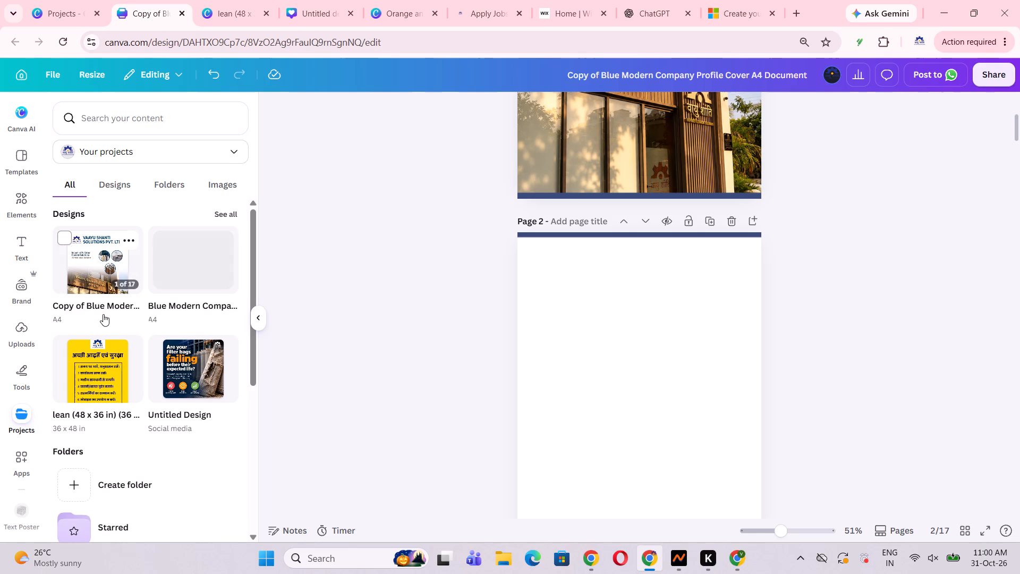
click(232, 214)
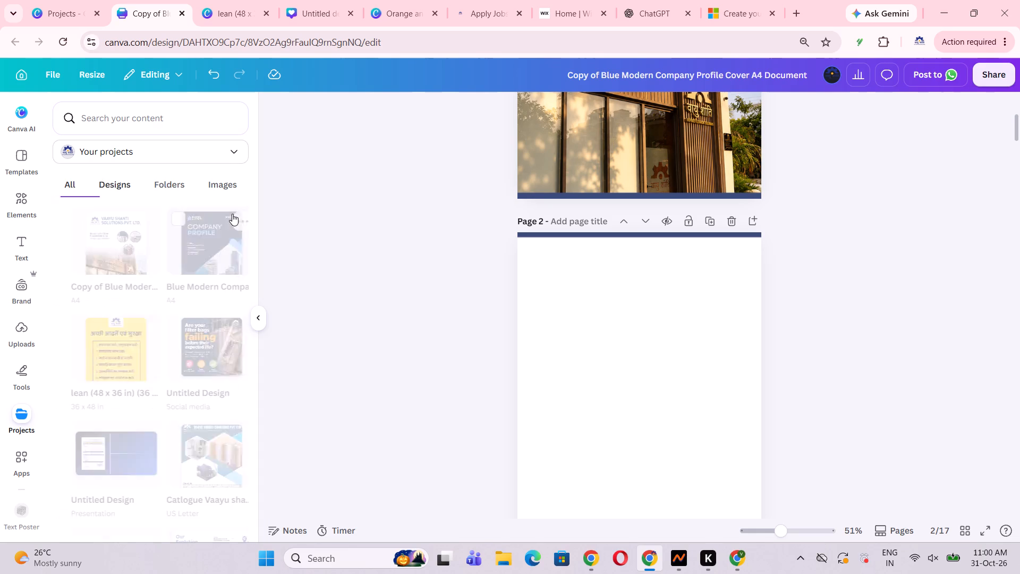
scroll(198, 304, down, 5)
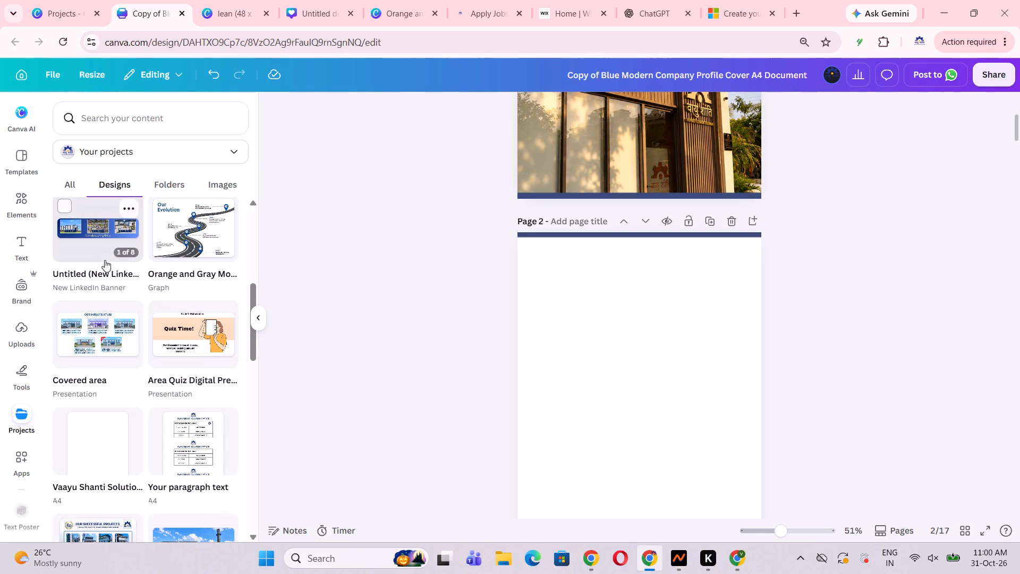
click(104, 247)
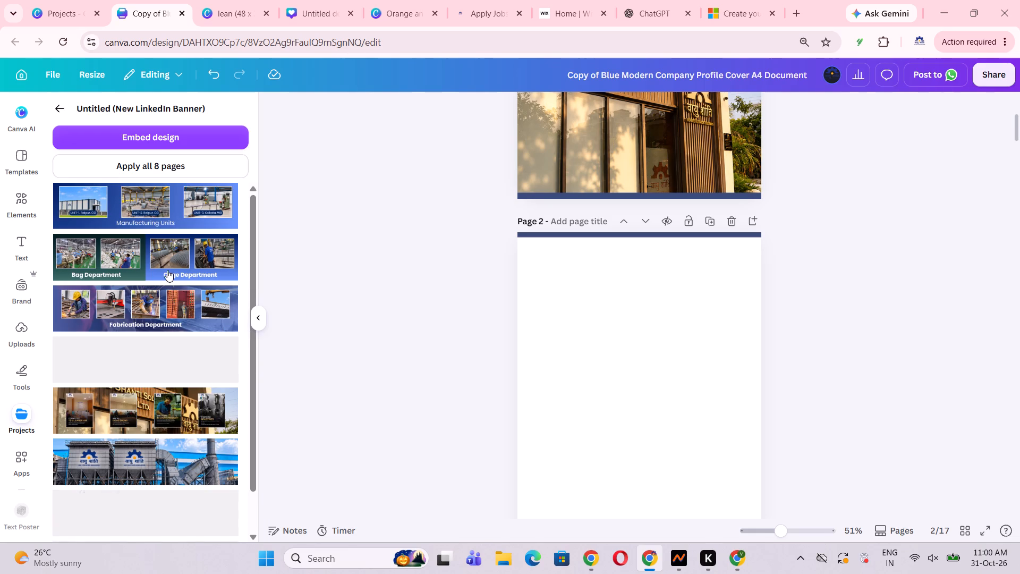
click(173, 210)
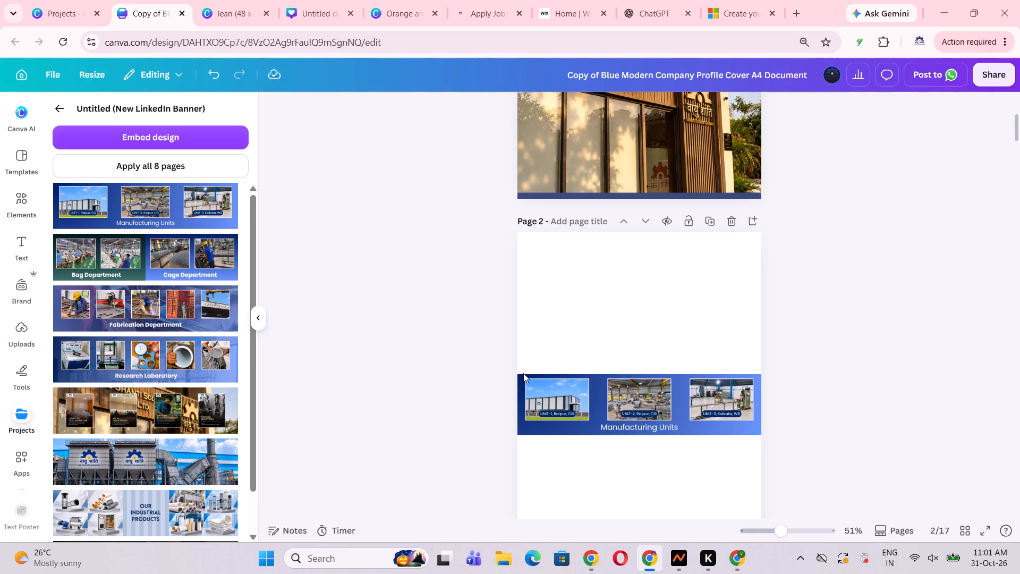
scroll(523, 373, down, 3)
click(695, 320)
click(860, 317)
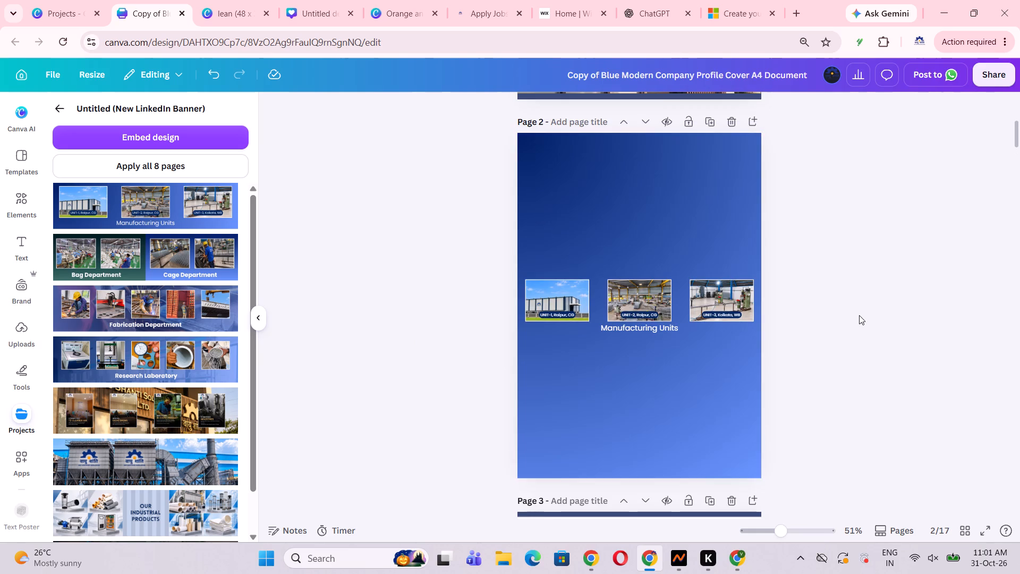
Delete the blue gradient background from page 2.
click(677, 393)
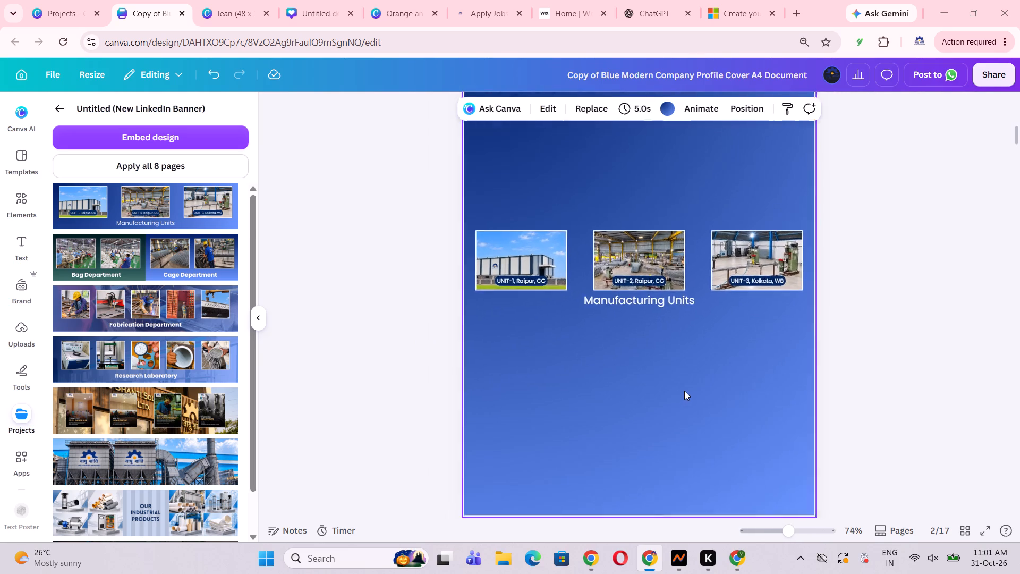
key(Delete)
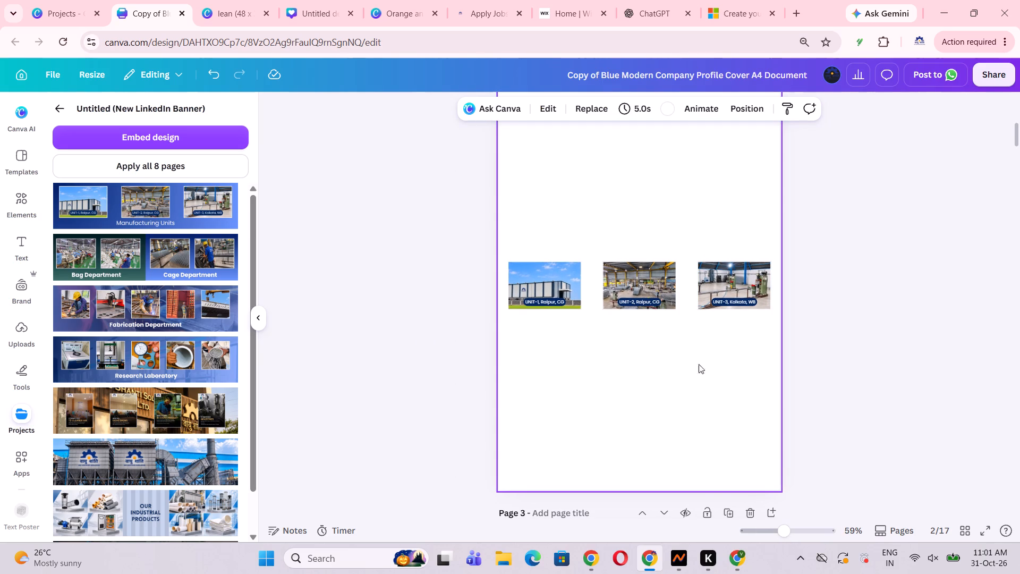
Change the white "Manufacturing Units" text on page 2 to dark blue.
click(637, 375)
click(642, 316)
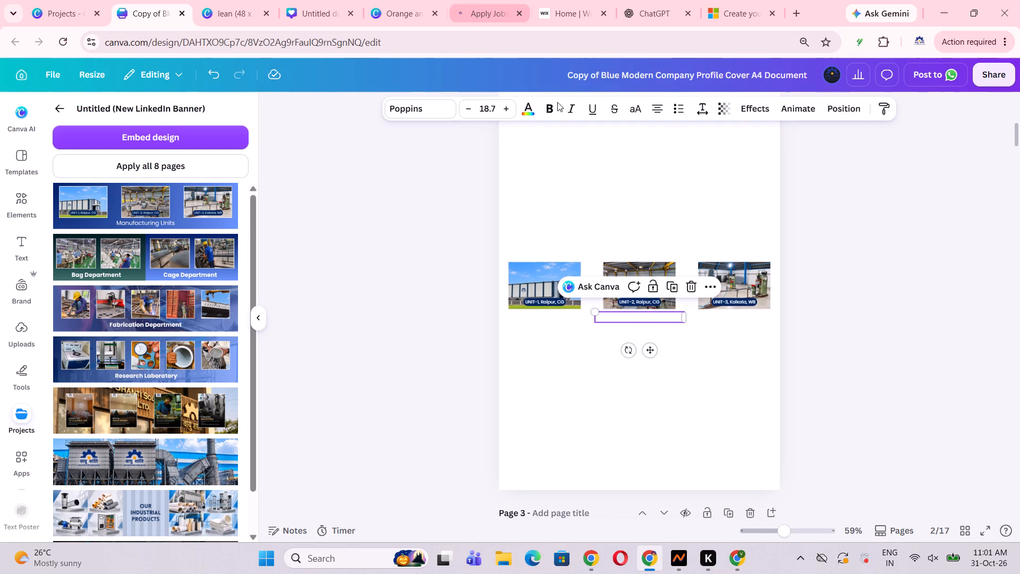
click(627, 316)
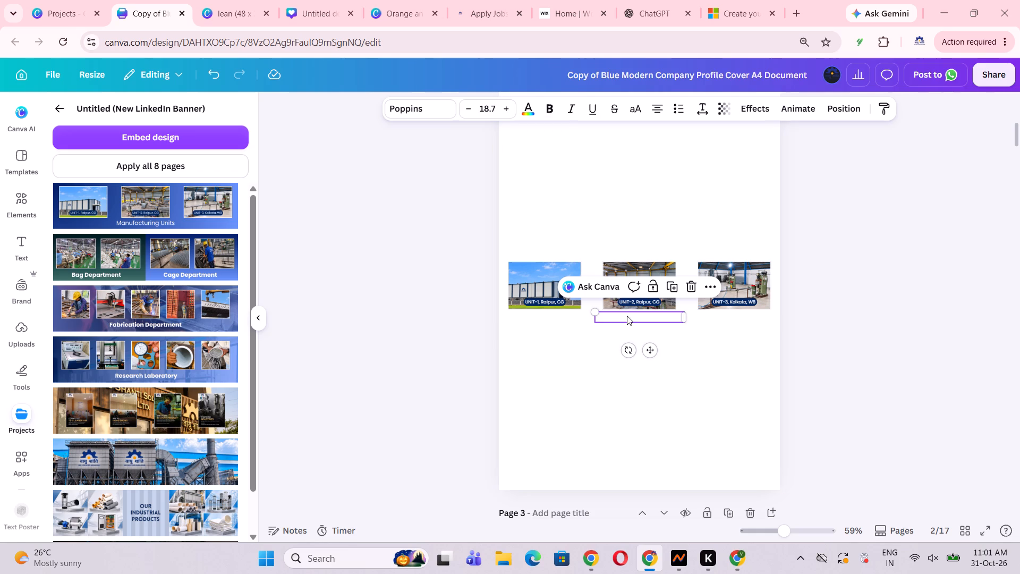
click(755, 359)
click(662, 323)
click(529, 109)
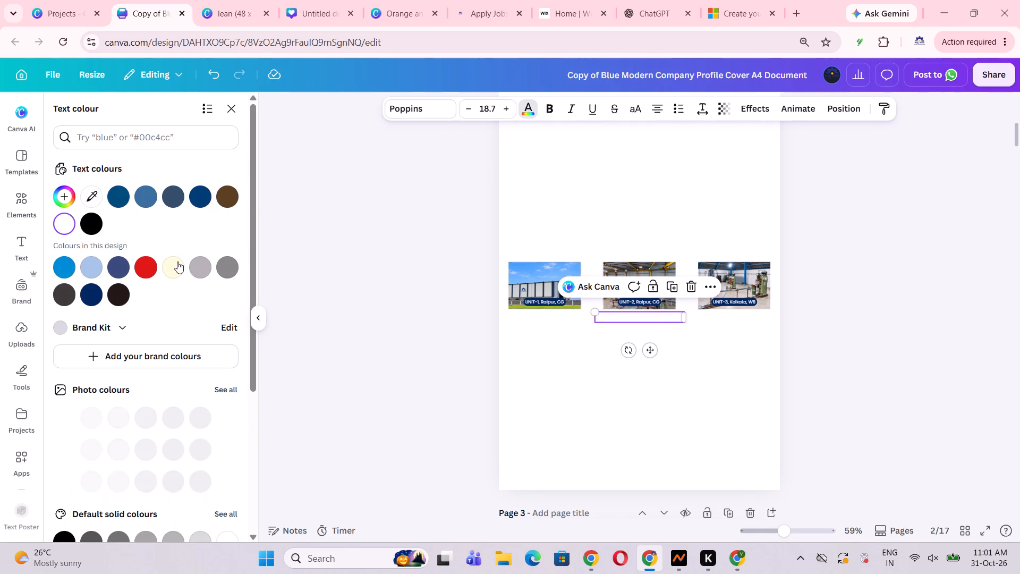
click(193, 197)
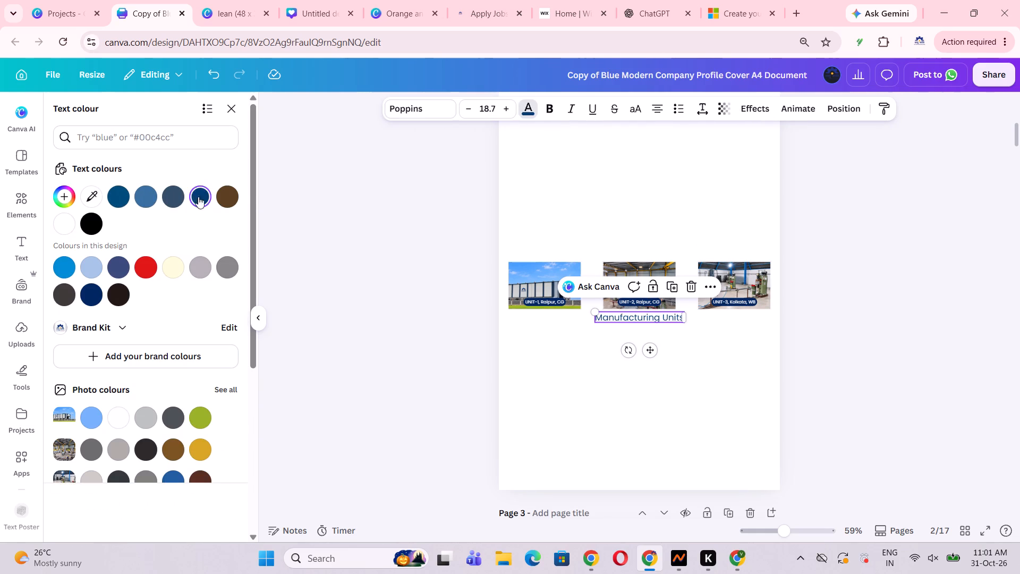
double_click(329, 217)
click(665, 360)
Make the "Manufacturing Units" text bold.
click(639, 263)
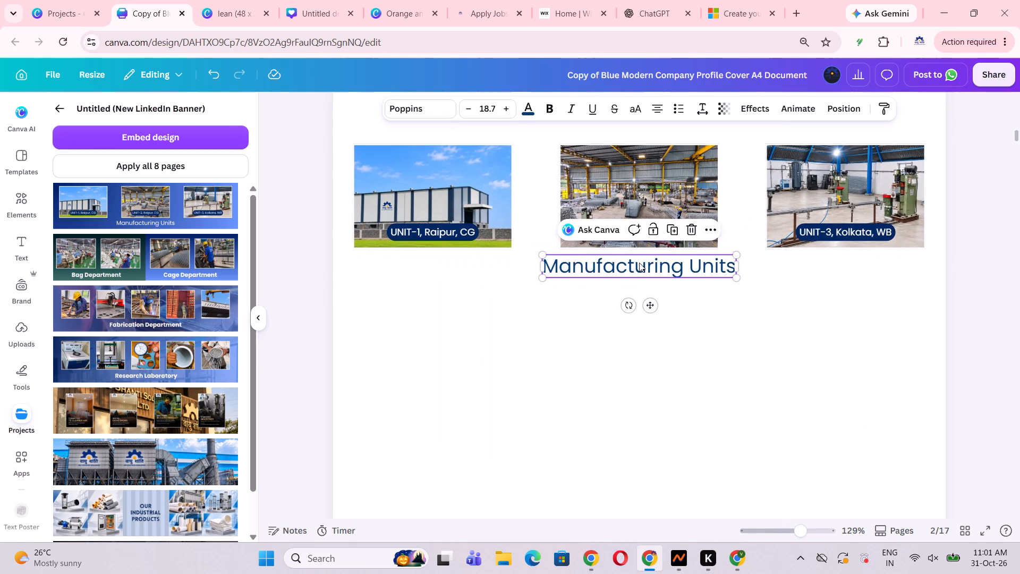
click(546, 111)
click(754, 347)
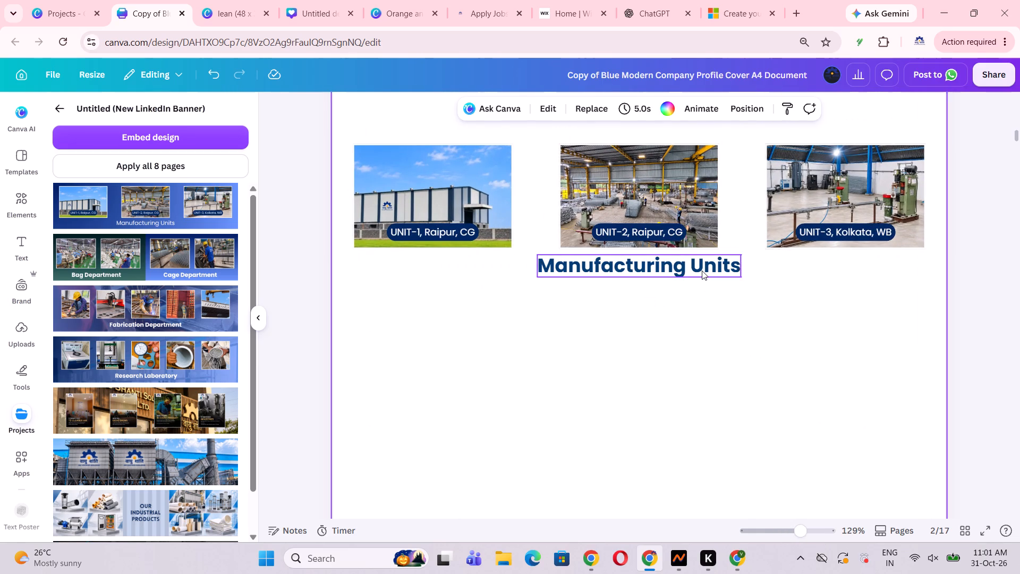
Move the "Manufacturing Units" text above the photos to the top of page 2 as a centred heading.
click(702, 271)
drag(702, 271, 701, 136)
scroll(701, 174, up, 2)
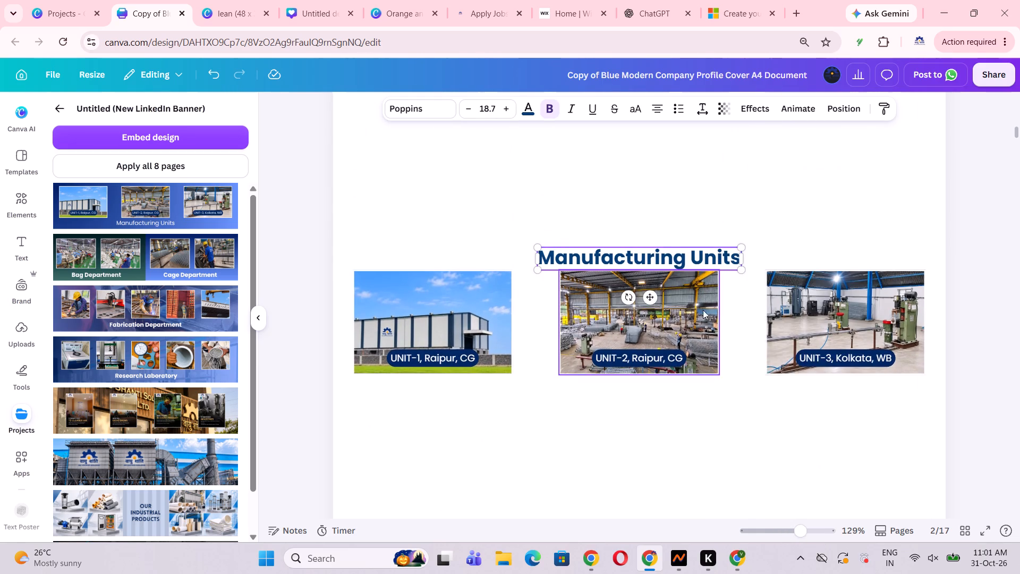
scroll(693, 289, up, 1)
drag(685, 333, 675, 156)
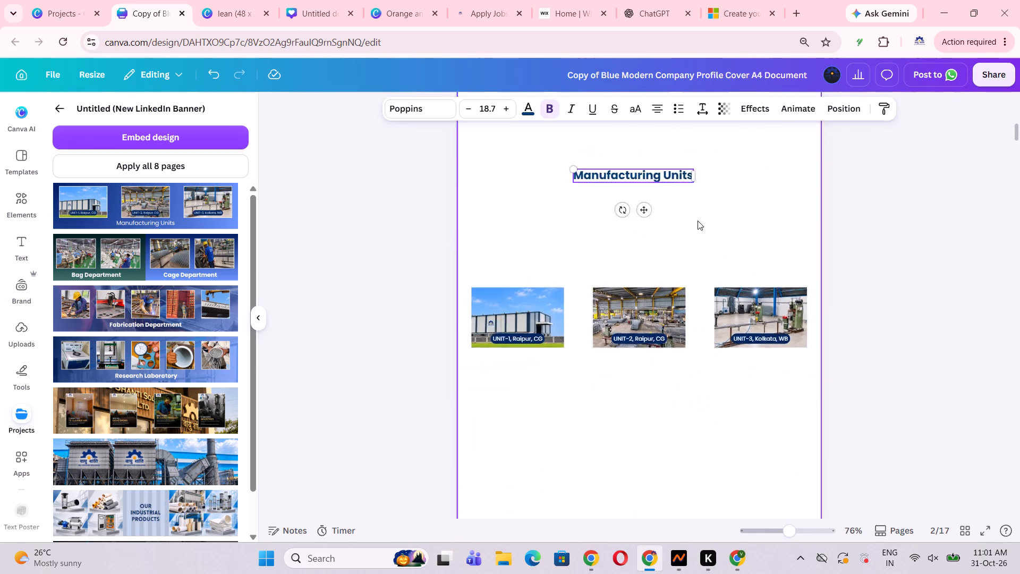
scroll(801, 238, up, 2)
drag(635, 383, 641, 339)
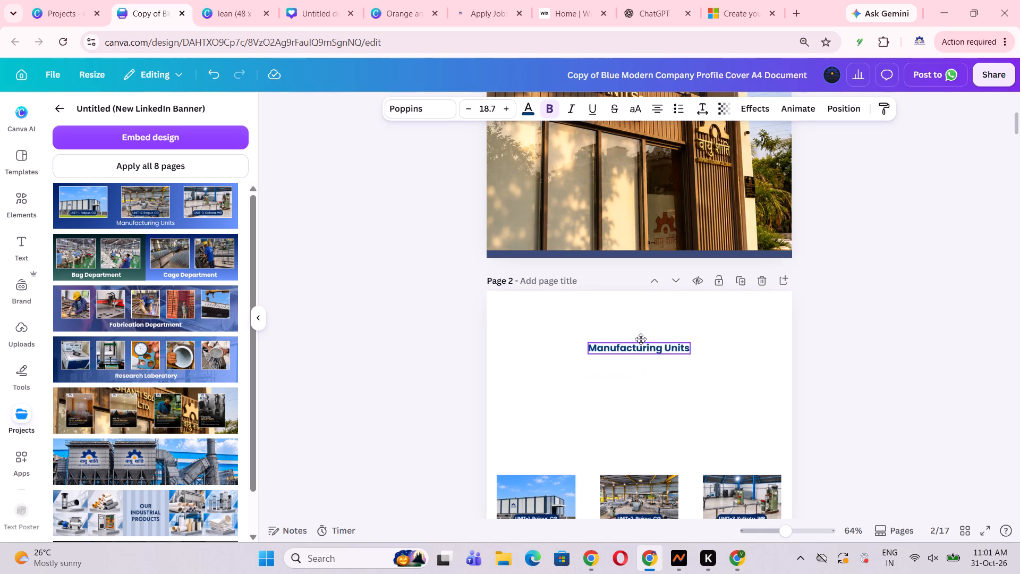
drag(641, 339, 643, 324)
click(883, 362)
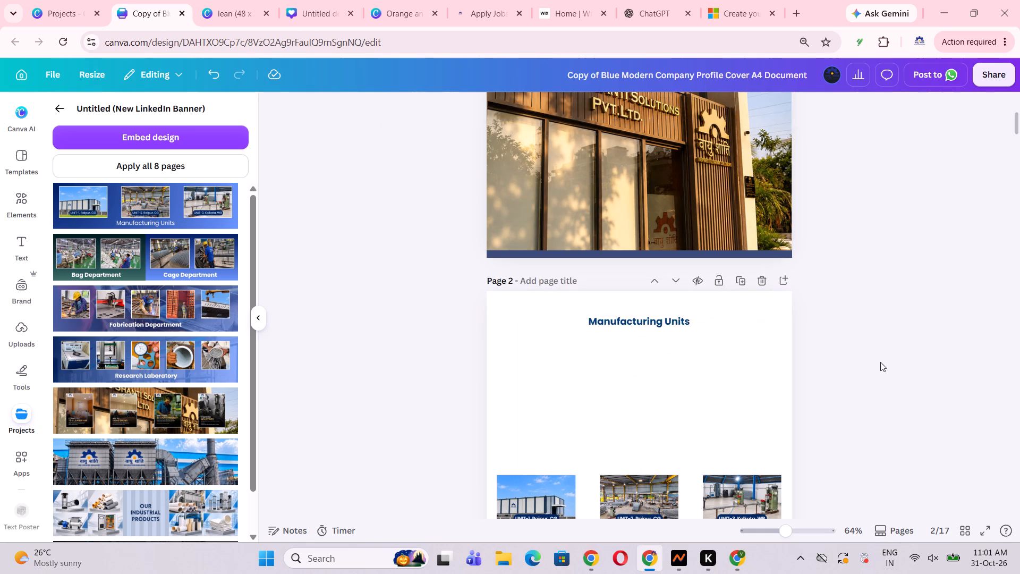
Copy the top blue bar from the About Us page onto page 2.
scroll(838, 356, up, 1)
scroll(671, 223, up, 2)
scroll(680, 289, down, 8)
scroll(683, 298, up, 2)
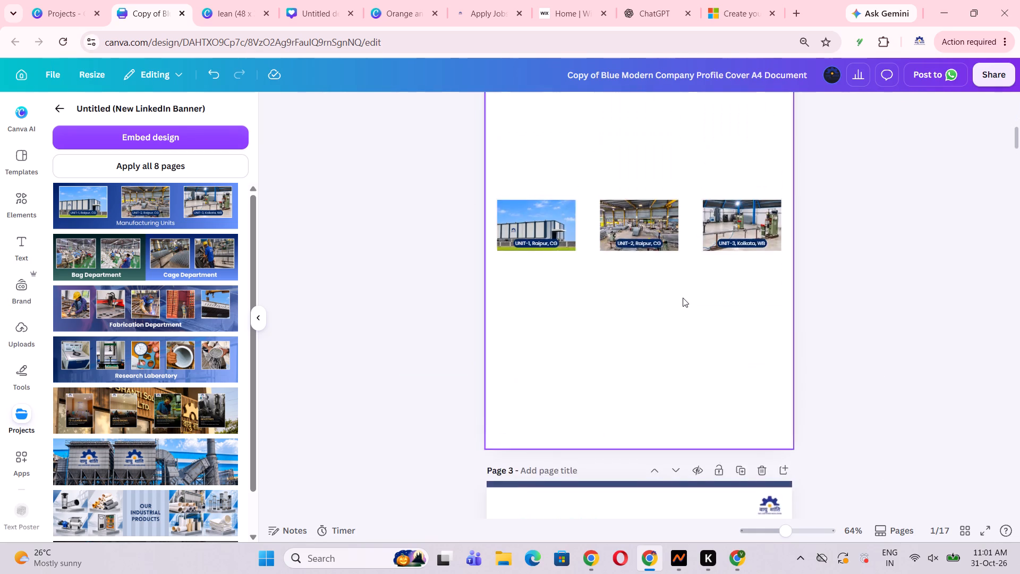
scroll(683, 298, down, 1)
click(685, 305)
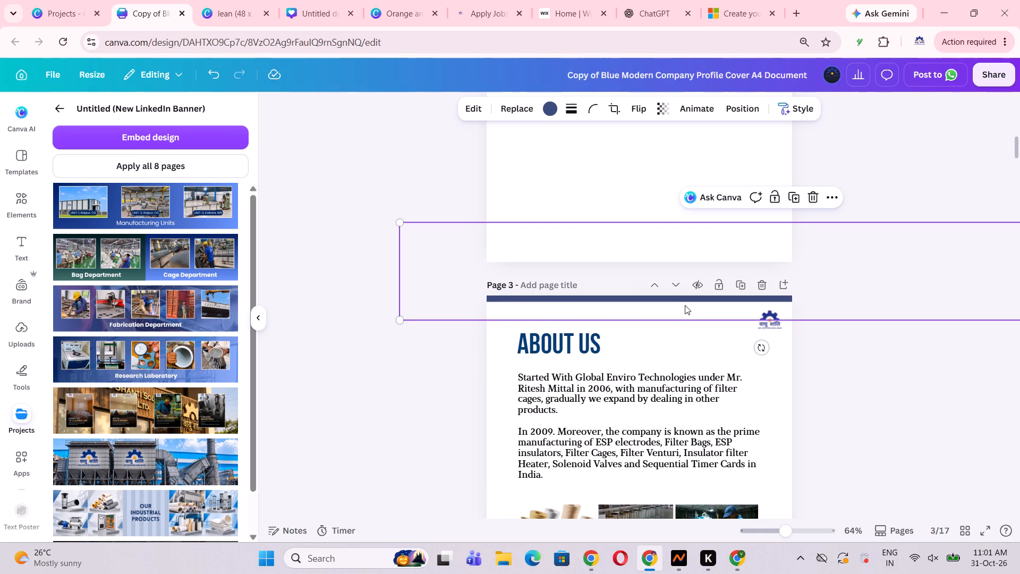
key(ctrl+c)
key(ctrl+c)
scroll(800, 391, up, 6)
click(647, 318)
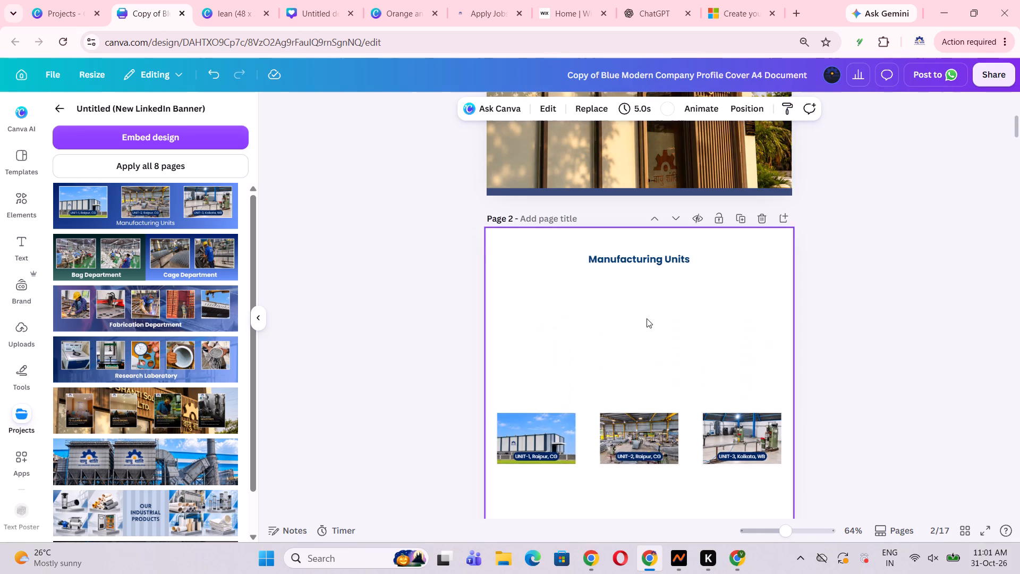
key(ctrl+v)
click(904, 371)
Copy the bottom blue bar from the About Us page onto page 2.
scroll(879, 399, down, 9)
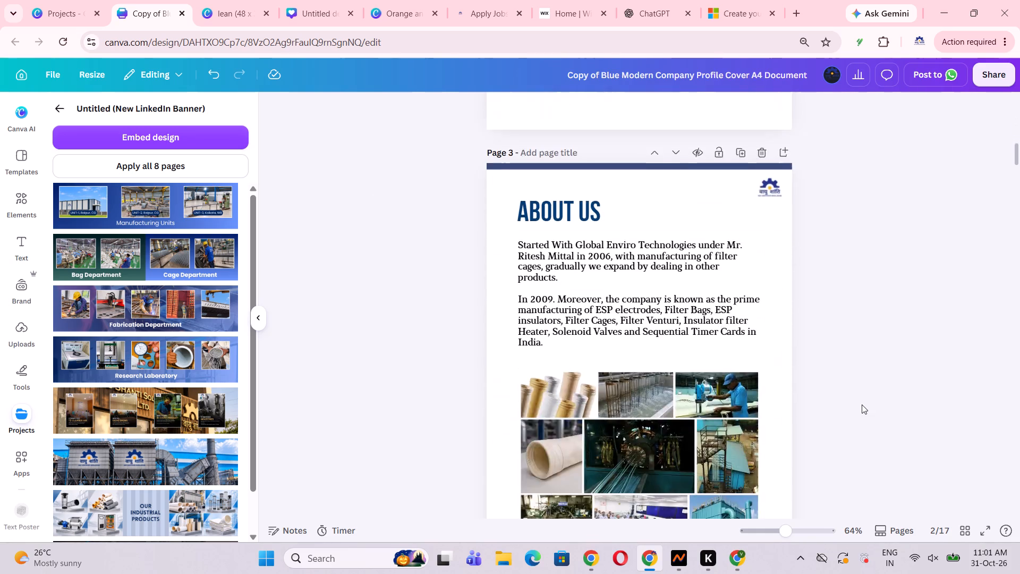
scroll(862, 404, down, 2)
click(722, 386)
key(ctrl+c)
key(ctrl+c)
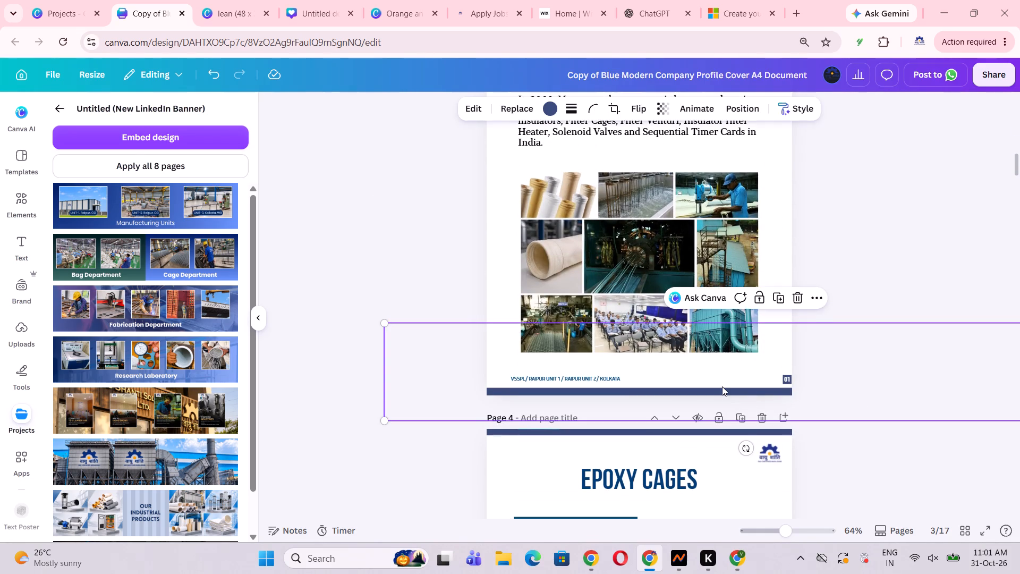
scroll(750, 395, up, 5)
scroll(750, 395, down, 2)
click(737, 341)
key(ctrl+v)
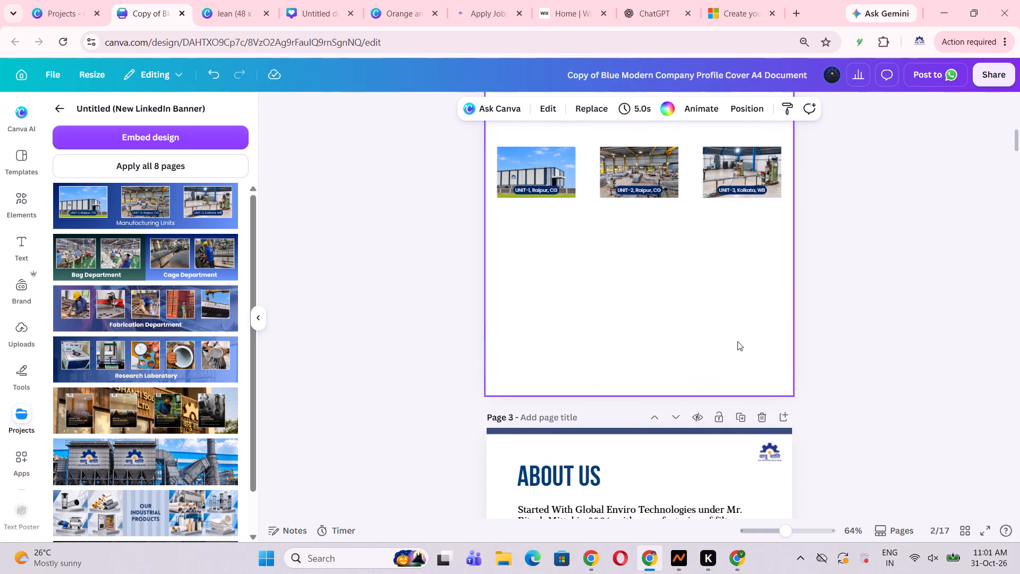
click(1007, 336)
click(944, 274)
scroll(906, 337, up, 3)
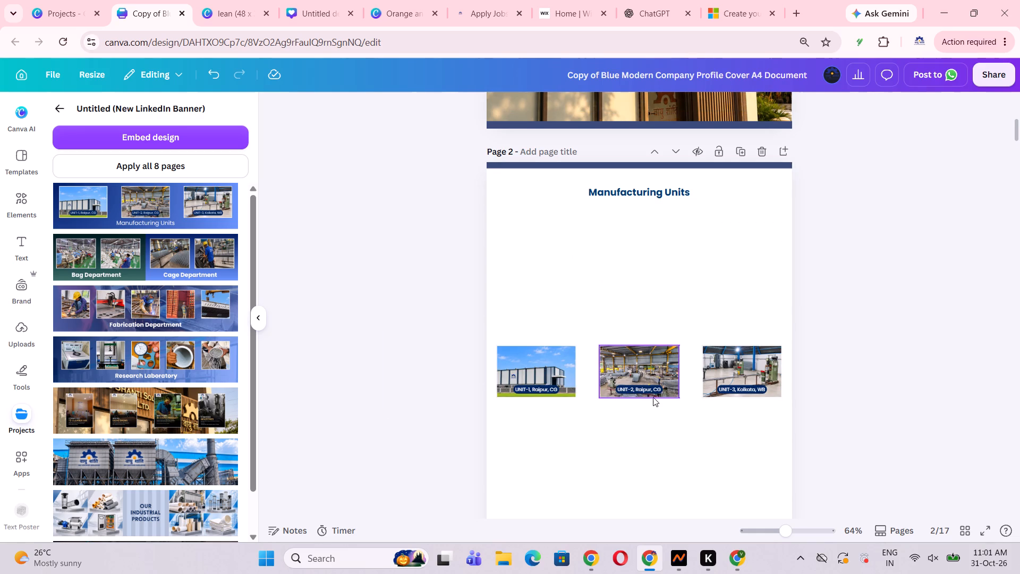
Move the UNIT-1, Raipur photo with its label up beneath the heading near the page's left edge and enlarge both together.
click(653, 424)
drag(617, 444, 675, 337)
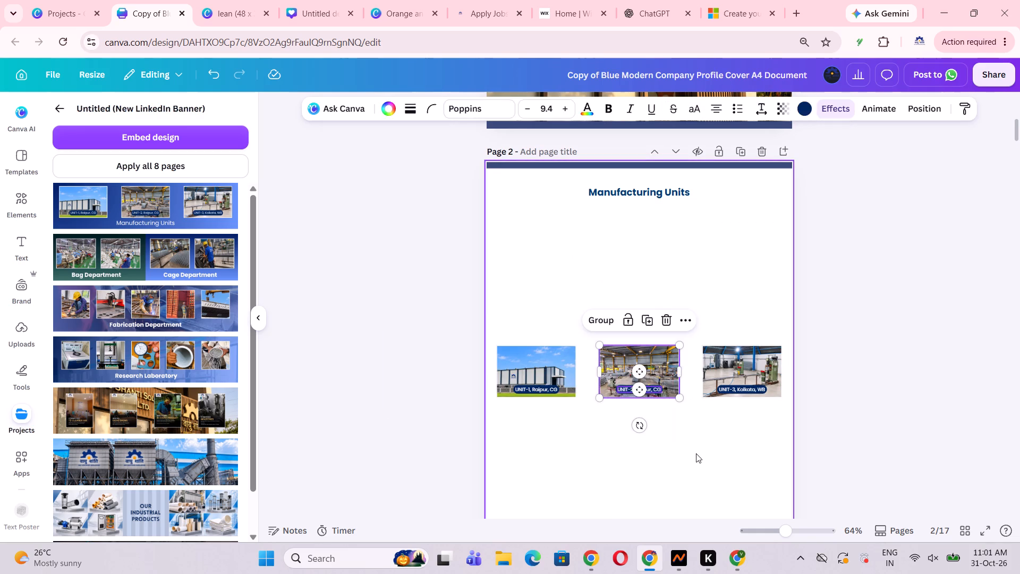
click(696, 453)
drag(517, 433, 576, 326)
drag(565, 371, 575, 250)
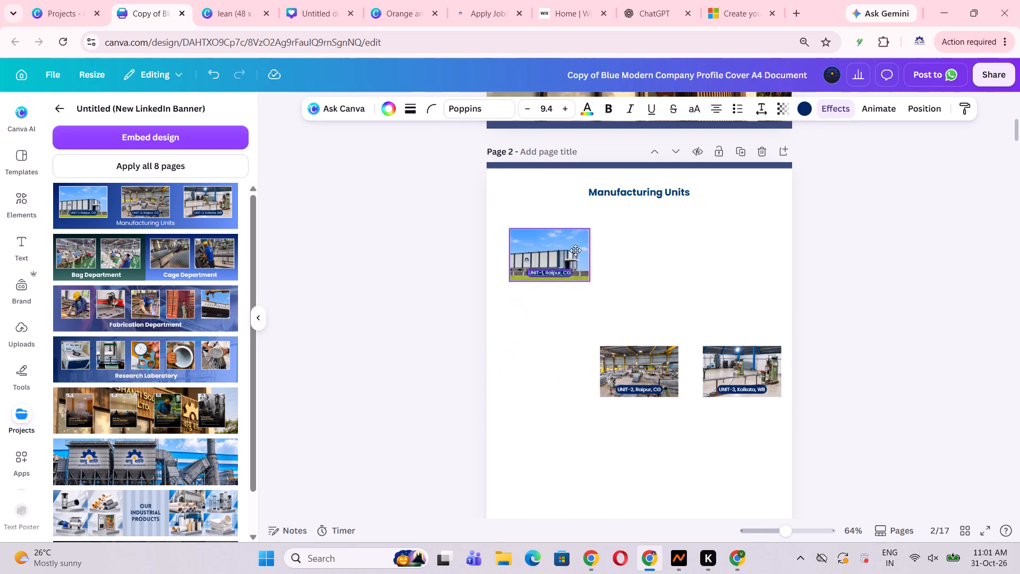
drag(575, 250, 572, 246)
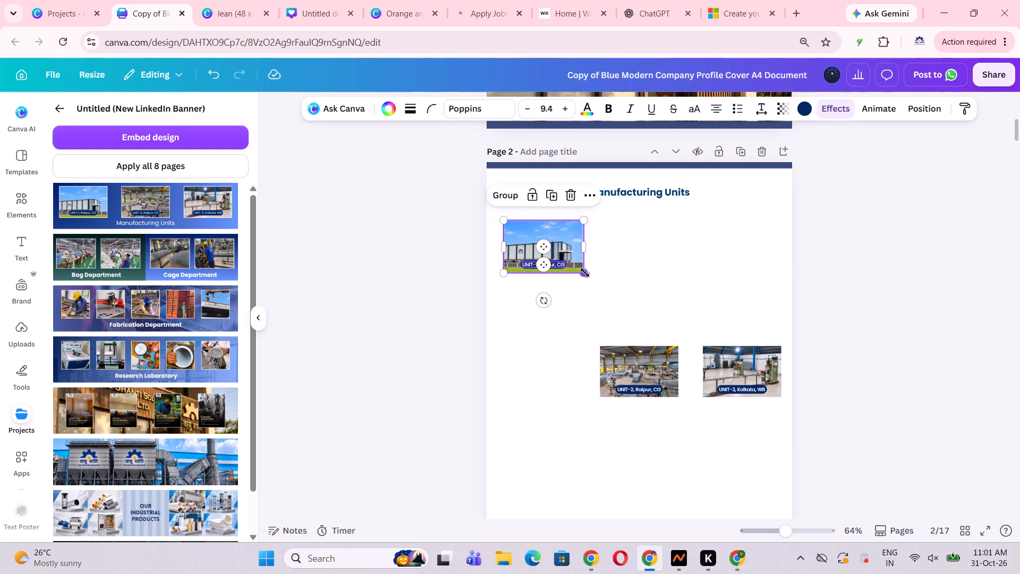
drag(585, 273, 594, 294)
click(683, 291)
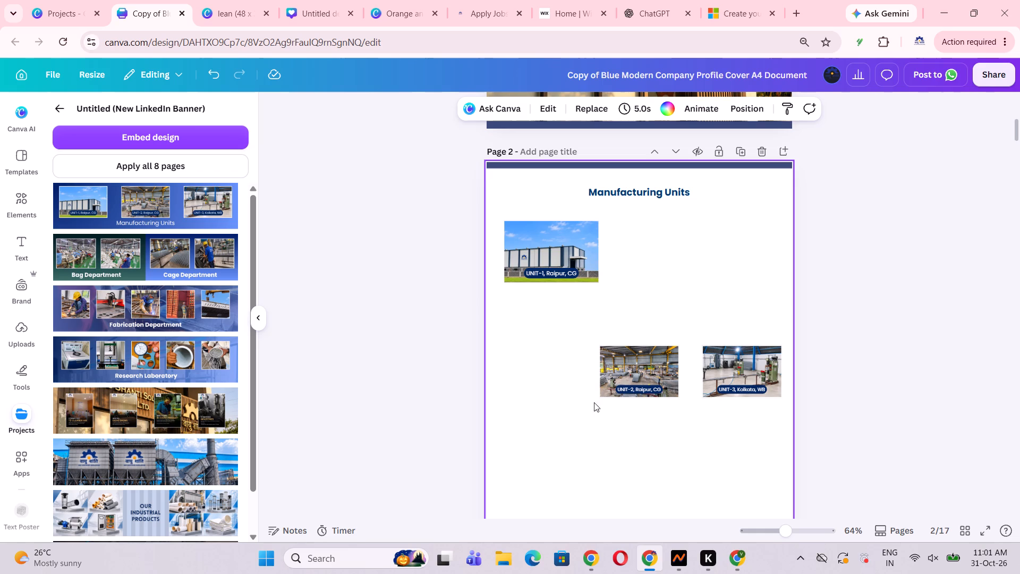
Place the UNIT-2, Raipur photo with its label beside the UNIT-1 photo, aligned with it, and enlarge it to match.
drag(599, 324, 668, 434)
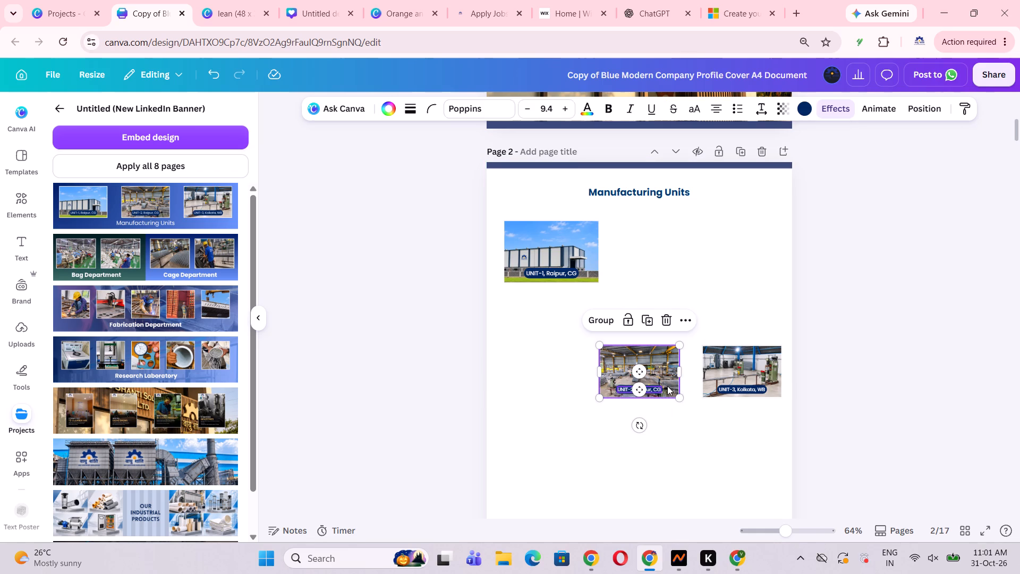
drag(665, 378, 678, 263)
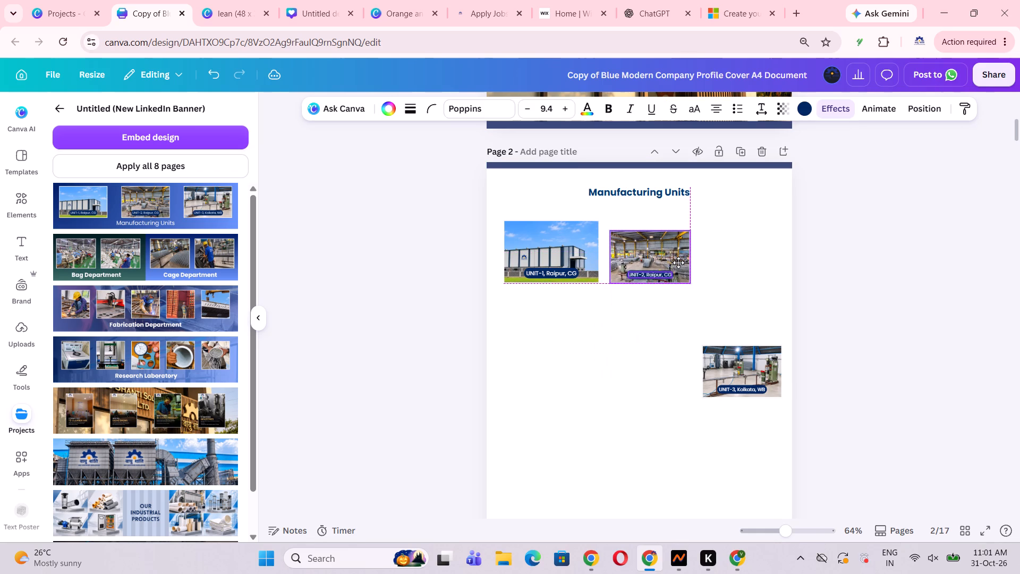
drag(678, 263, 676, 256)
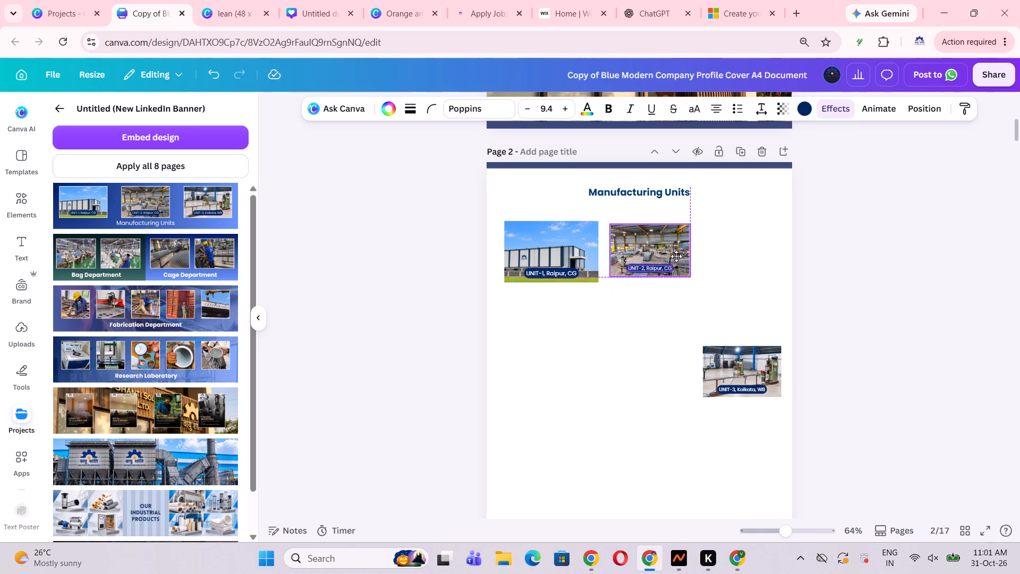
drag(676, 256, 676, 254)
drag(692, 272, 696, 284)
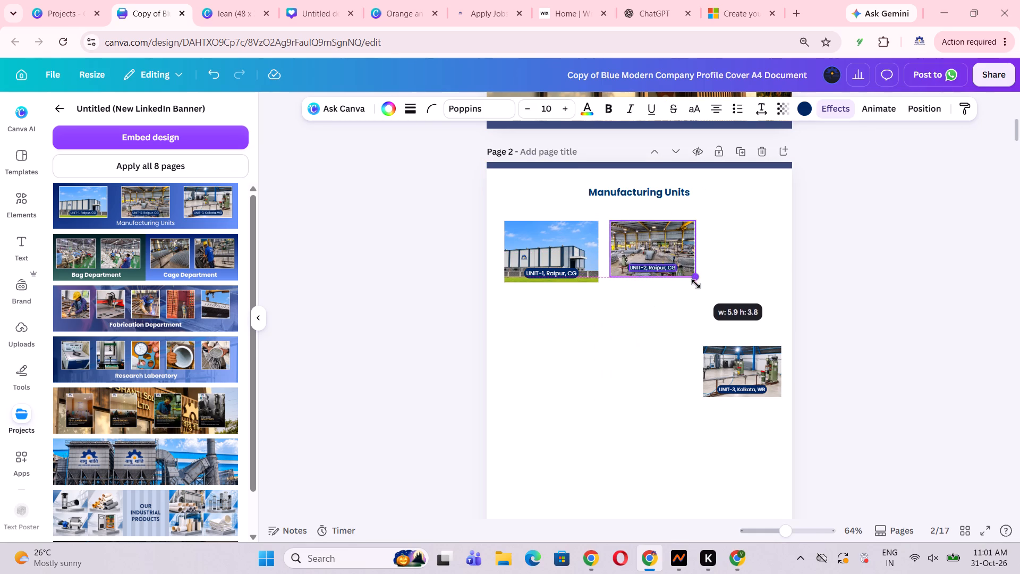
drag(696, 284, 700, 291)
click(634, 326)
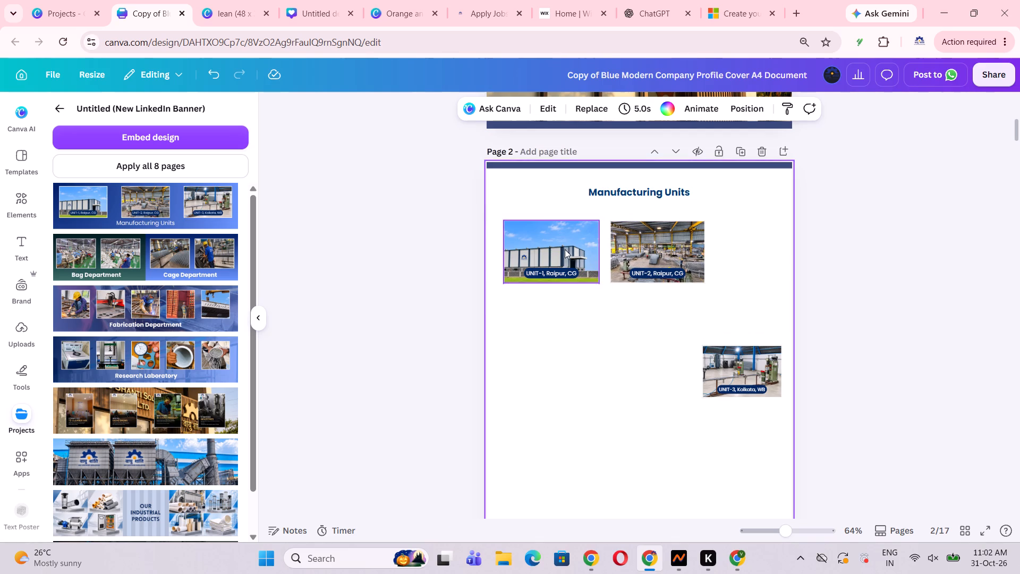
Place the UNIT-3, Kolkata photo with its label beside the UNIT-2 photo, evenly spaced and aligned, and enlarge it to match.
click(564, 248)
click(668, 259)
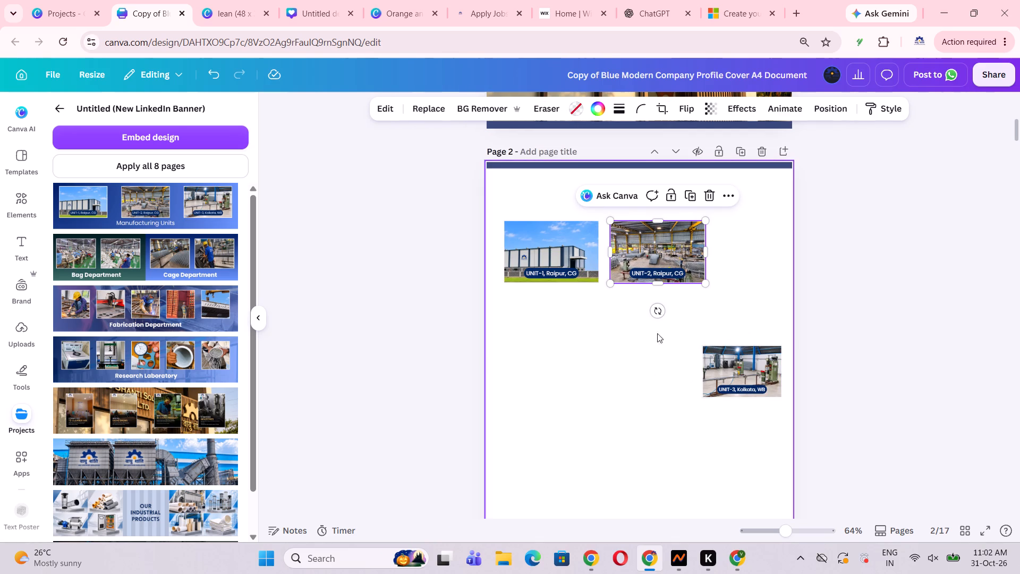
drag(692, 322, 773, 408)
drag(773, 377, 779, 313)
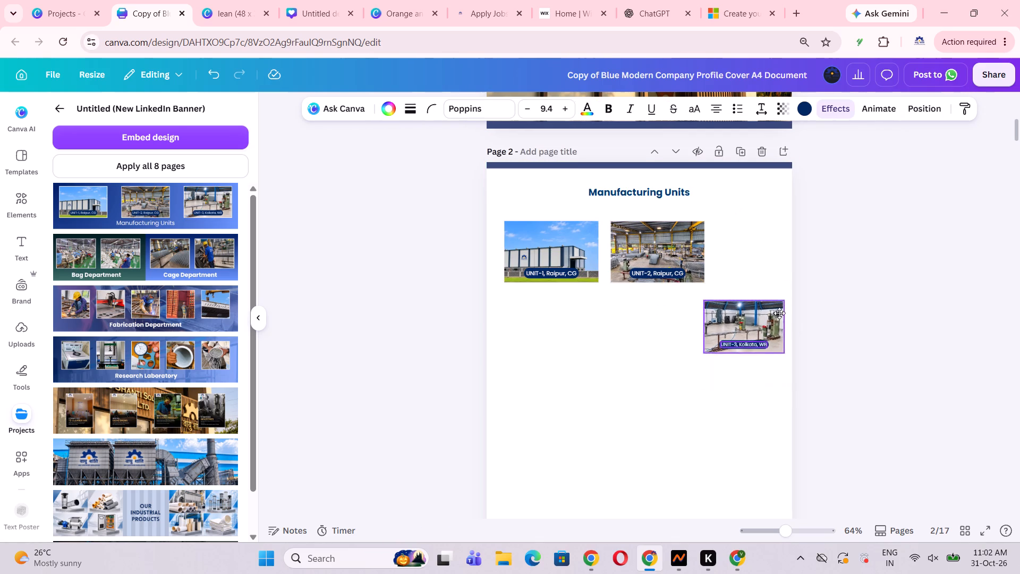
drag(779, 313, 786, 255)
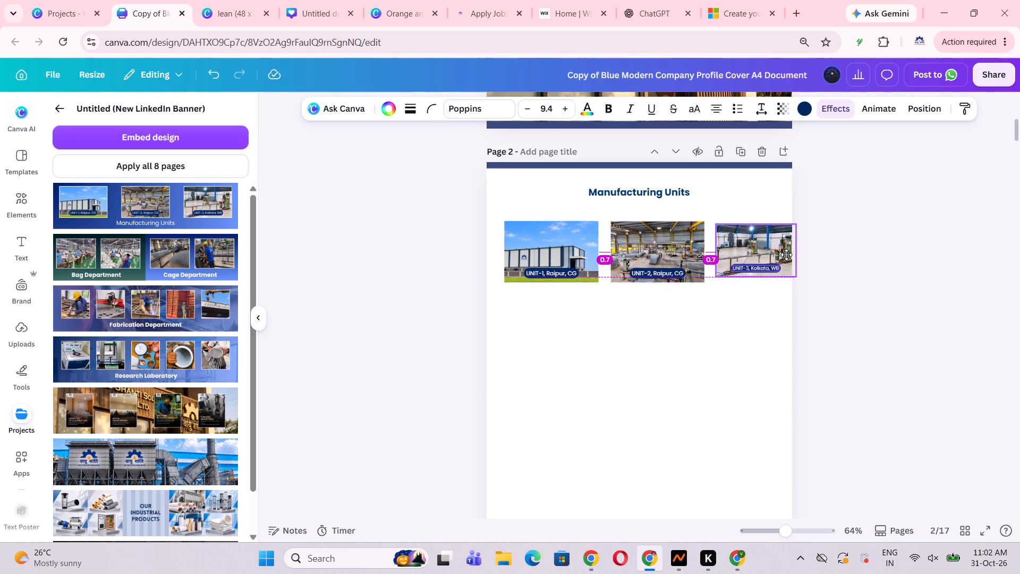
drag(786, 255, 786, 254)
drag(796, 273, 800, 282)
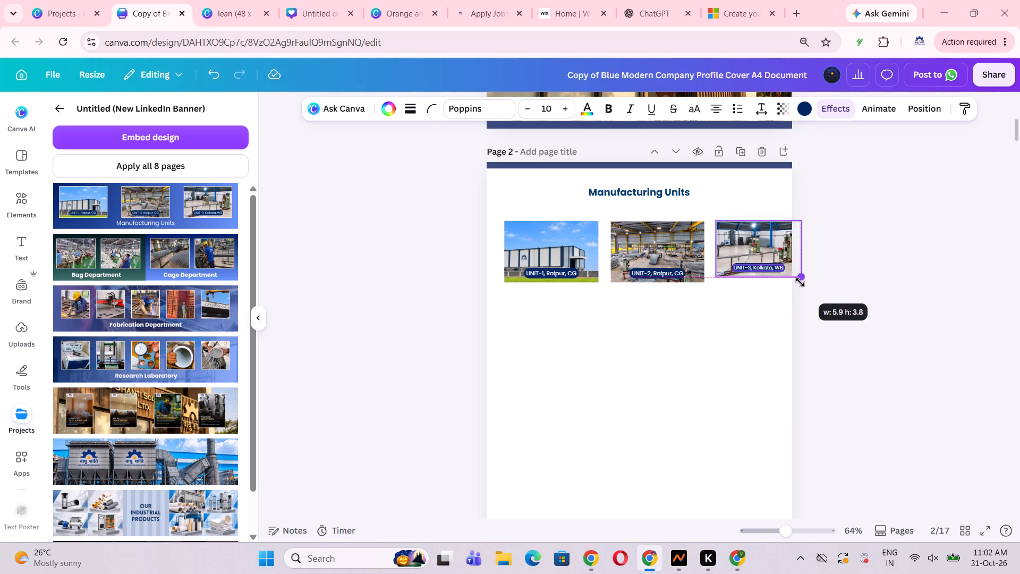
drag(800, 282, 804, 290)
click(726, 356)
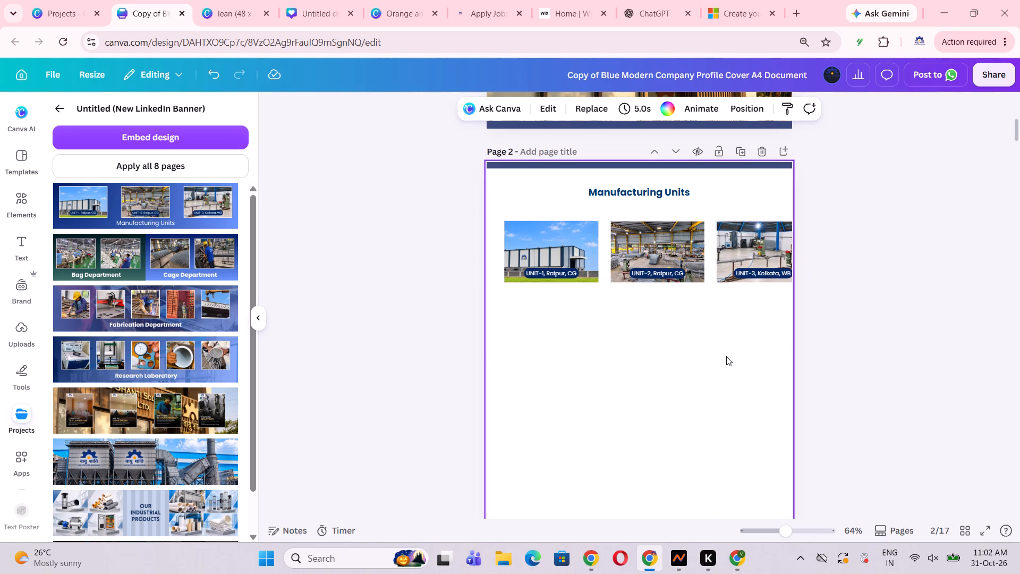
Shrink the three unit photos with their labels together and centre the row within the page width beneath the heading.
drag(507, 333, 812, 226)
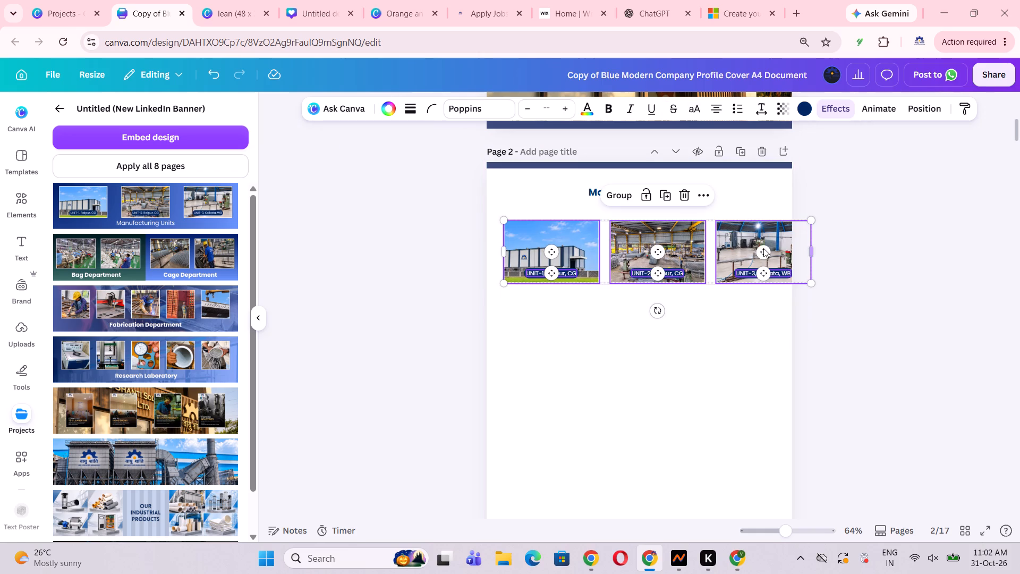
drag(733, 256, 718, 256)
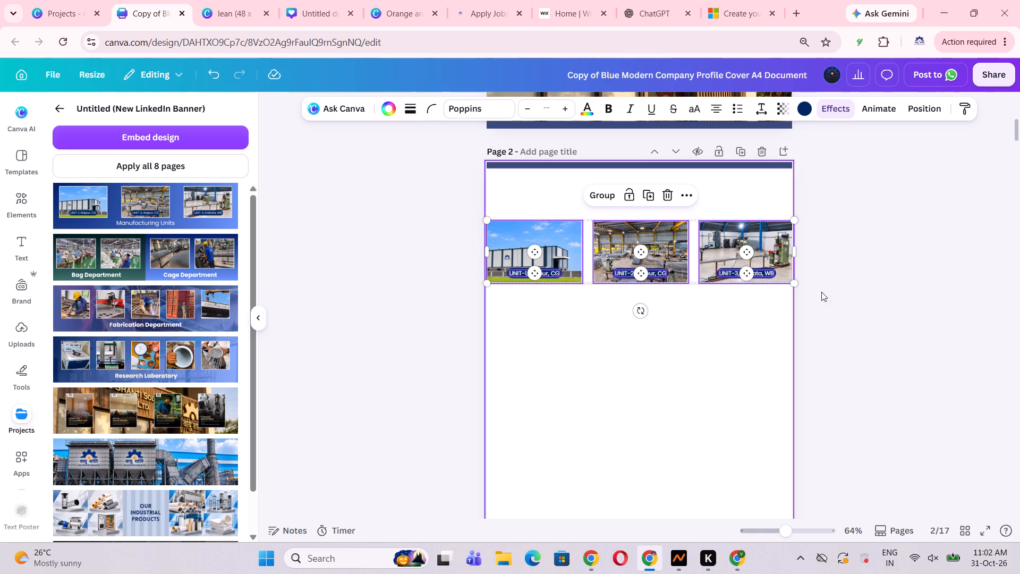
drag(797, 283, 769, 277)
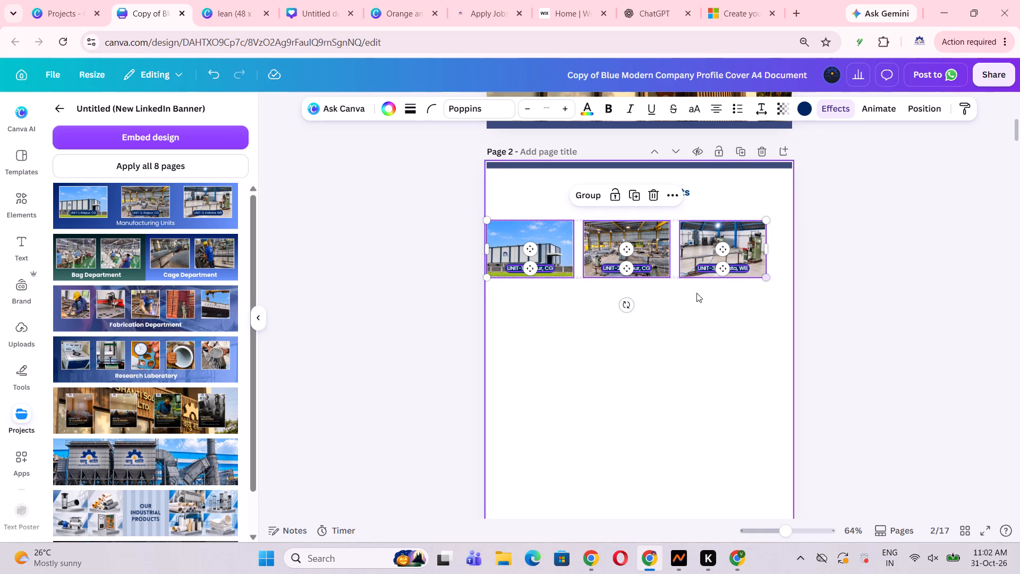
drag(675, 267, 684, 259)
click(803, 265)
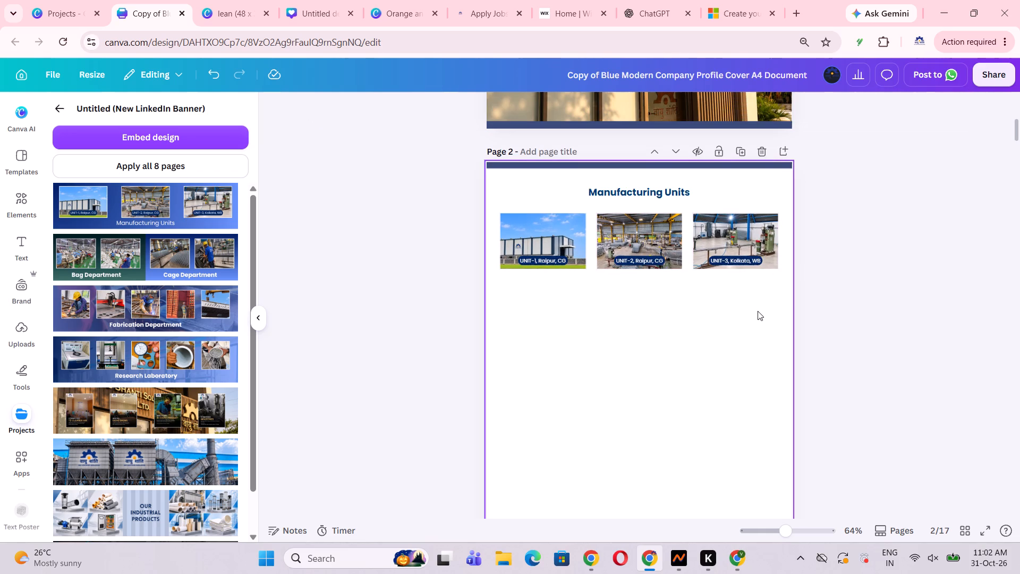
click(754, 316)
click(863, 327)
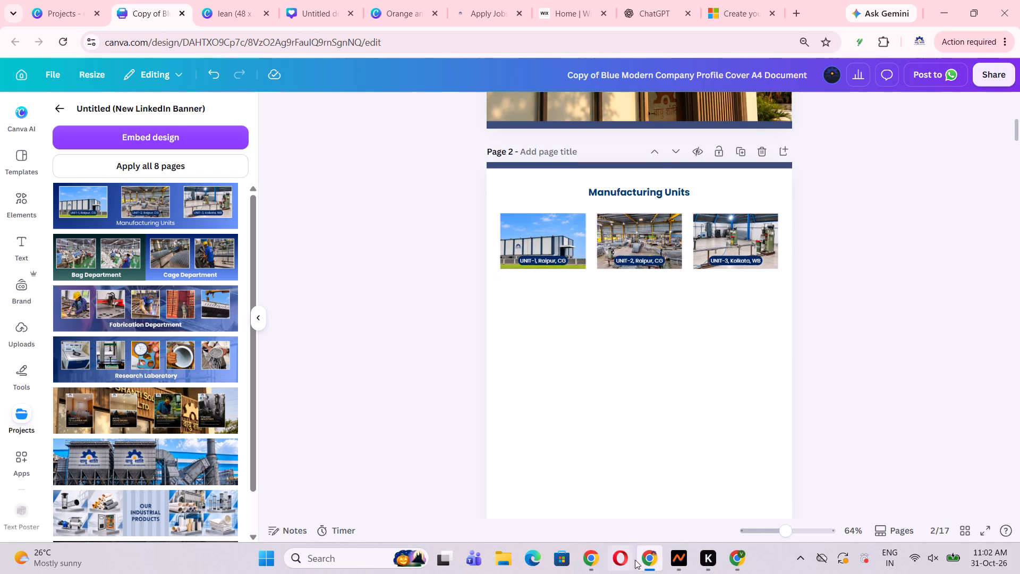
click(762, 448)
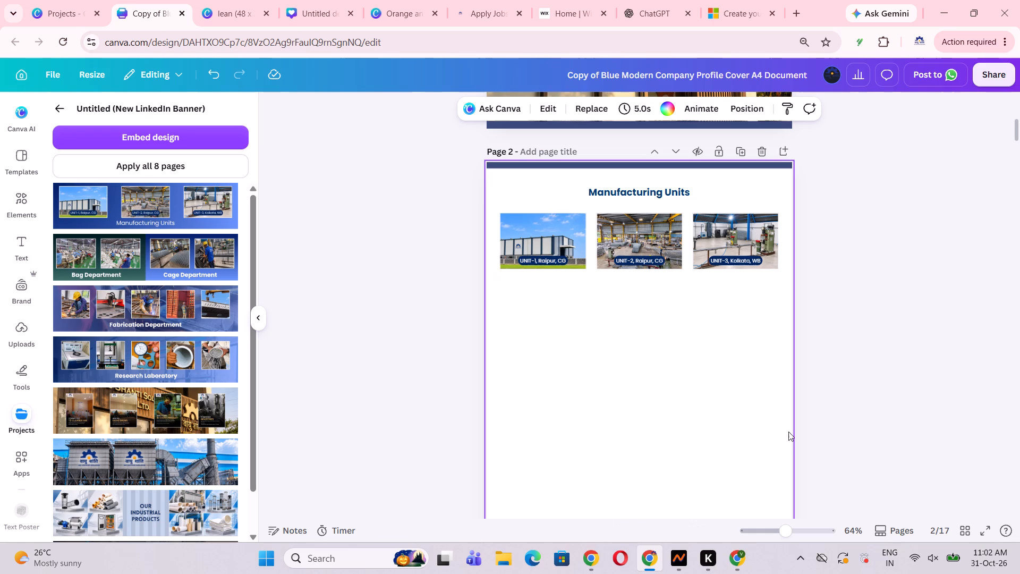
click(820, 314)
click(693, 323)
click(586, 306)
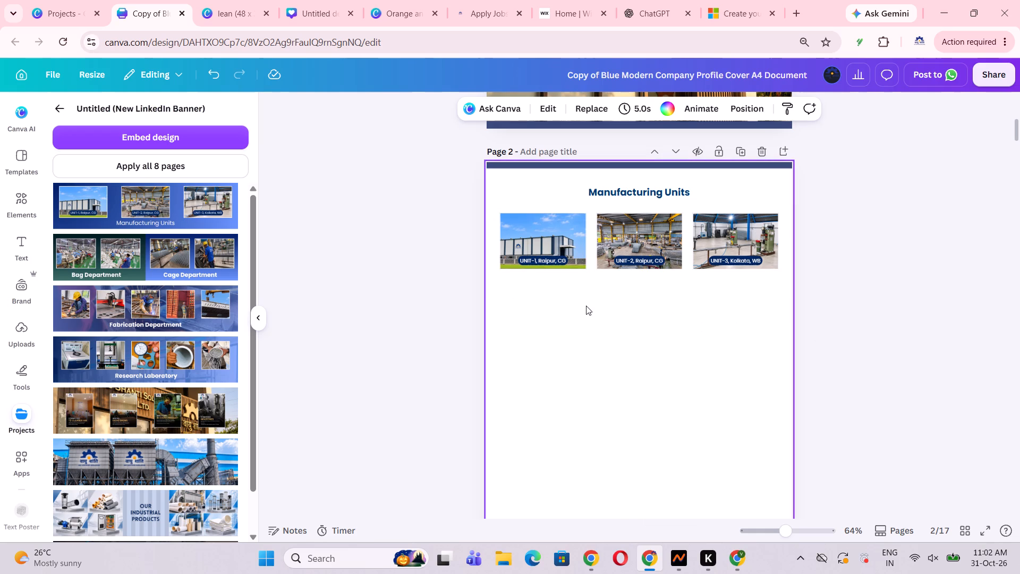
Give the three unit photos a thin solid border in dark blue #012761.
drag(495, 239, 803, 238)
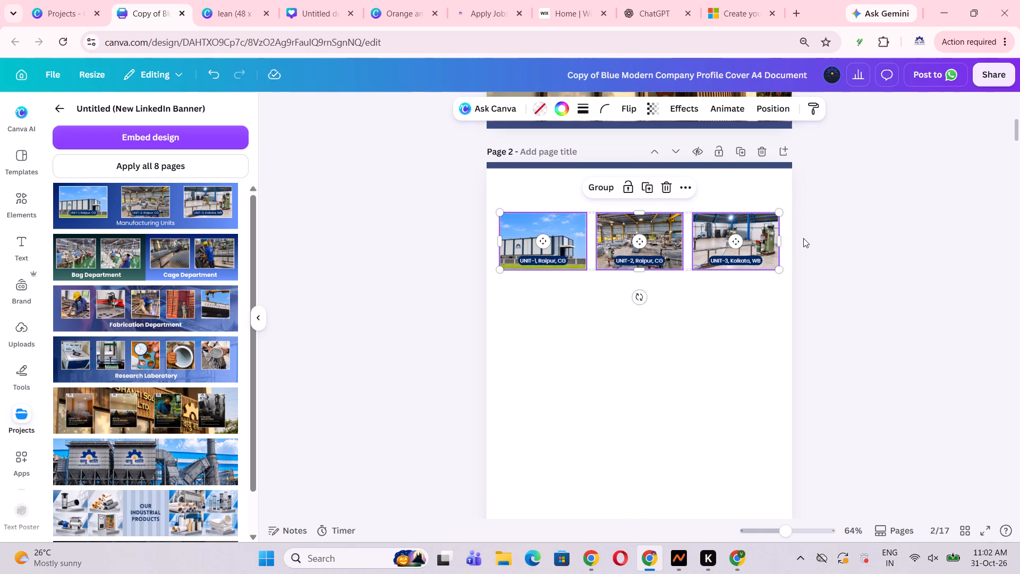
click(586, 111)
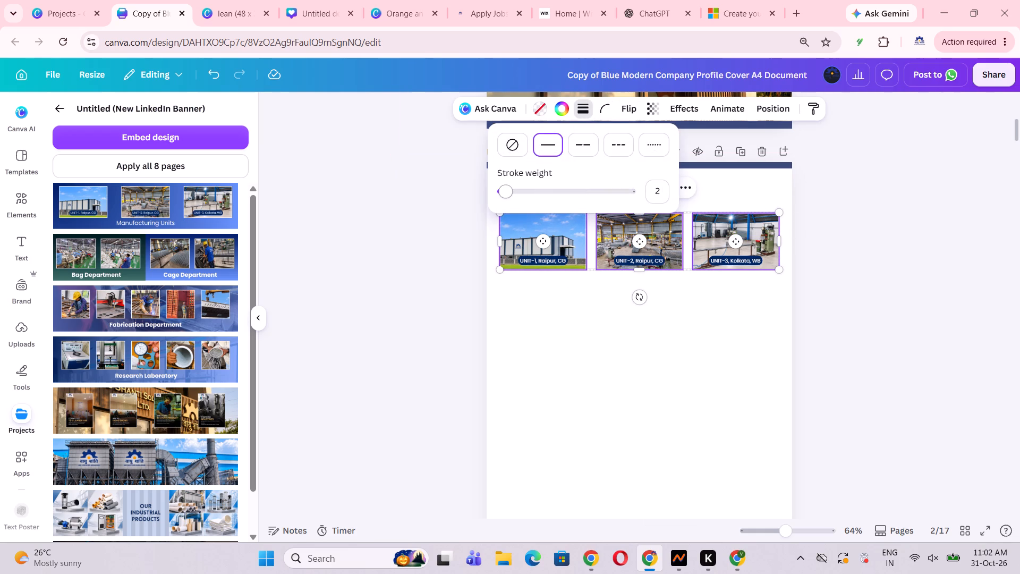
drag(504, 186, 509, 189)
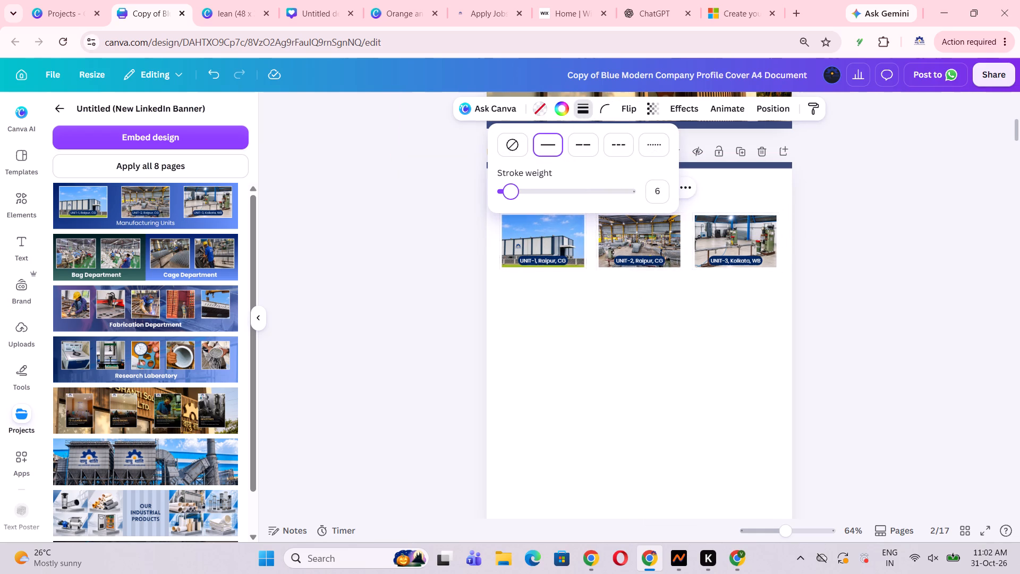
drag(509, 189, 504, 195)
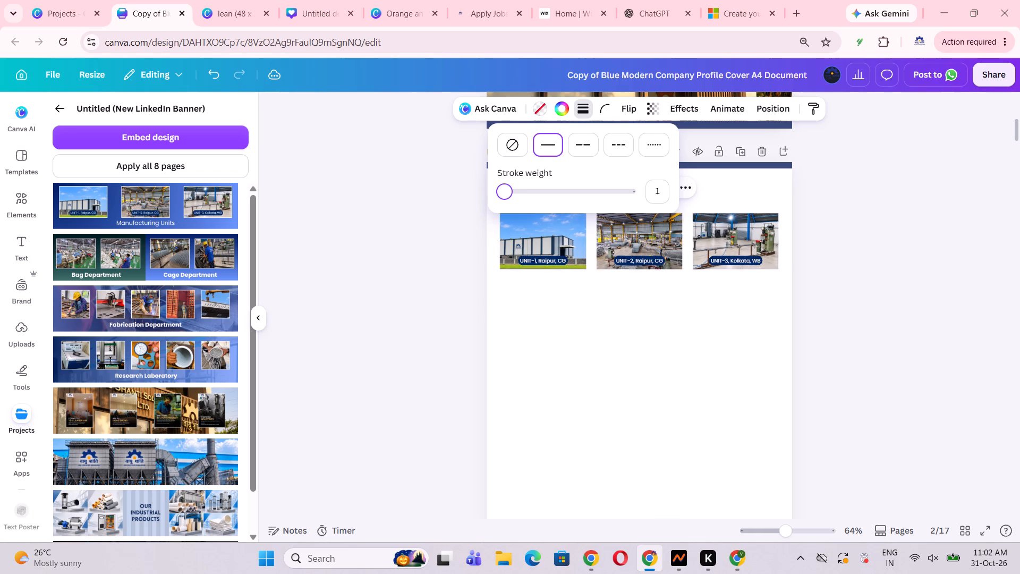
drag(504, 195, 507, 196)
click(562, 108)
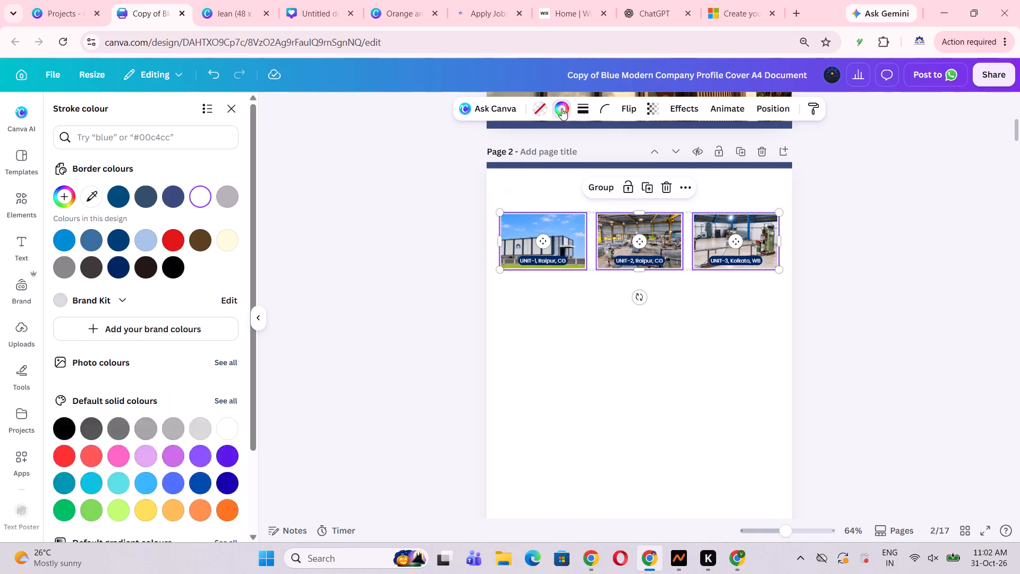
click(126, 202)
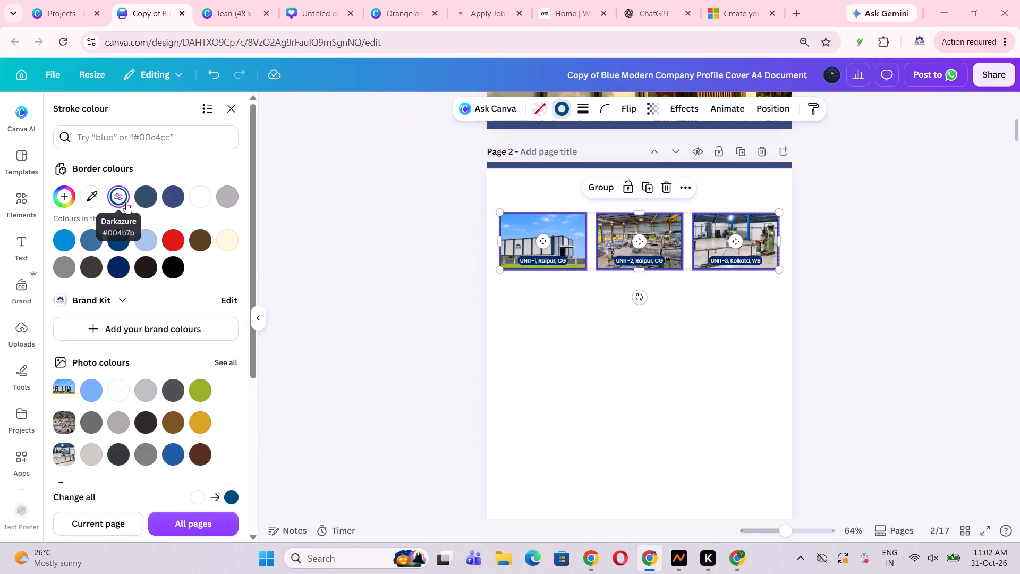
click(116, 264)
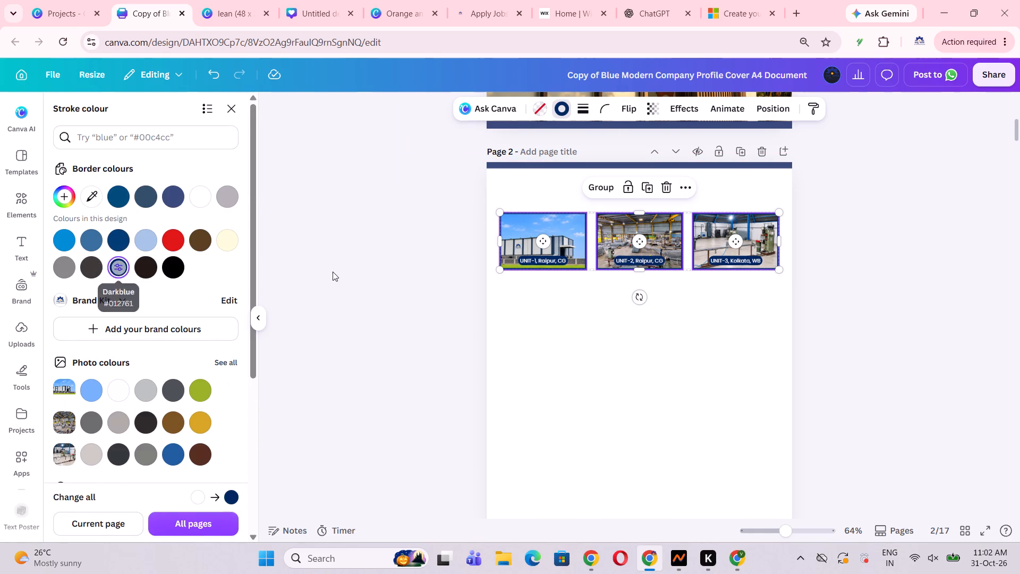
double_click(358, 269)
click(932, 357)
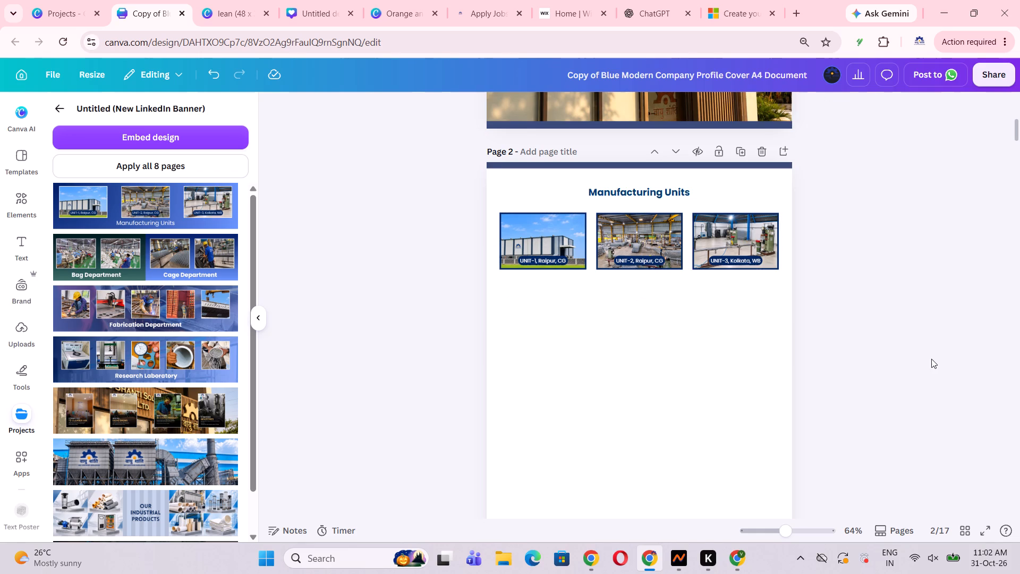
Review the bordered unit photos on page 2 alongside the cover page design.
click(875, 390)
drag(487, 227, 781, 247)
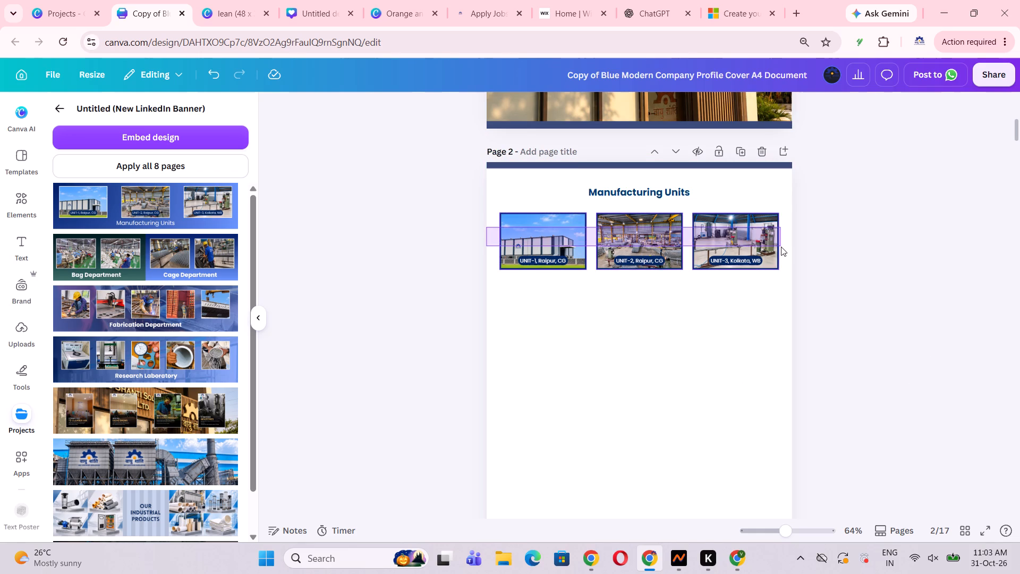
drag(781, 247, 781, 247)
click(820, 270)
scroll(815, 305, up, 2)
scroll(815, 305, down, 1)
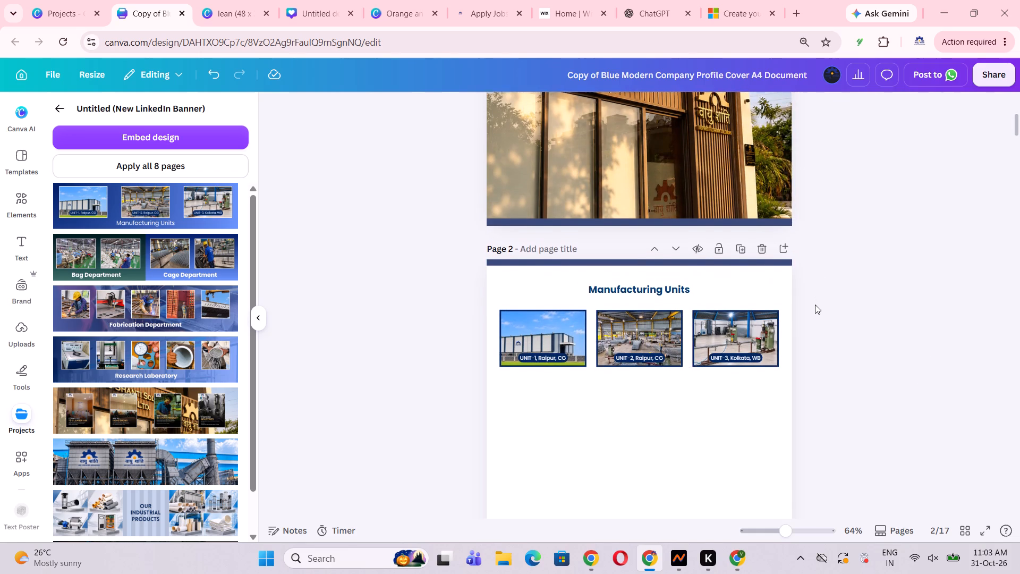
scroll(815, 305, down, 1)
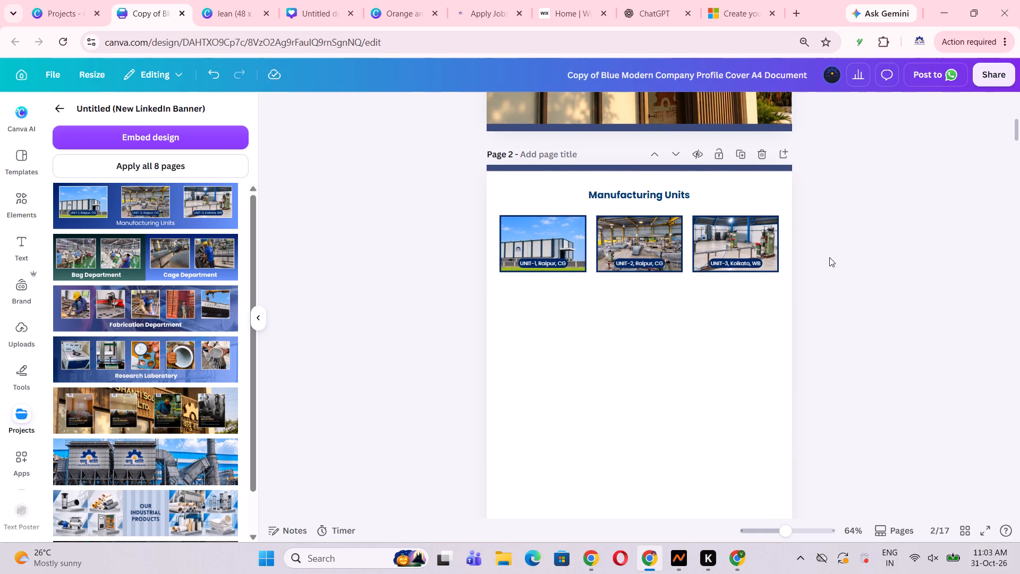
scroll(825, 261, up, 4)
scroll(825, 263, down, 3)
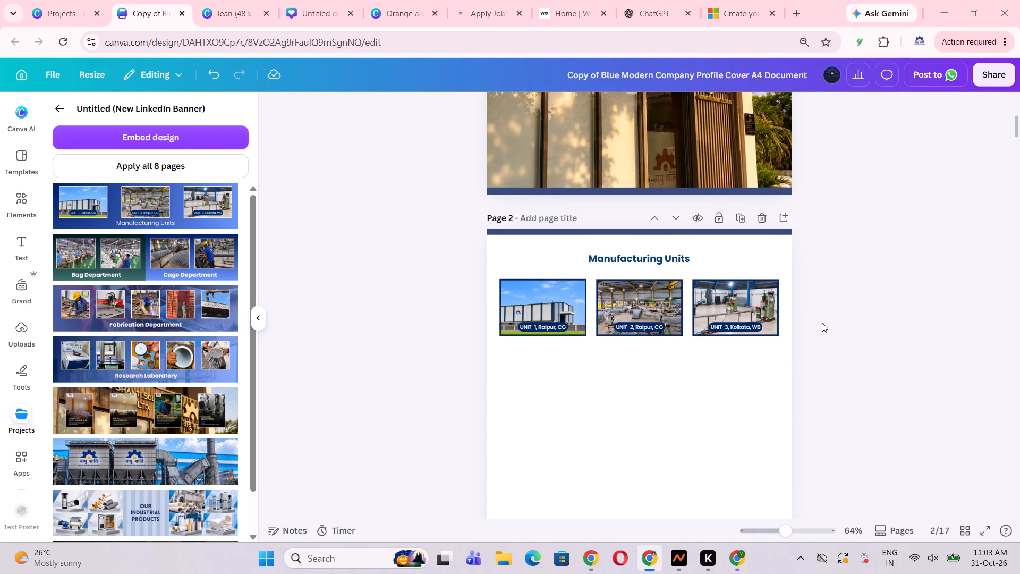
scroll(827, 346, down, 1)
scroll(827, 347, up, 2)
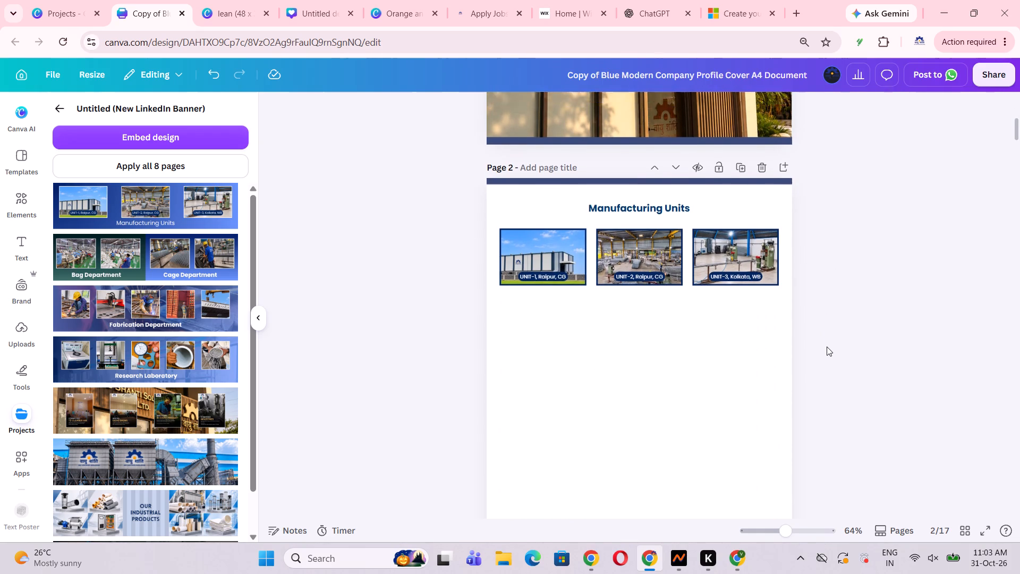
scroll(827, 347, up, 7)
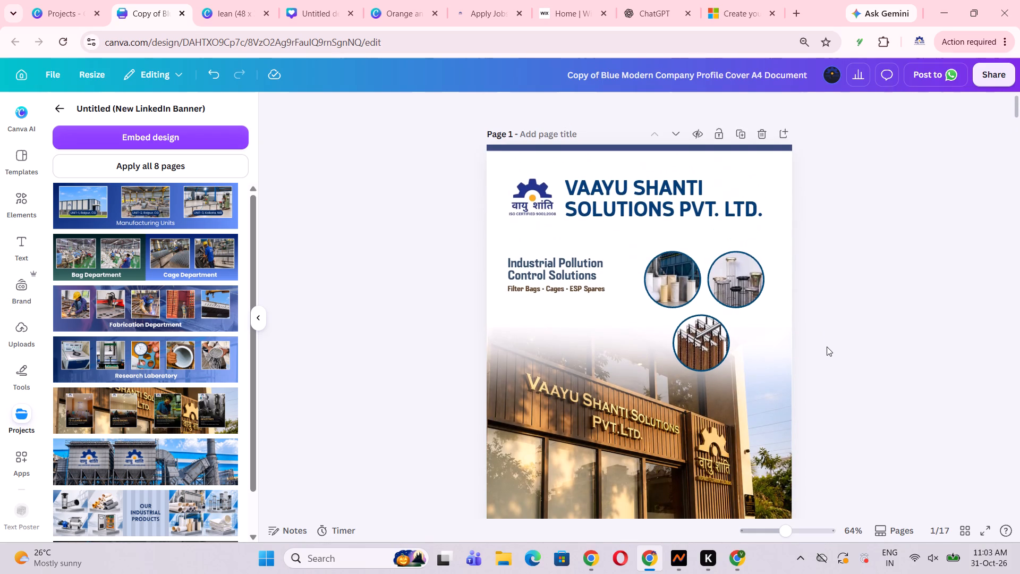
Enlarge the Manufacturing Units heading to font size 24.7 and nudge it slightly upward.
scroll(827, 347, down, 4)
click(636, 381)
click(639, 376)
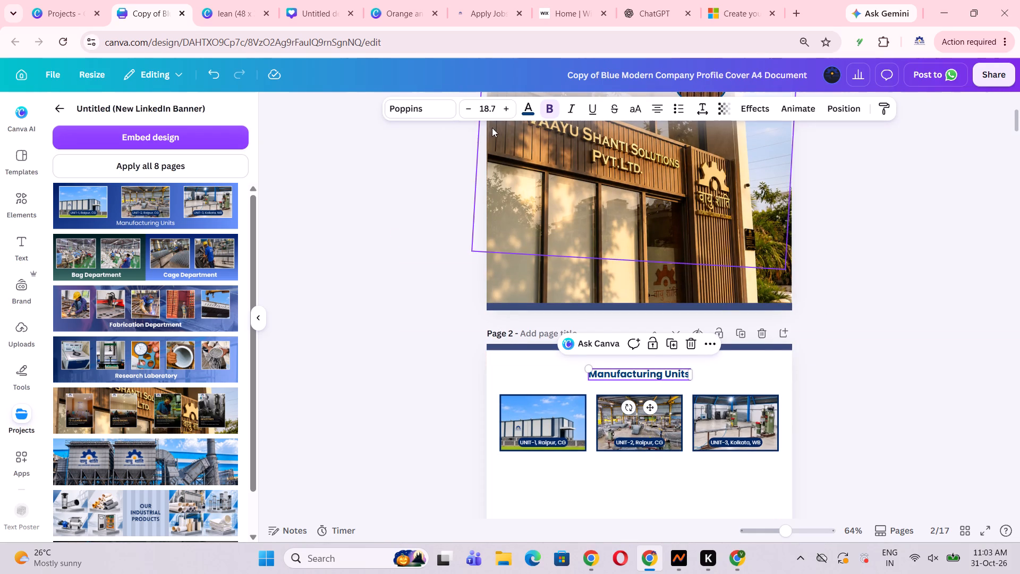
triple_click(508, 110)
triple_click(508, 110)
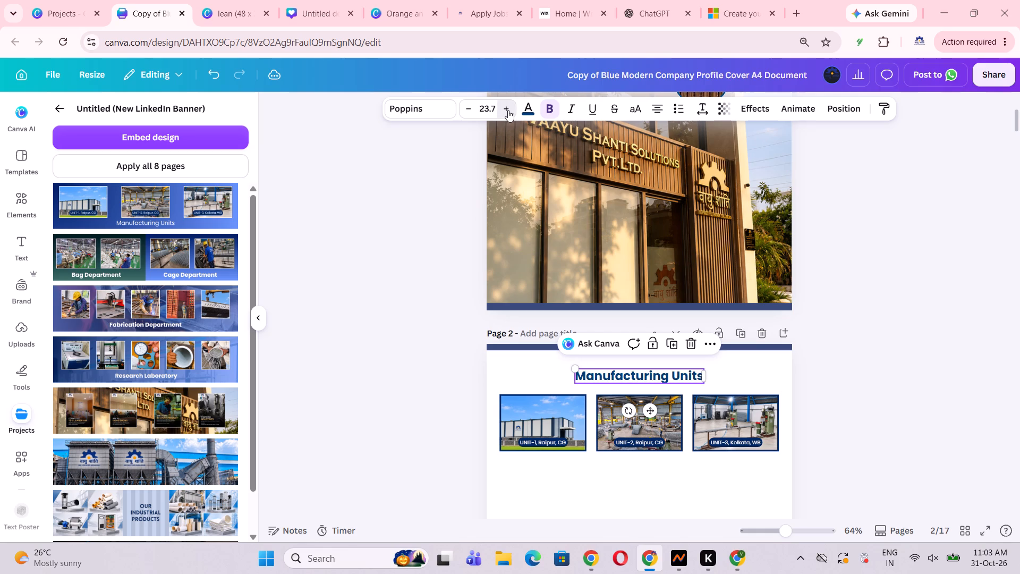
click(910, 435)
click(661, 376)
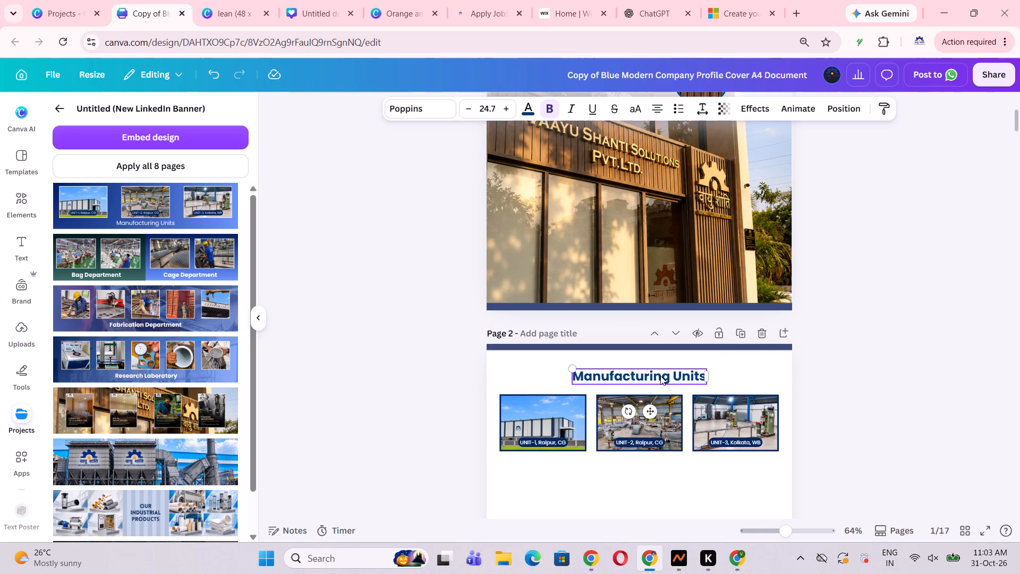
drag(660, 376, 661, 371)
click(917, 364)
Move the row of three unit photos with their labels slightly down, widening the gap below the heading.
scroll(912, 365, down, 2)
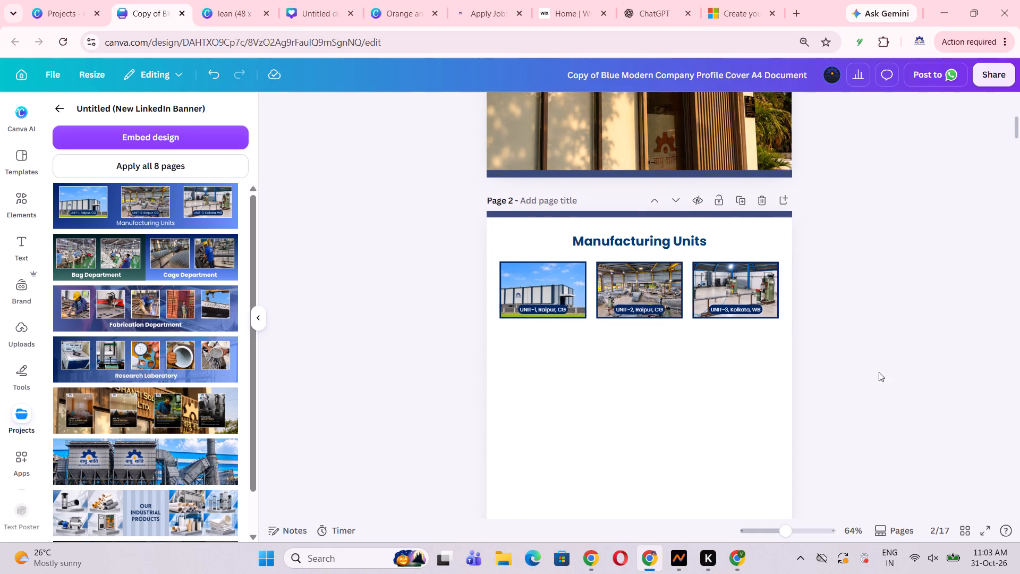
drag(550, 353, 767, 256)
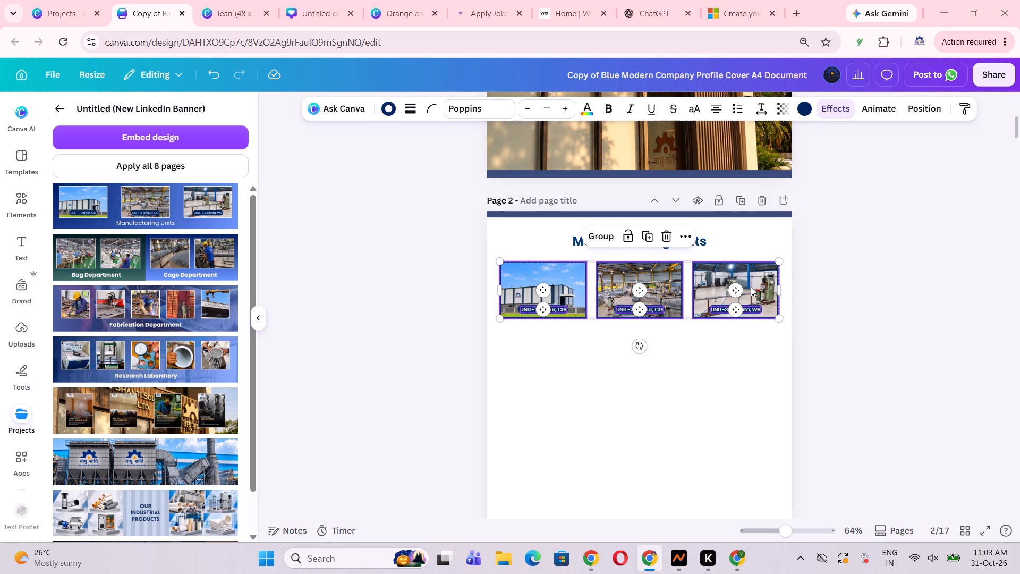
drag(757, 288, 755, 300)
click(854, 307)
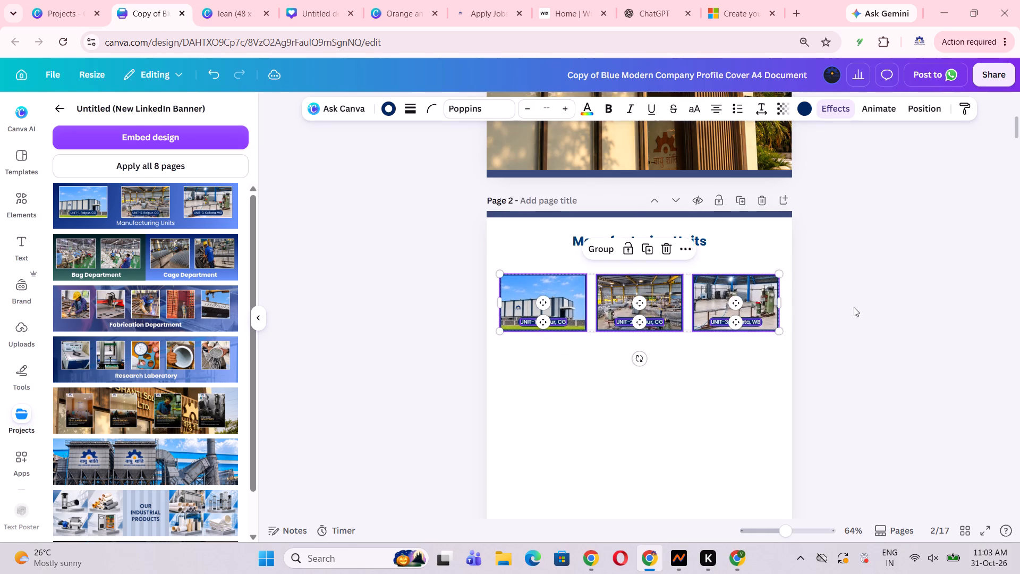
Draw an elbow line below the Manufacturing Units heading, running horizontally and bending down above the UNIT-3 photo.
scroll(858, 307, up, 1)
click(923, 332)
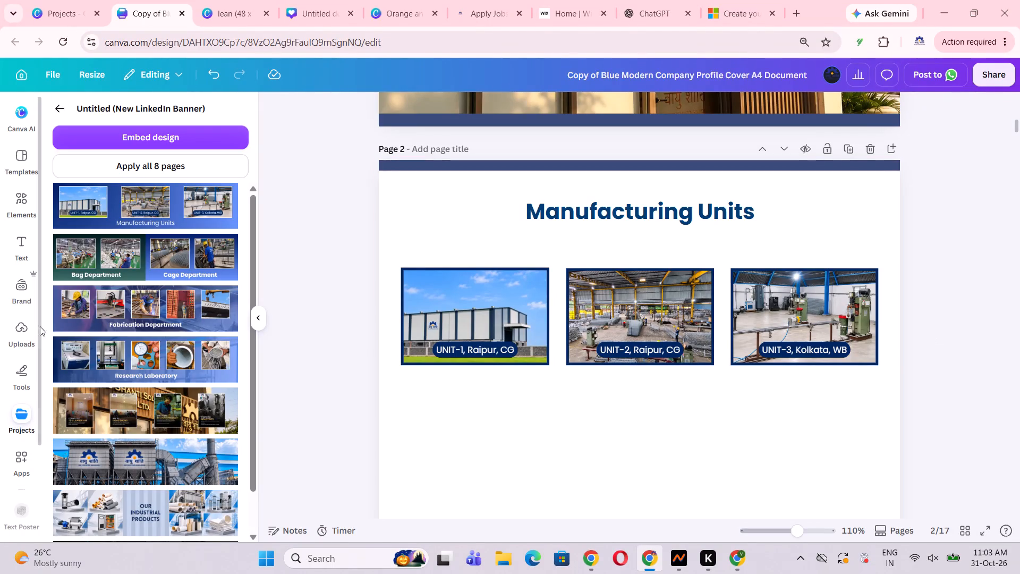
click(27, 368)
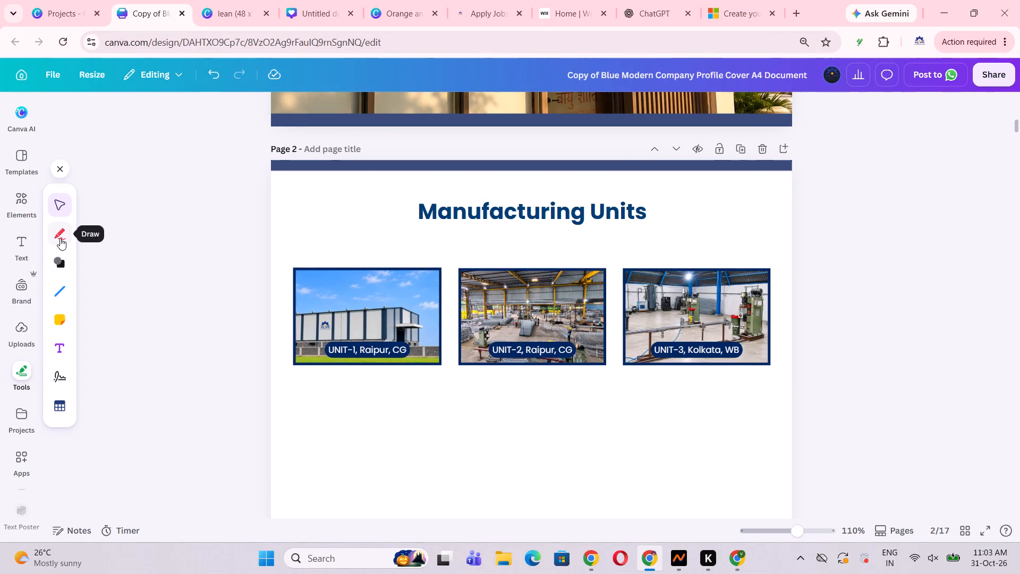
click(63, 291)
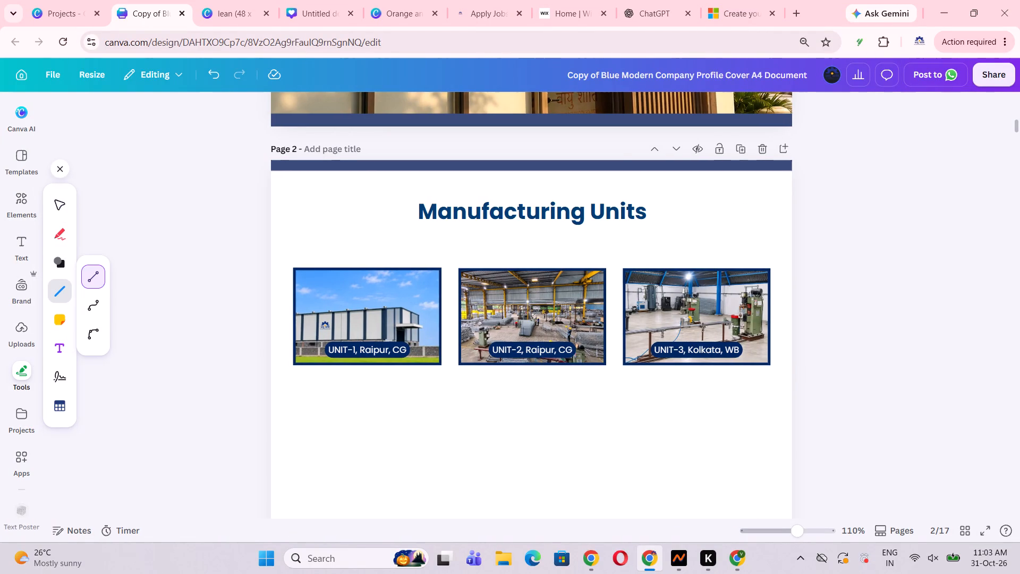
click(90, 309)
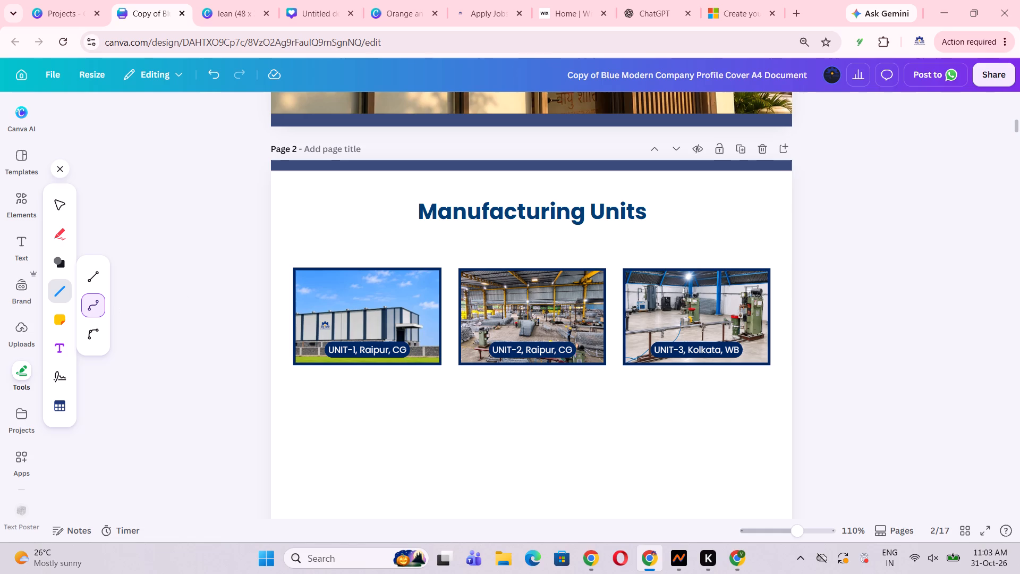
drag(519, 227, 703, 227)
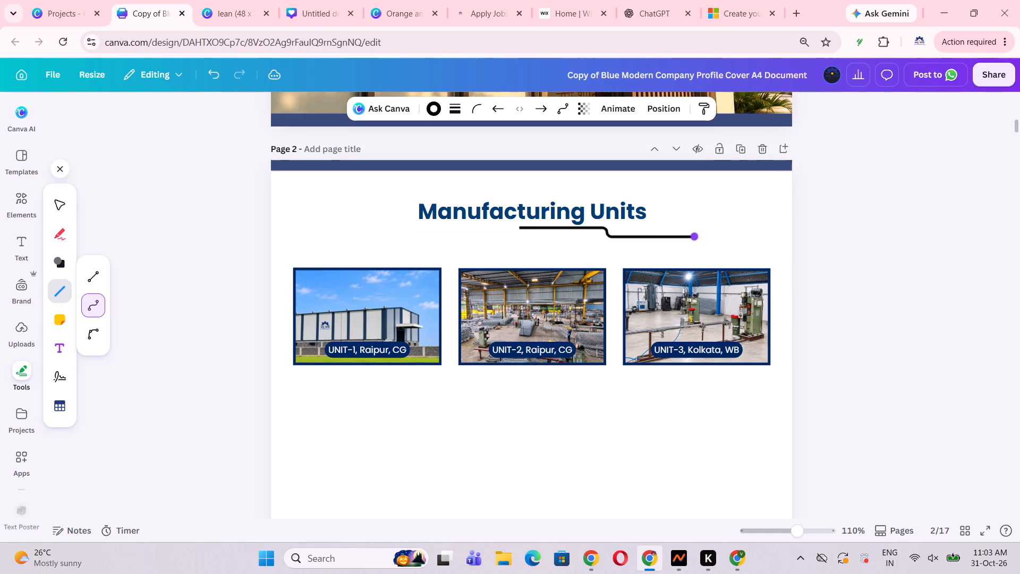
drag(703, 227, 715, 248)
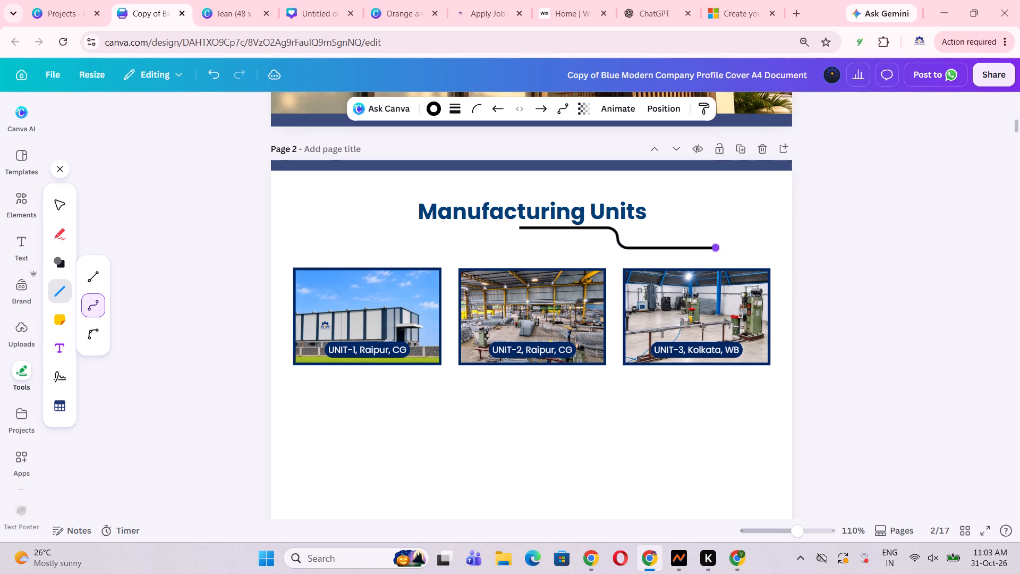
drag(715, 248, 780, 254)
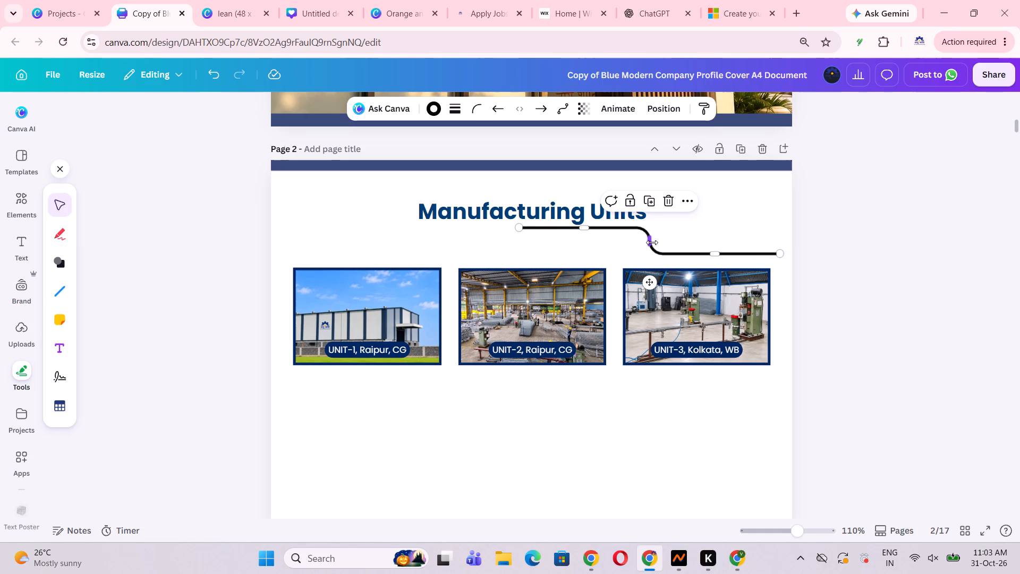
drag(652, 242, 684, 243)
drag(780, 254, 704, 254)
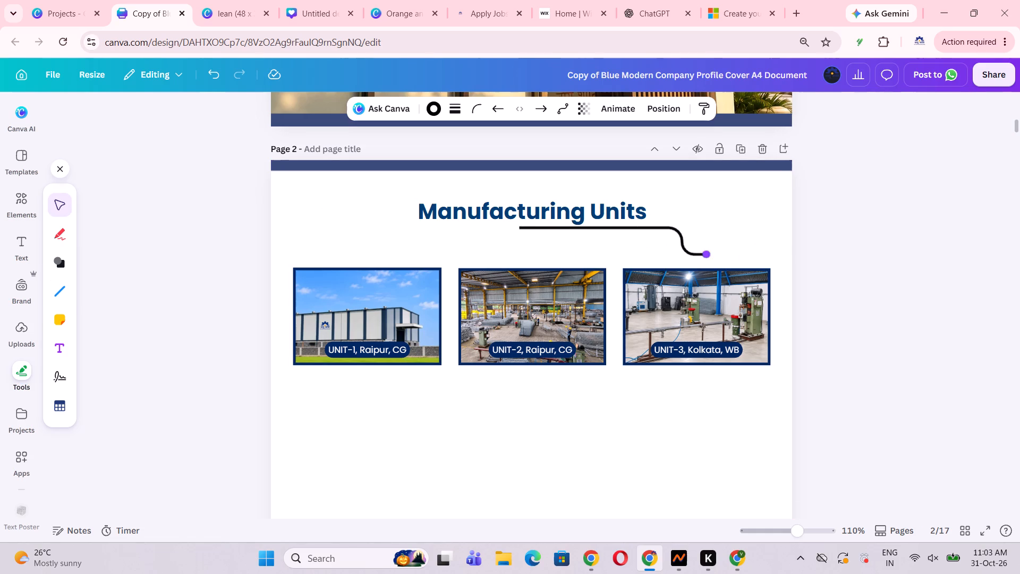
drag(704, 254, 679, 253)
click(783, 251)
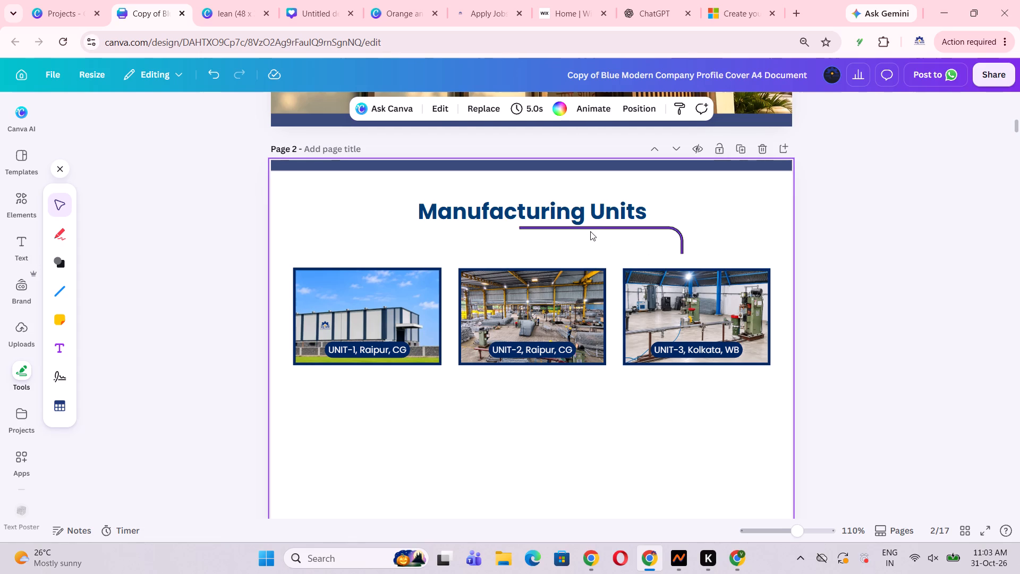
Reduce the stroke weight of the elbow line to a thin line.
click(592, 228)
click(448, 109)
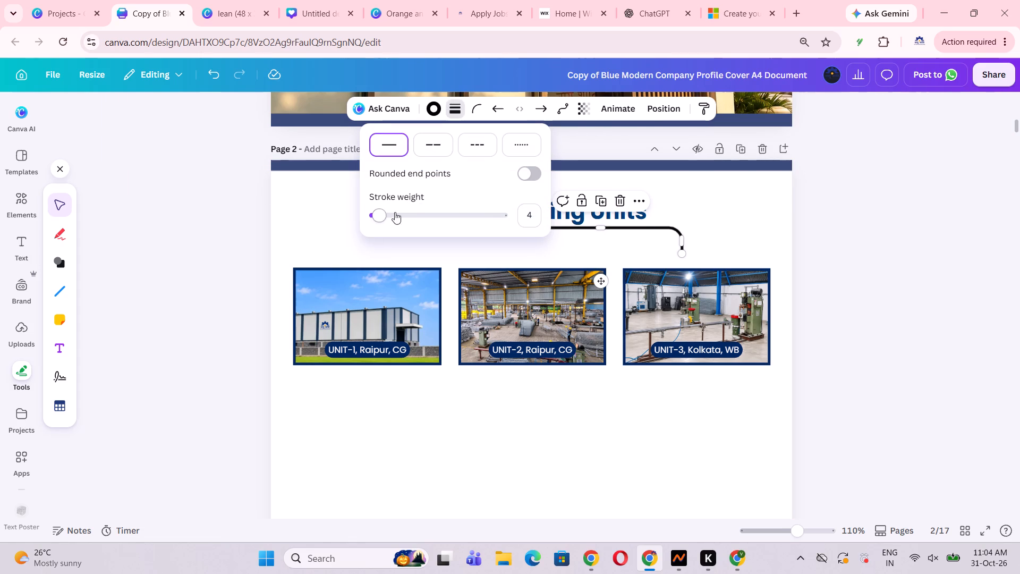
drag(384, 216, 372, 220)
click(728, 263)
click(597, 227)
click(602, 228)
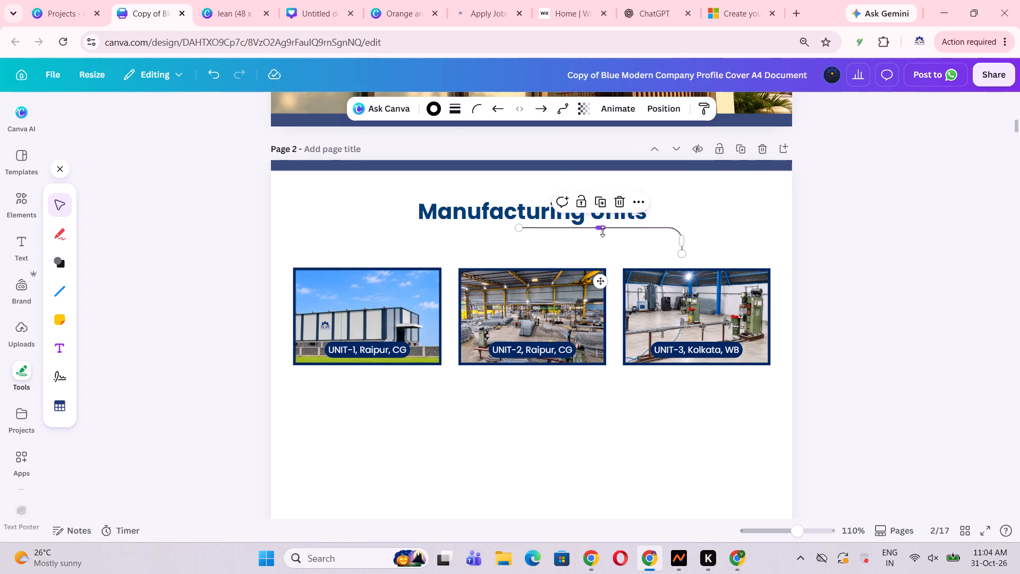
click(632, 244)
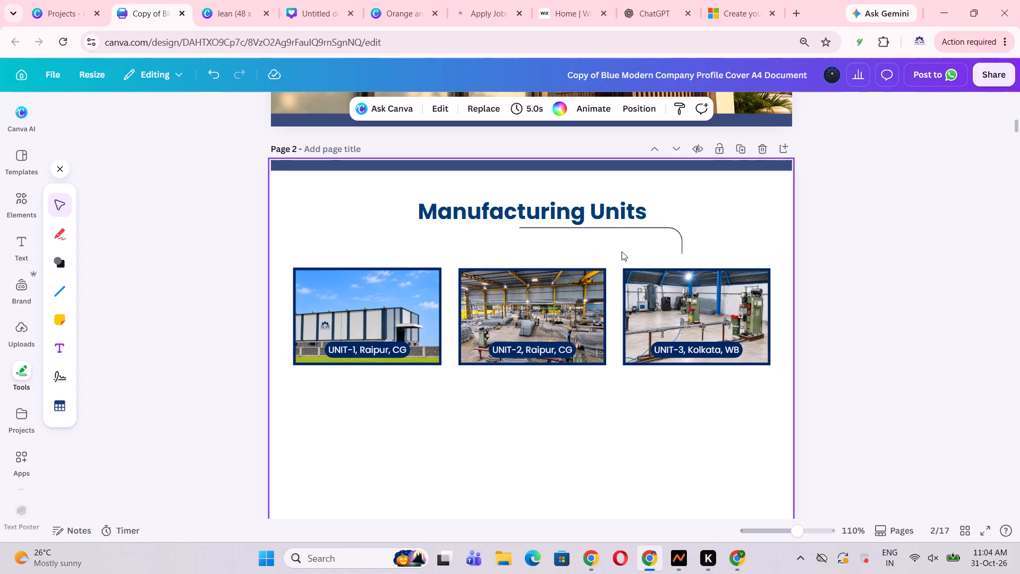
Move the elbow line slightly down and to the right, away from the heading text.
click(618, 224)
drag(601, 281, 605, 287)
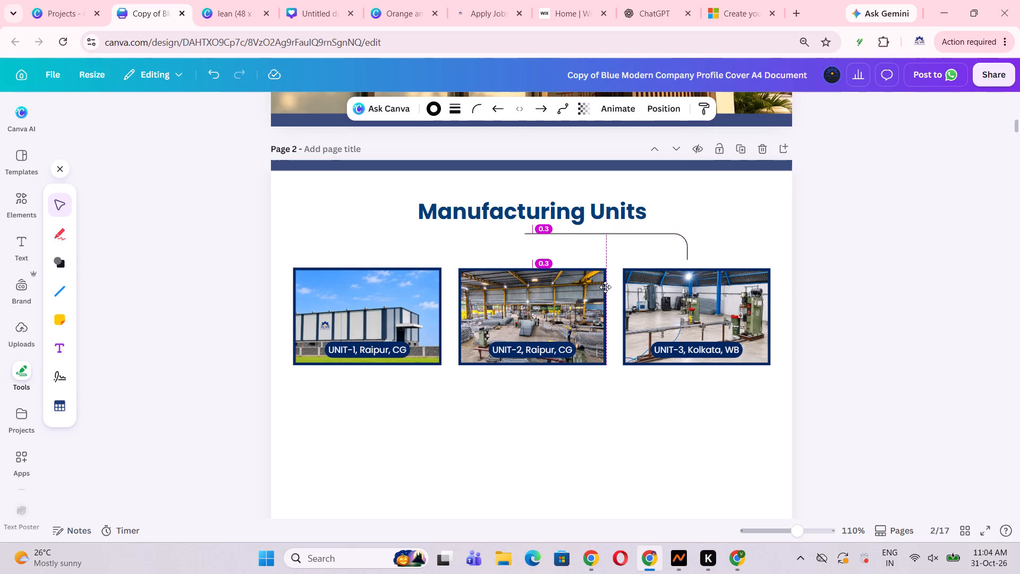
drag(605, 287, 613, 286)
click(805, 226)
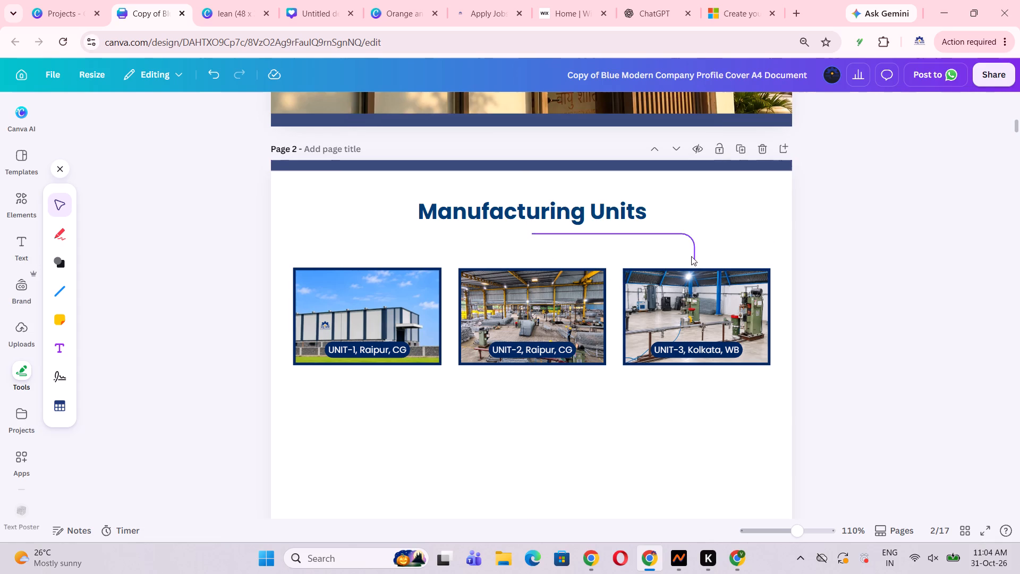
Add a filled circle end point to the elbow line's end above the UNIT-3 photo.
click(691, 256)
click(735, 252)
click(691, 249)
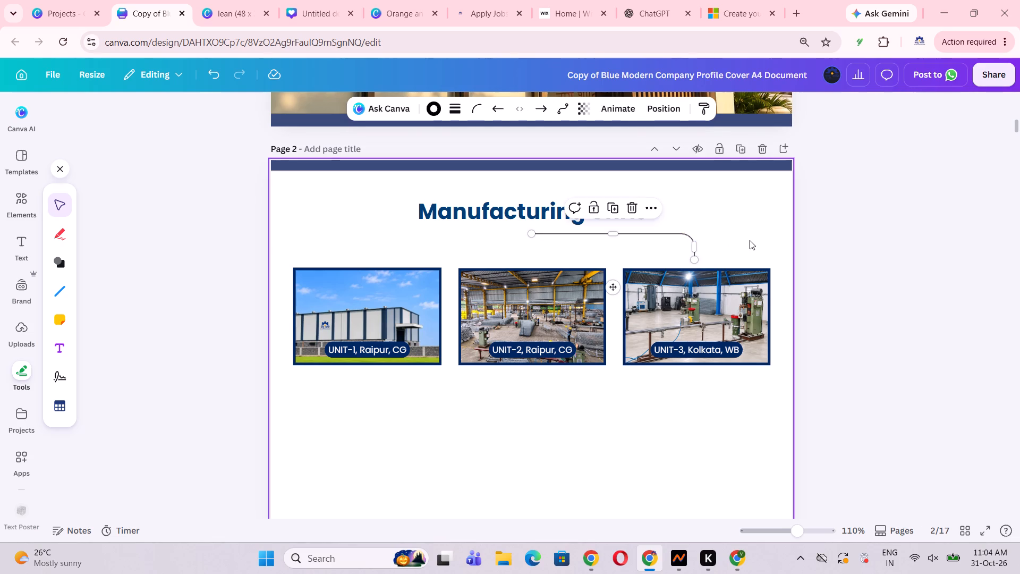
click(750, 240)
click(692, 255)
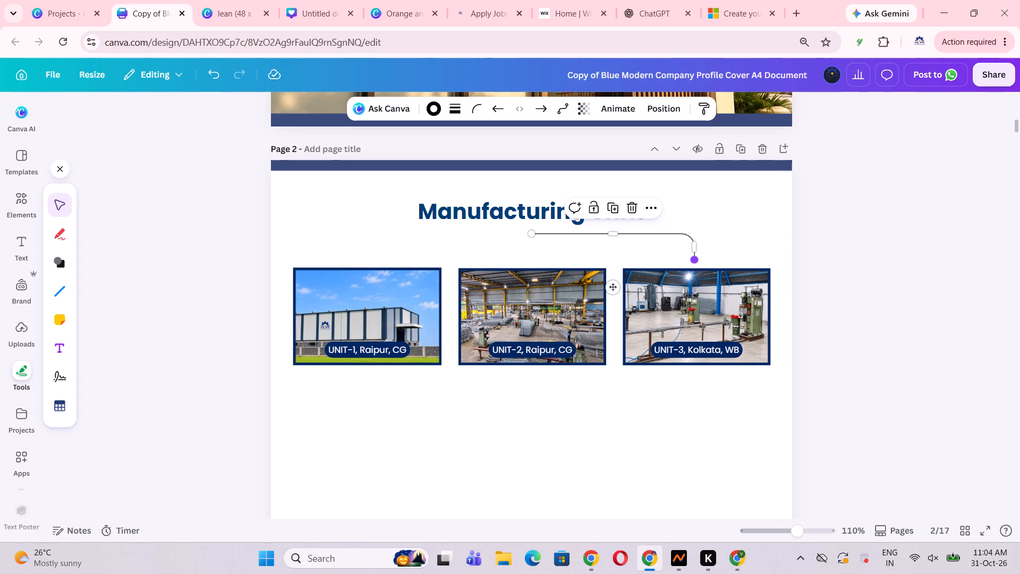
click(544, 106)
click(820, 258)
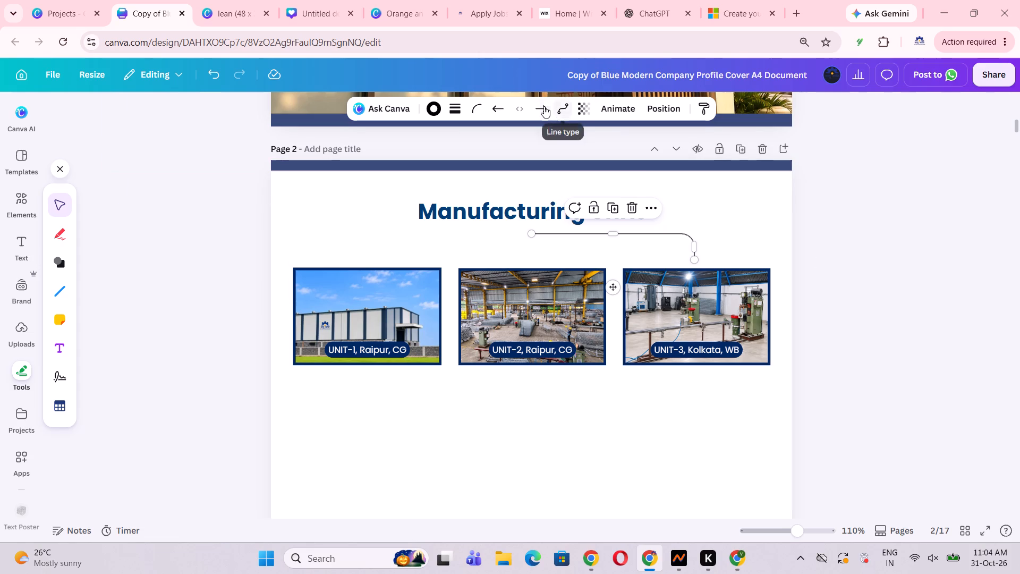
click(544, 106)
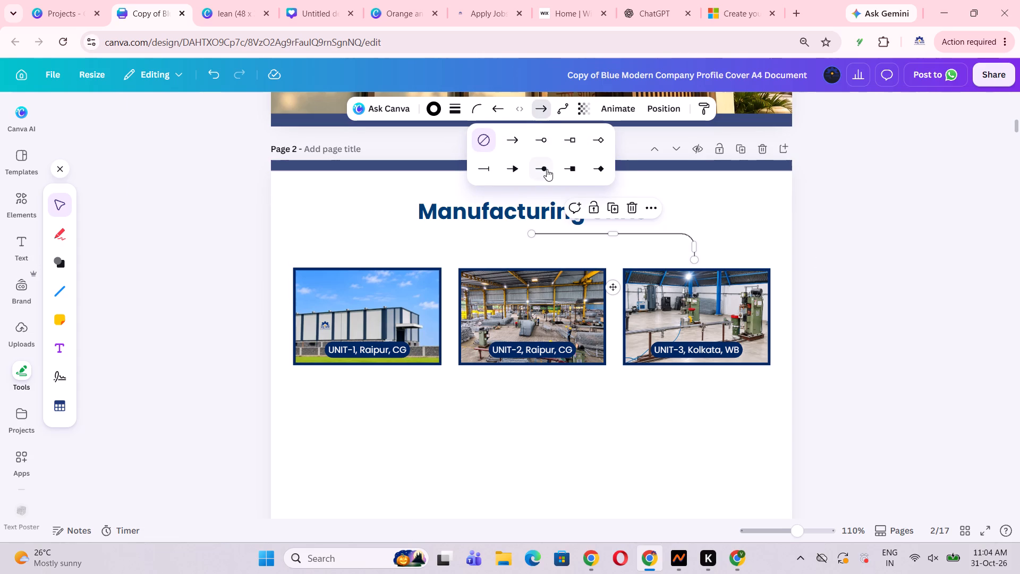
click(545, 169)
double_click(892, 266)
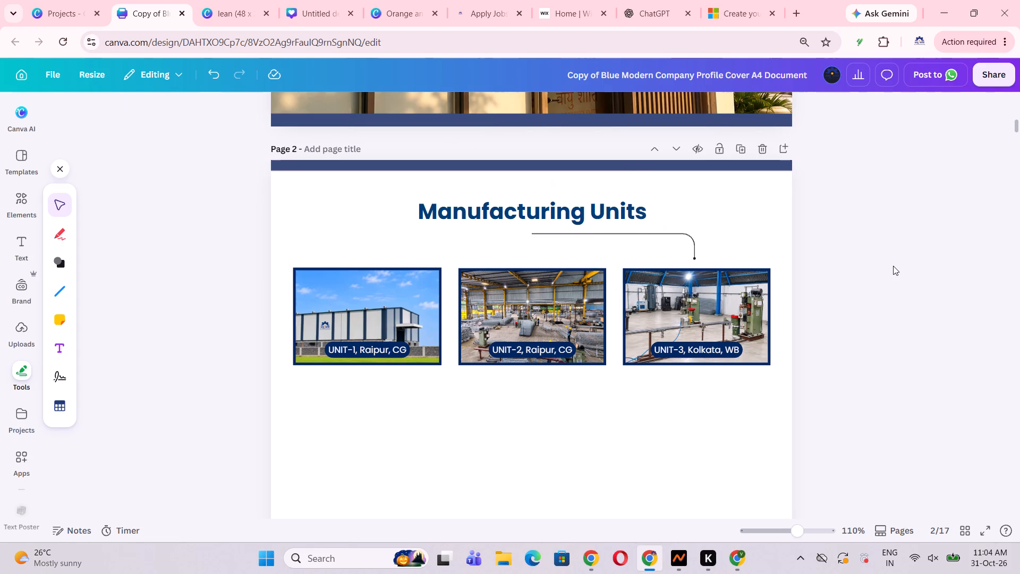
Extend the line's other end across to the centre of the UNIT-1 photo and bend it down just above the photo.
click(556, 234)
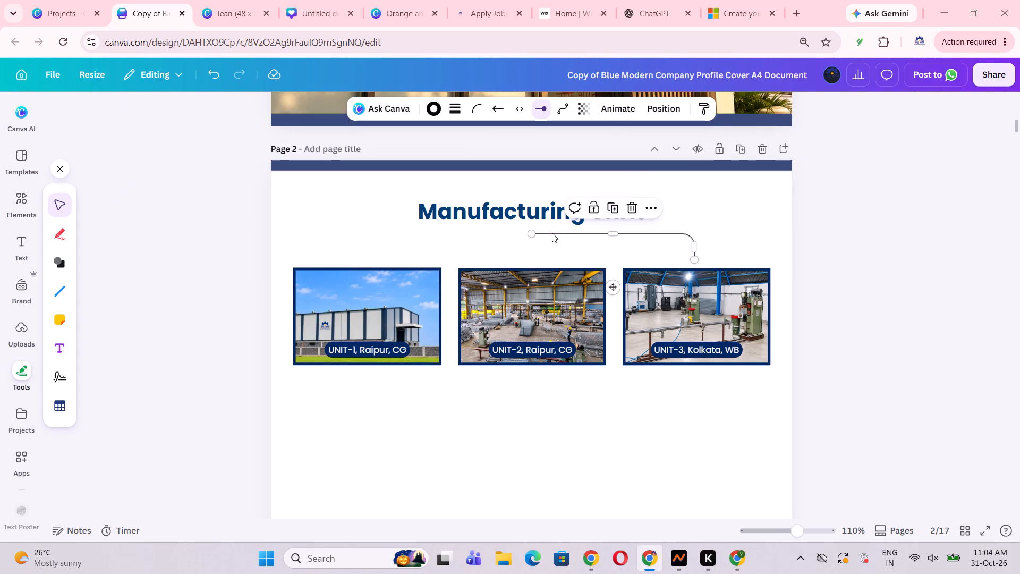
drag(530, 233, 399, 235)
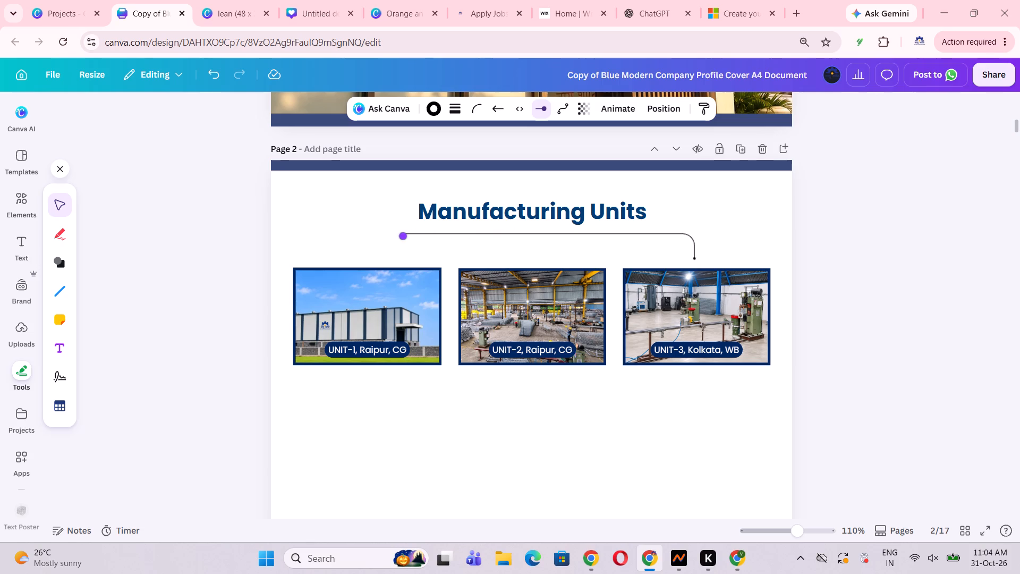
drag(399, 235, 362, 235)
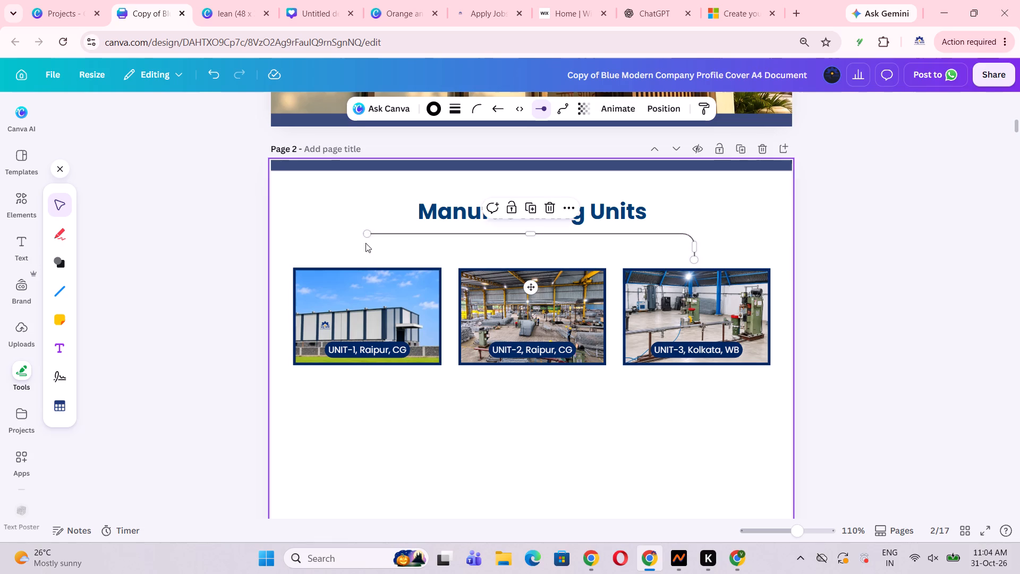
drag(367, 235, 363, 257)
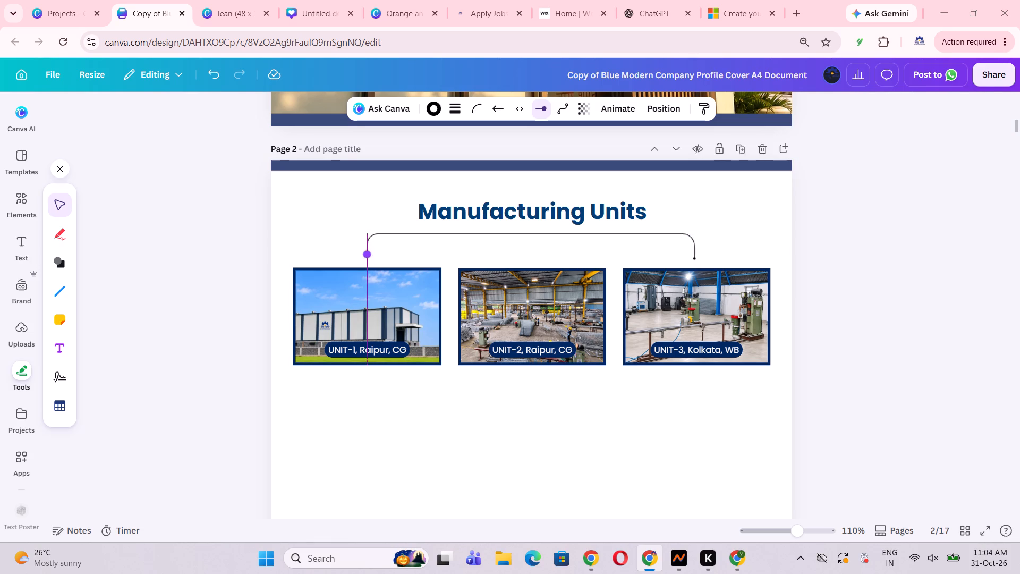
drag(363, 257, 365, 260)
click(406, 252)
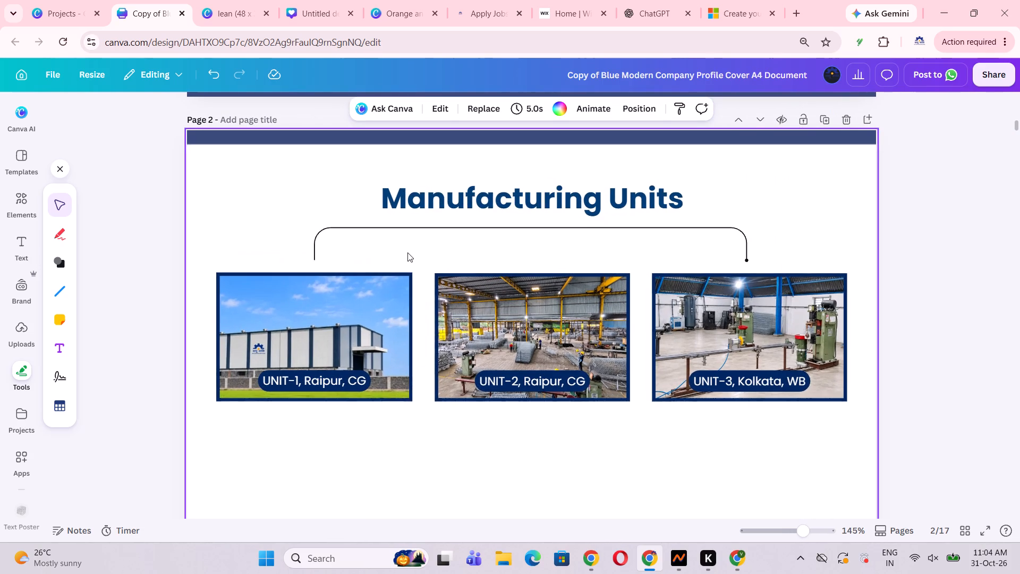
Add a matching filled circle end point to the connector line's end above the UNIT-1 photo.
scroll(407, 252, right, 1)
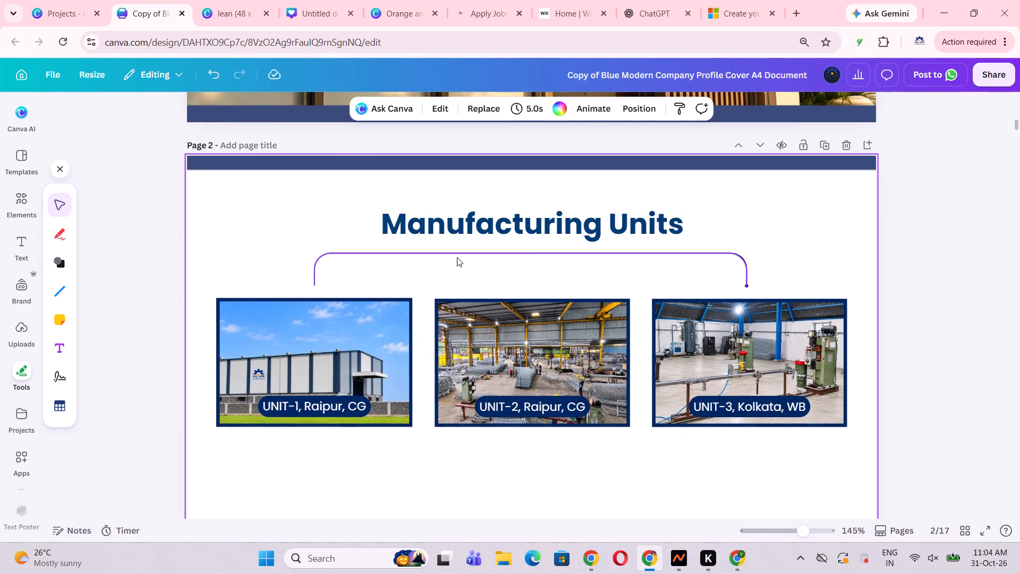
click(457, 257)
click(498, 109)
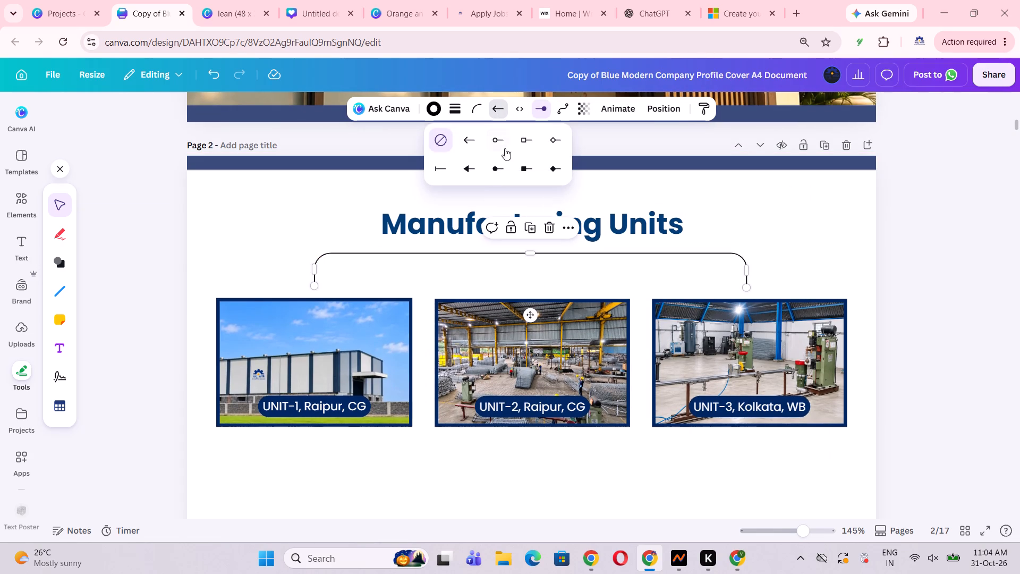
click(494, 171)
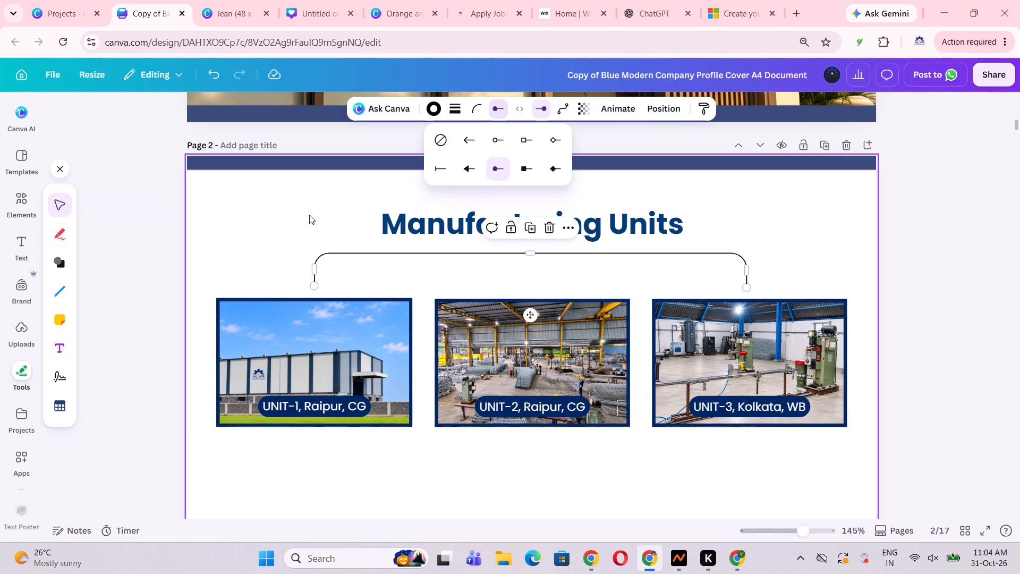
double_click(309, 215)
click(505, 250)
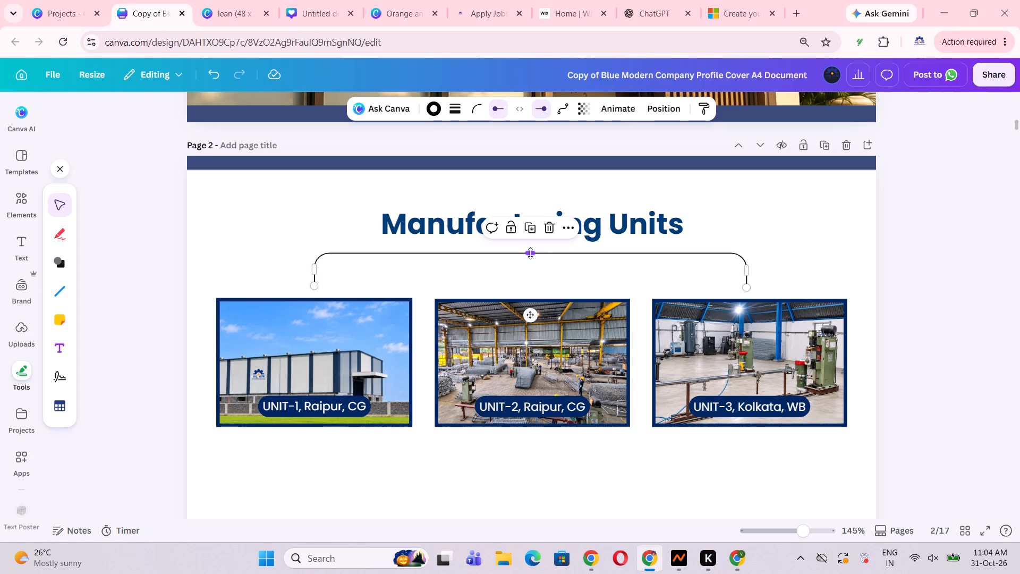
click(531, 278)
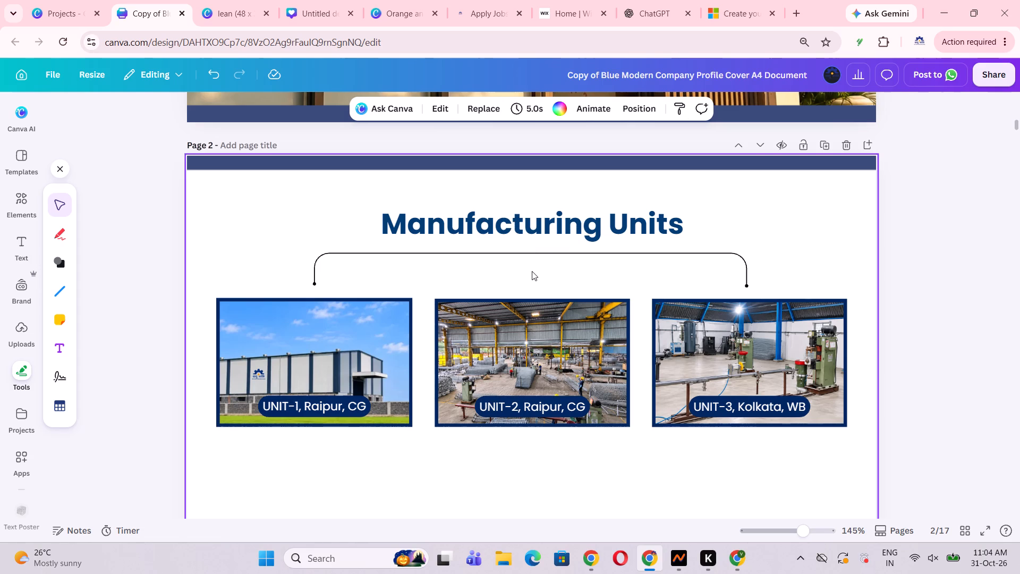
Draw a short straight line, about 1.1 long, from the middle of the connector down toward the UNIT-2 photo.
scroll(532, 271, down, 1)
scroll(532, 271, up, 1)
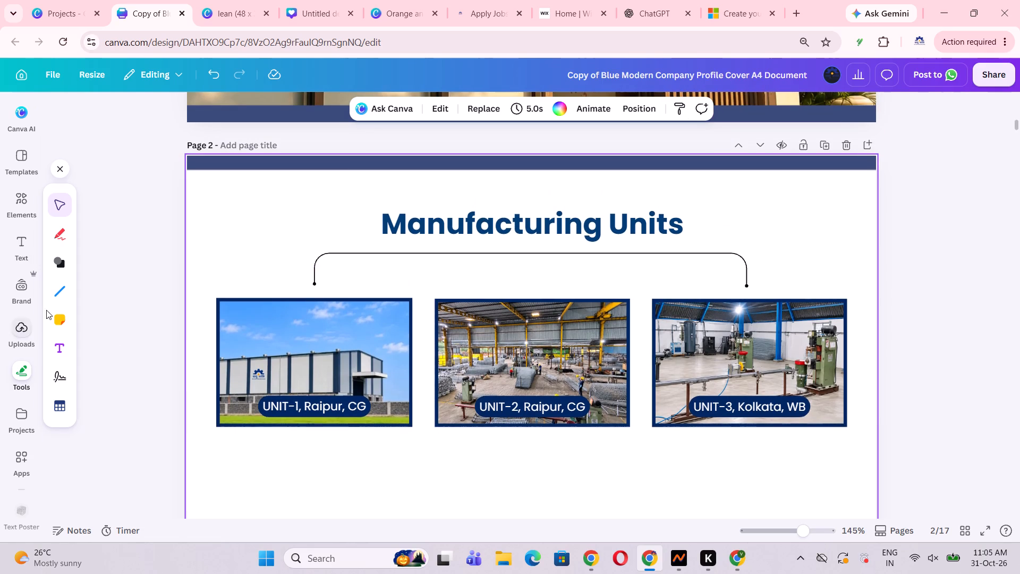
click(63, 290)
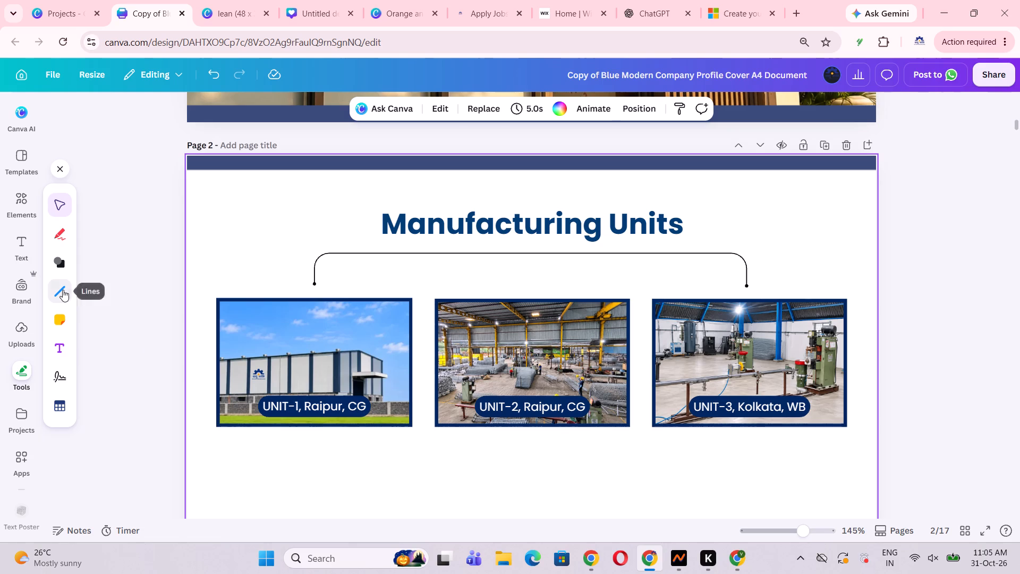
click(92, 280)
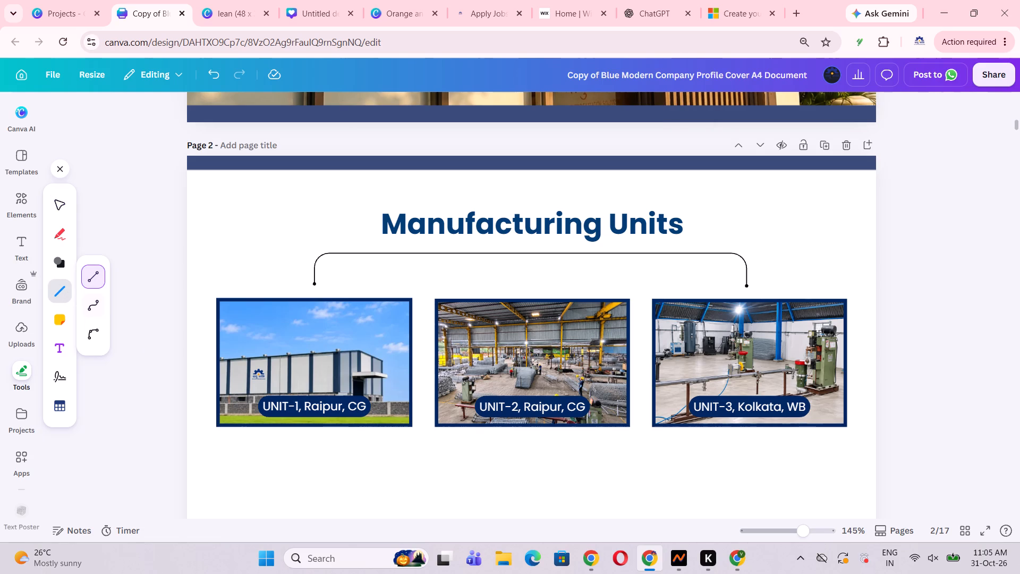
drag(529, 252, 531, 267)
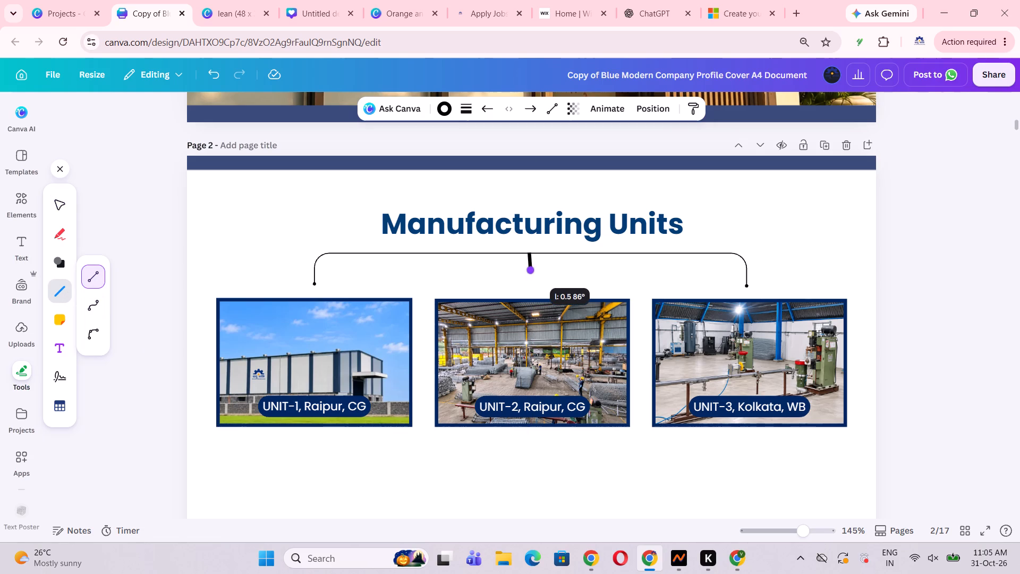
drag(531, 267, 526, 291)
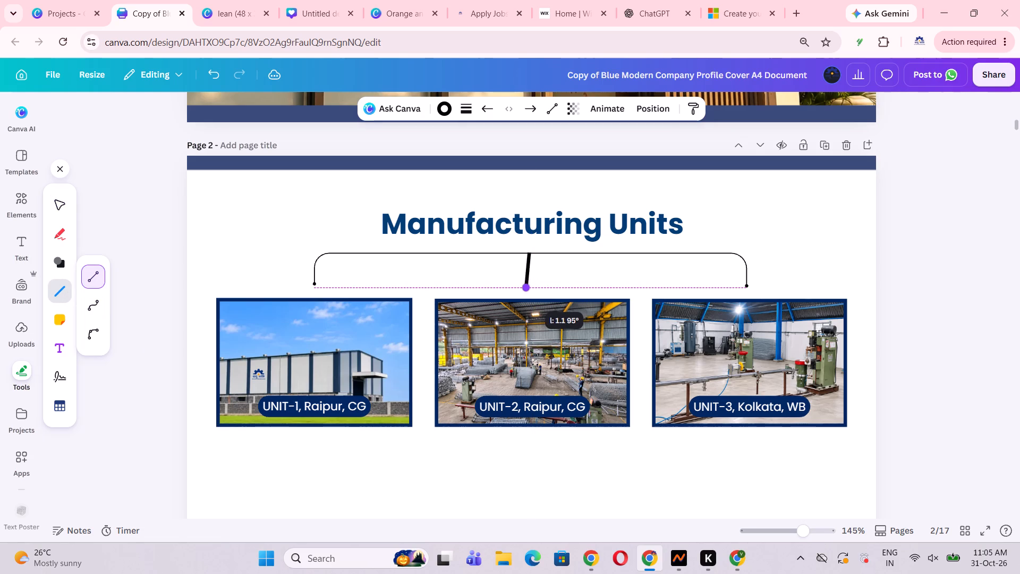
drag(526, 291, 528, 290)
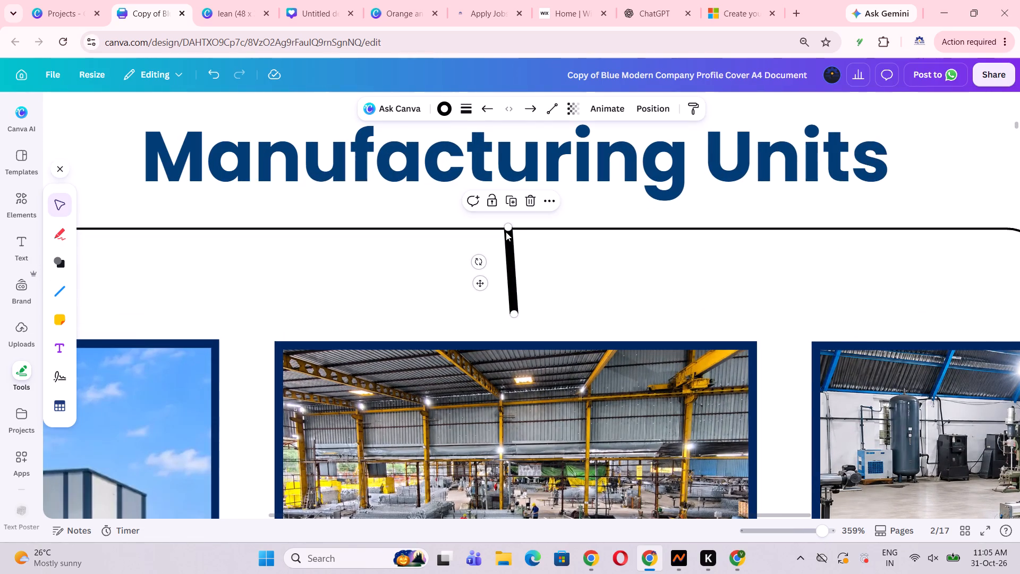
Straighten the short line above the UNIT-2 photo to vertical, with its upper end on the horizontal connector line.
drag(506, 227, 515, 227)
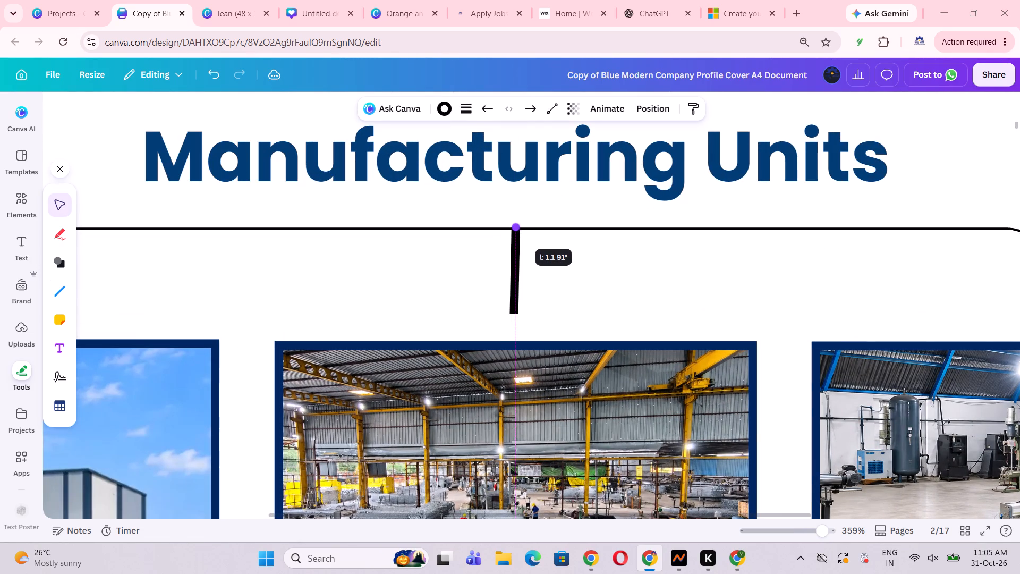
drag(515, 227, 512, 230)
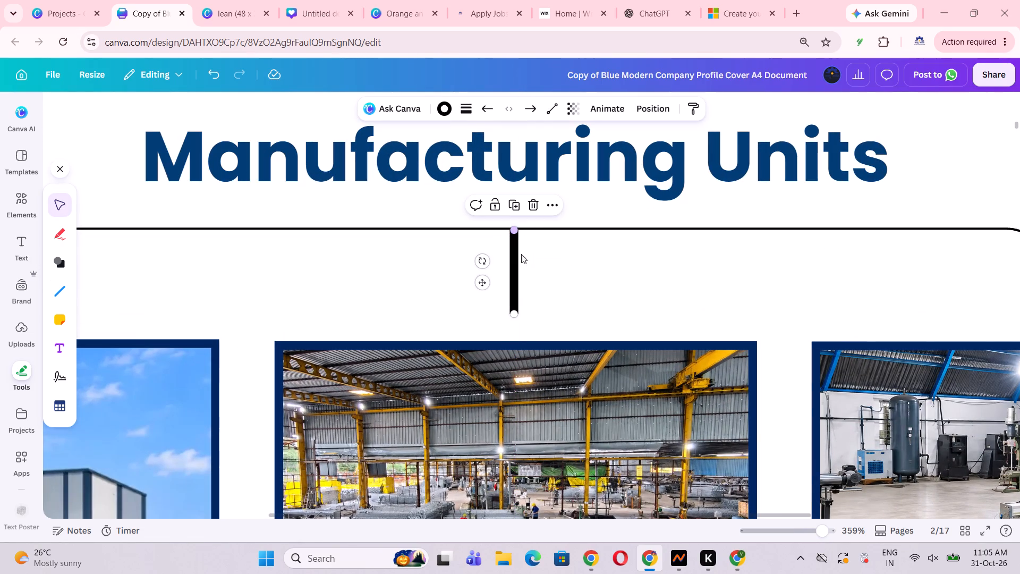
Reduce the short vertical line's weight to match the thin connector line.
click(461, 108)
drag(394, 216, 385, 220)
click(568, 291)
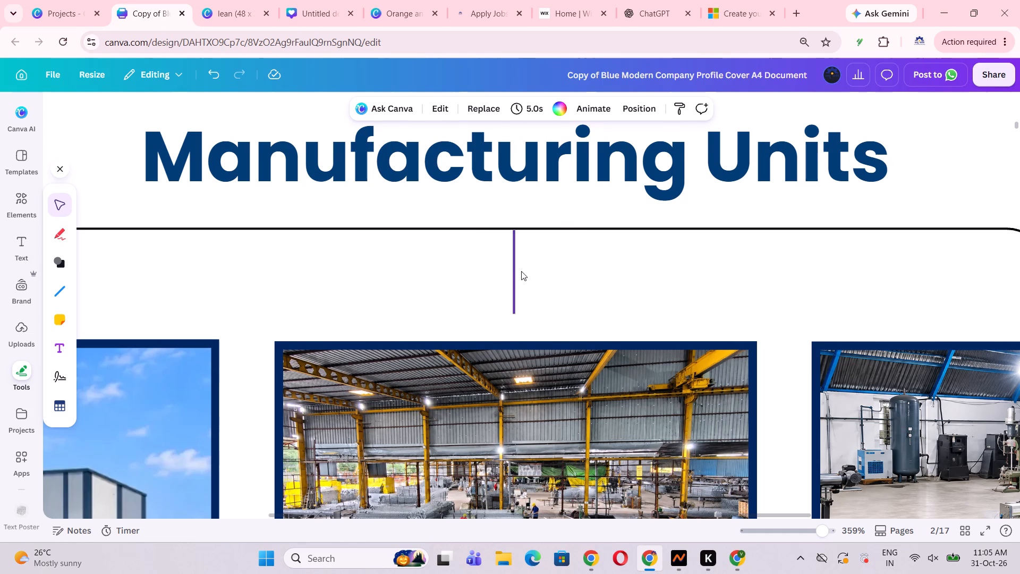
Nudge the short vertical line up slightly so its top joins the connector line, and check the join.
click(512, 236)
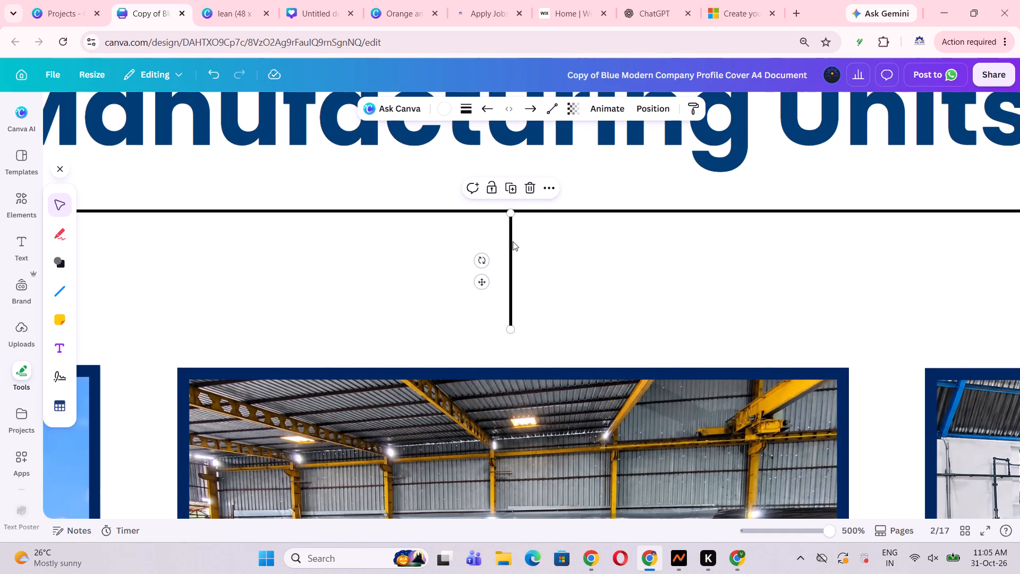
click(512, 244)
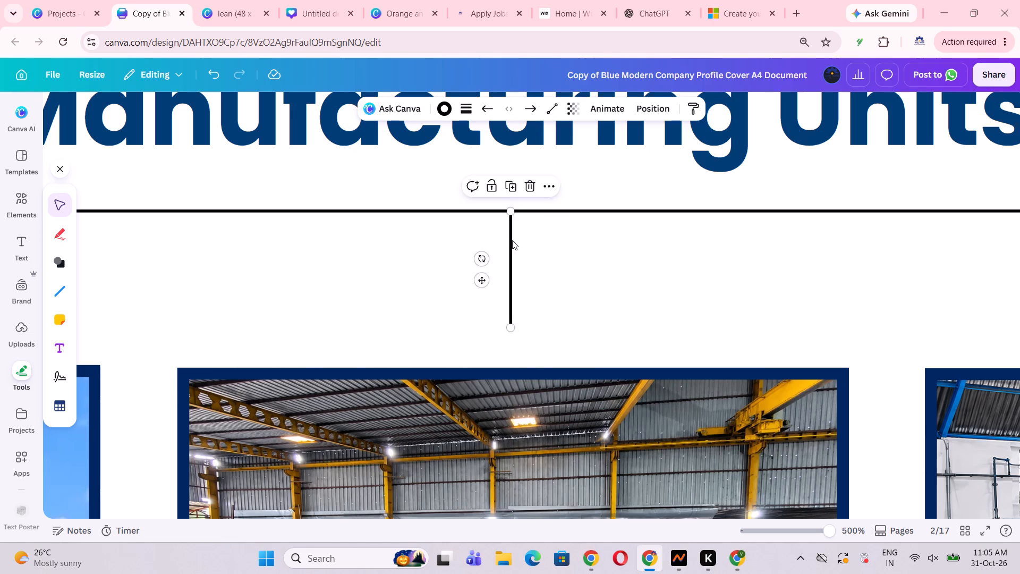
click(534, 244)
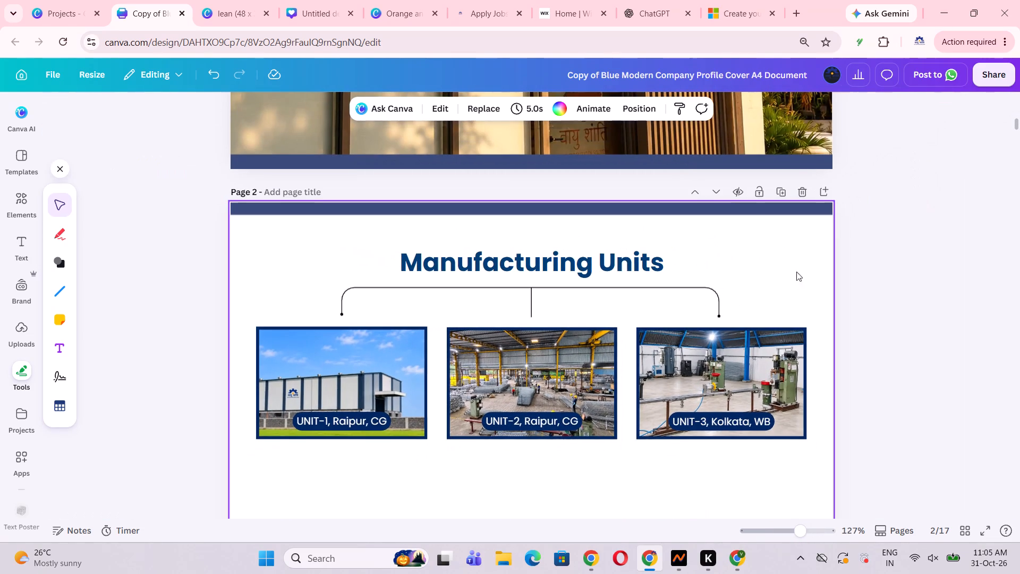
click(805, 266)
click(531, 303)
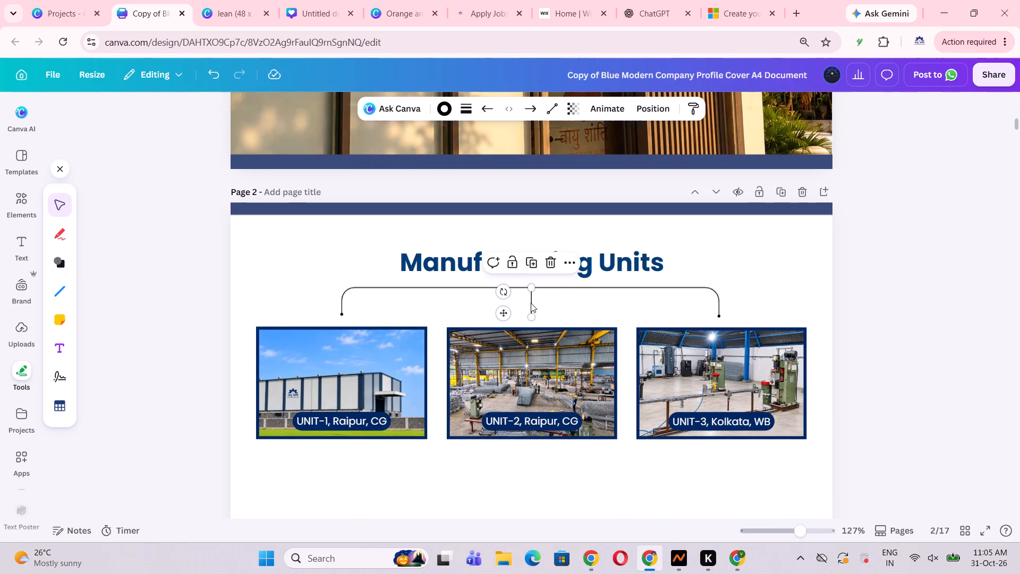
click(566, 303)
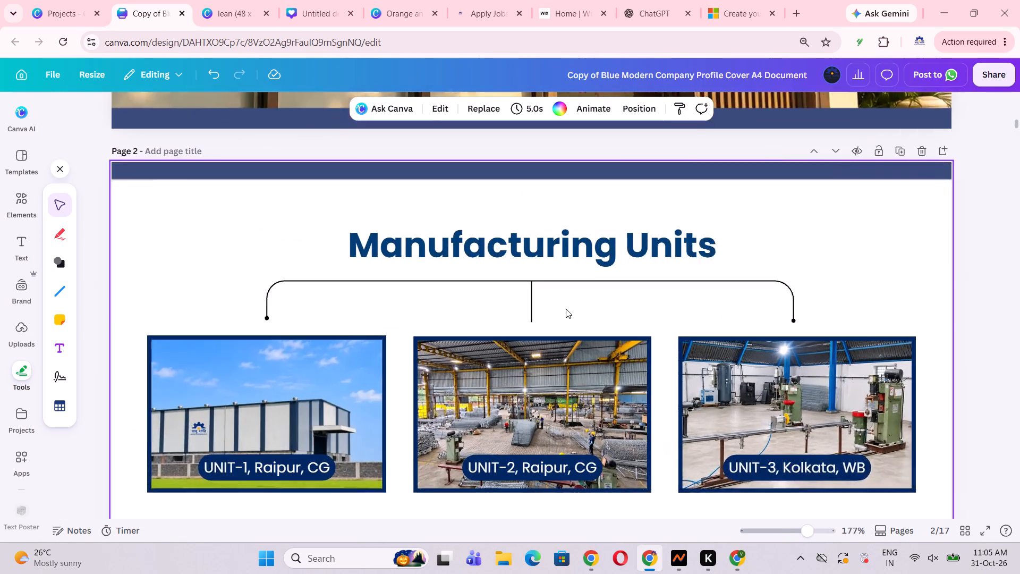
Add a filled circle end point to the short vertical line's lower end above the UNIT-2 photo, and deselect it.
right_drag(535, 325, 529, 324)
click(529, 320)
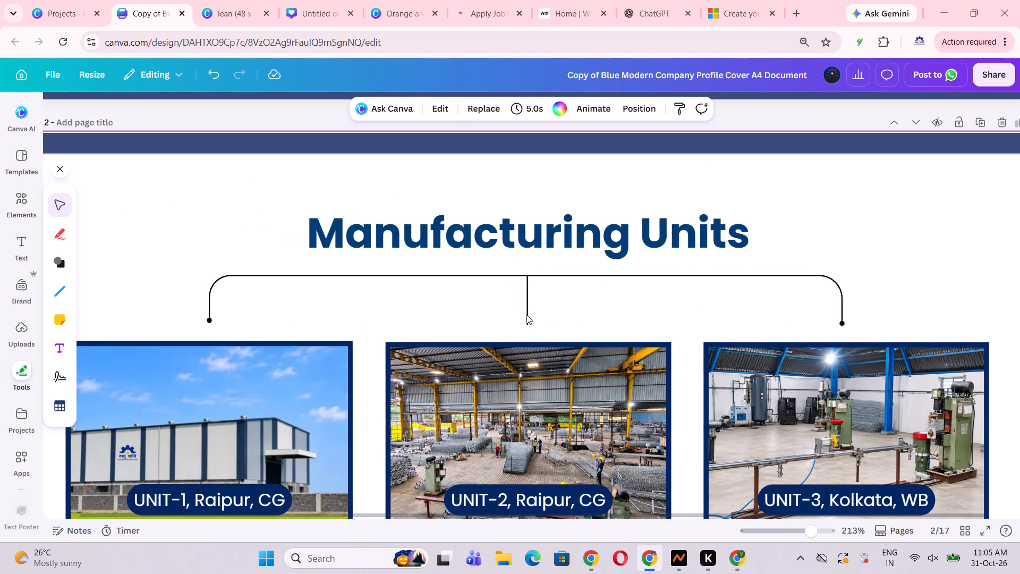
click(527, 315)
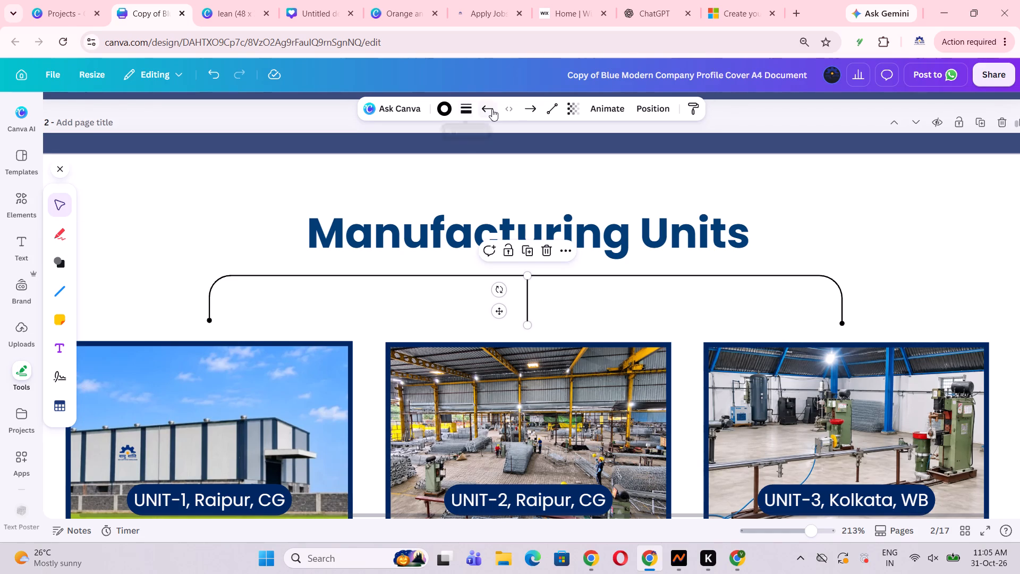
click(531, 111)
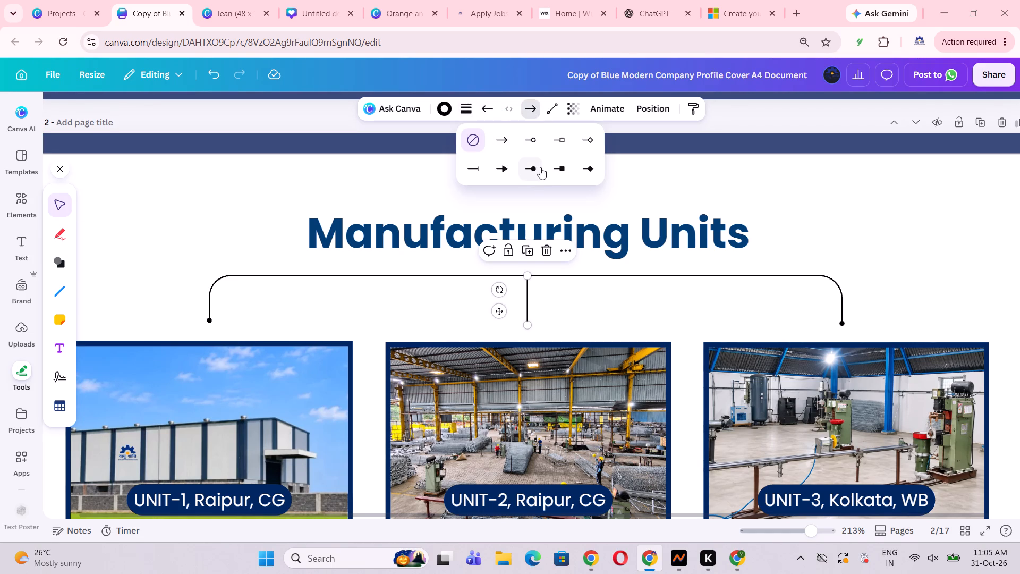
click(535, 167)
double_click(705, 174)
click(350, 280)
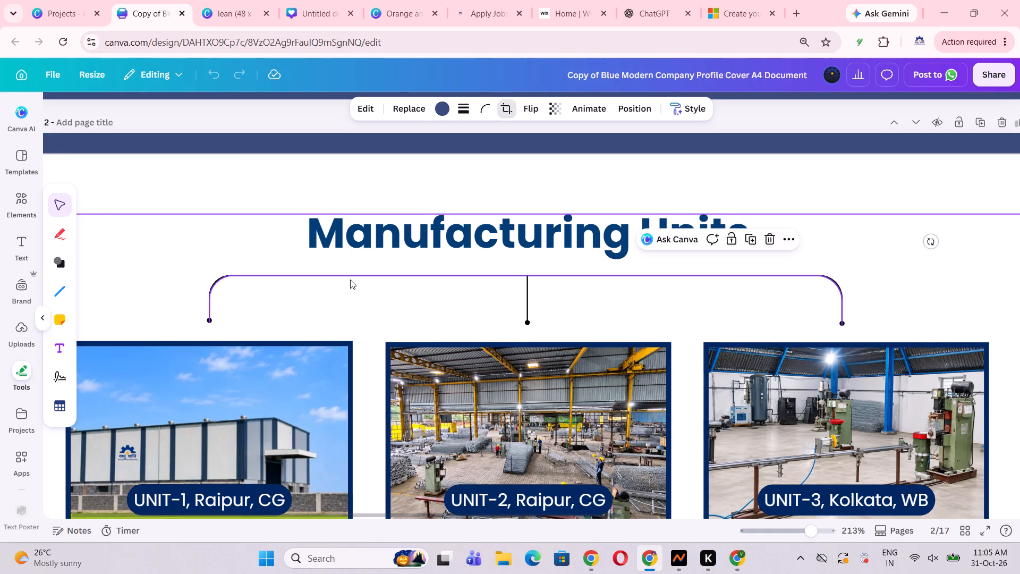
click(933, 292)
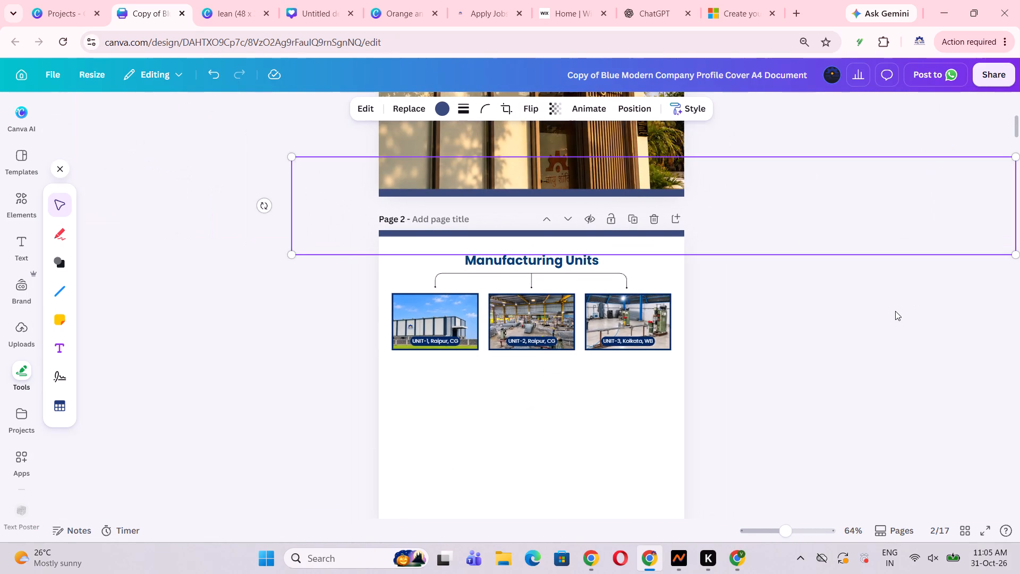
scroll(894, 311, down, 1)
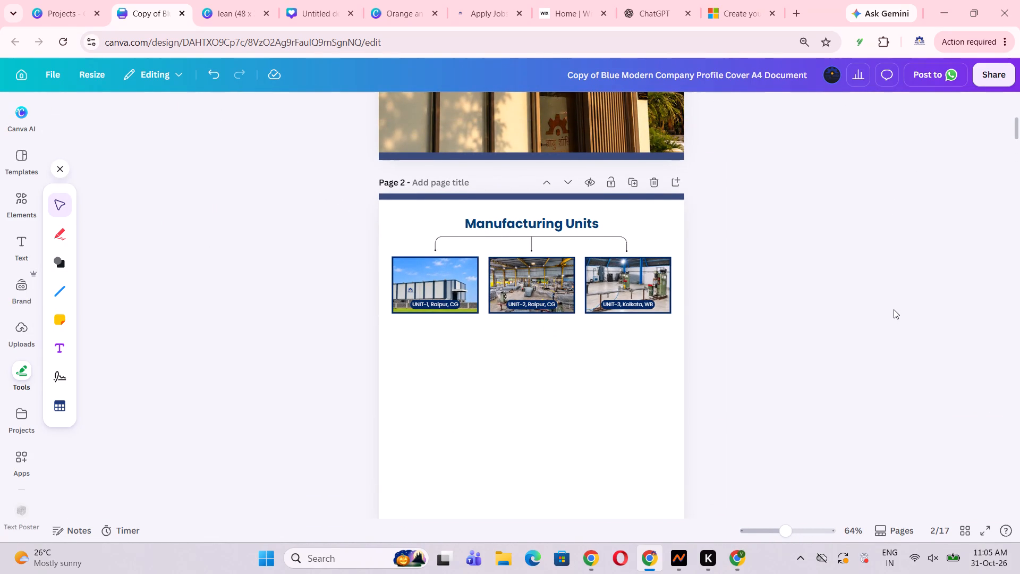
click(652, 339)
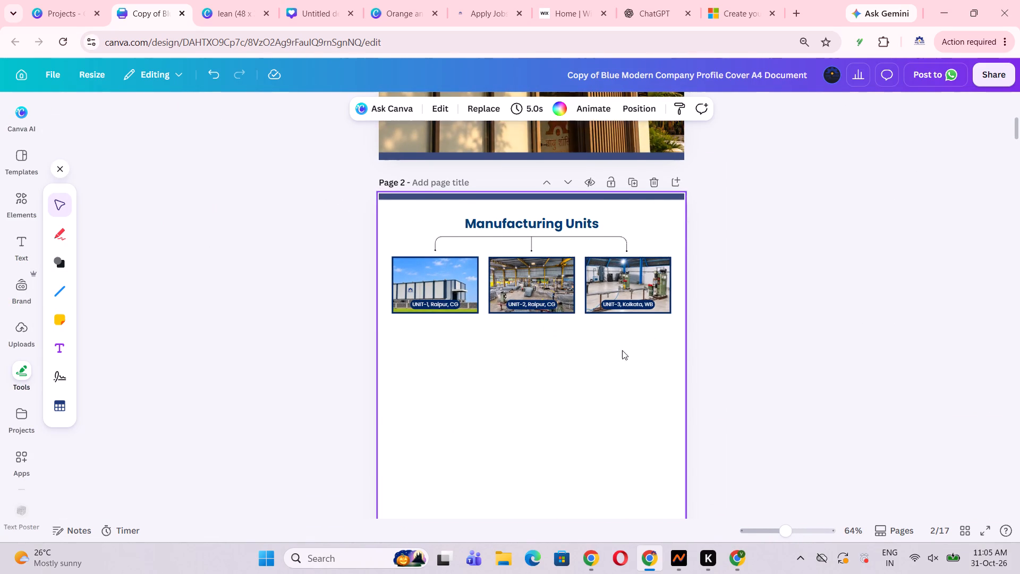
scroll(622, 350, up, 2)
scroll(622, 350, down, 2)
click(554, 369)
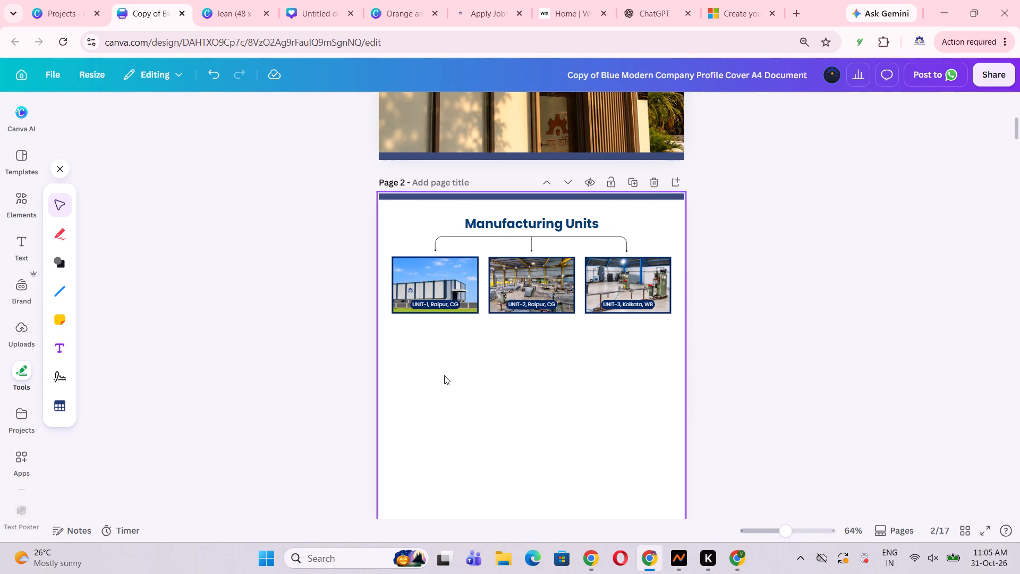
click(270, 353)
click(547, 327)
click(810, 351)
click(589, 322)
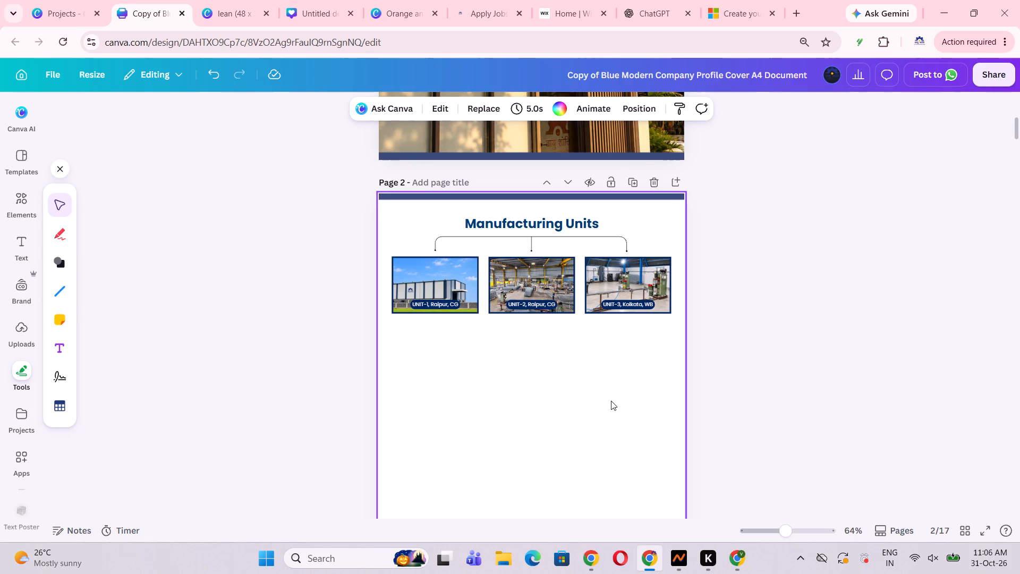
Switch to WhatsApp by searching for it with "wh" in the Windows search.
click(348, 560)
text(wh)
click(337, 154)
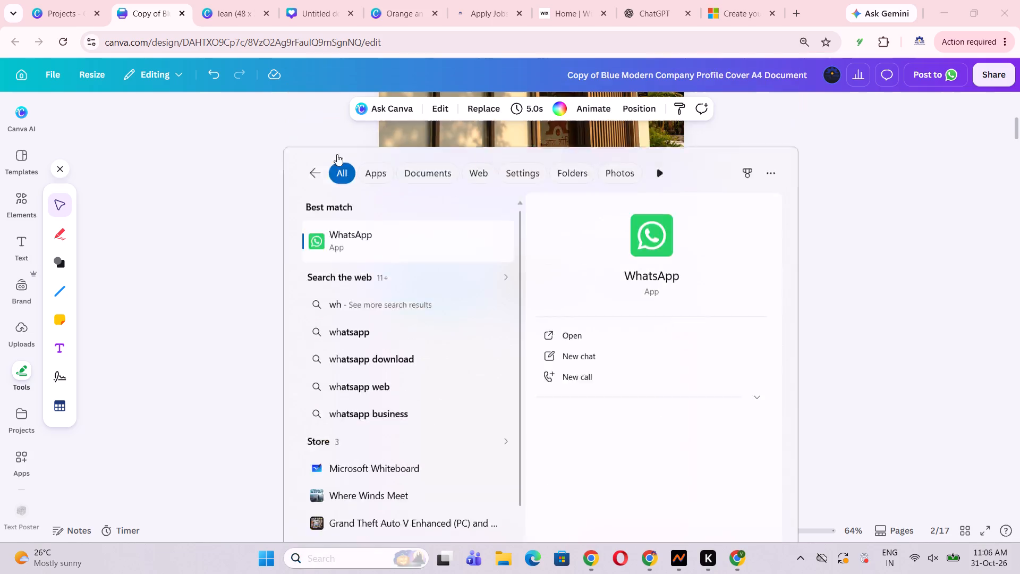
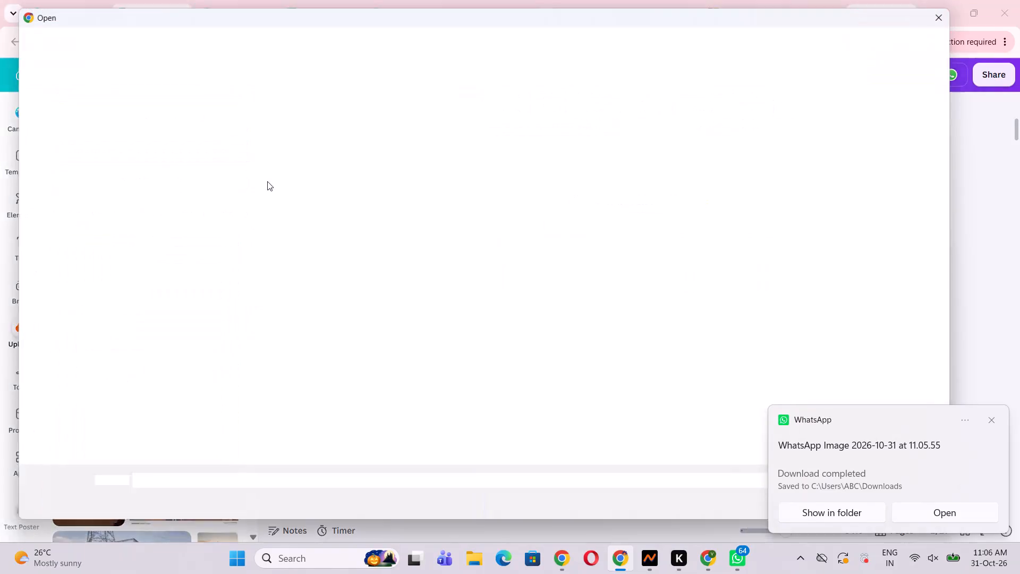
Upload the image "WhatsApp Image 2026-10-31 at 11.05.55" from the Downloads folder.
click(76, 201)
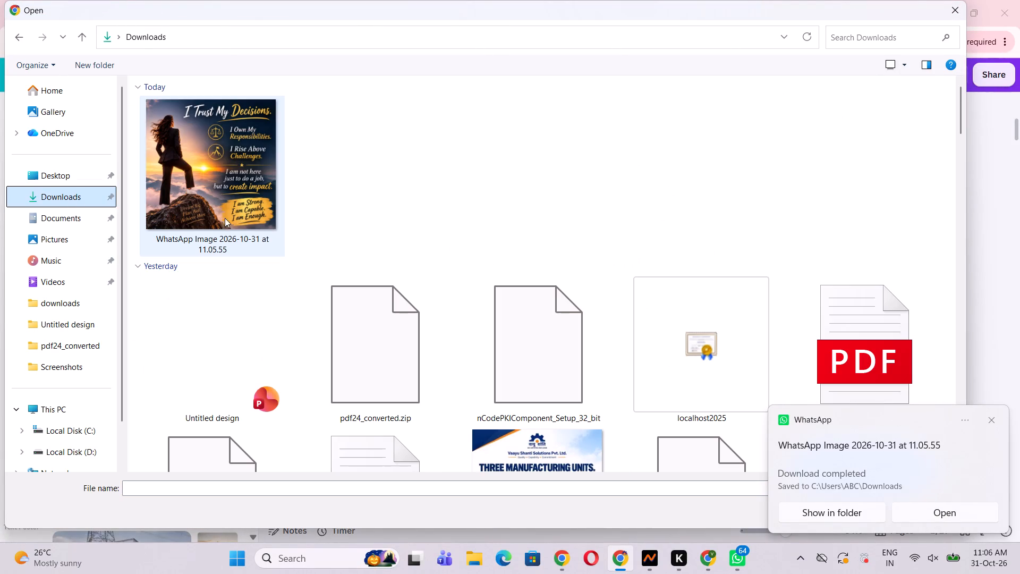
click(225, 204)
click(882, 511)
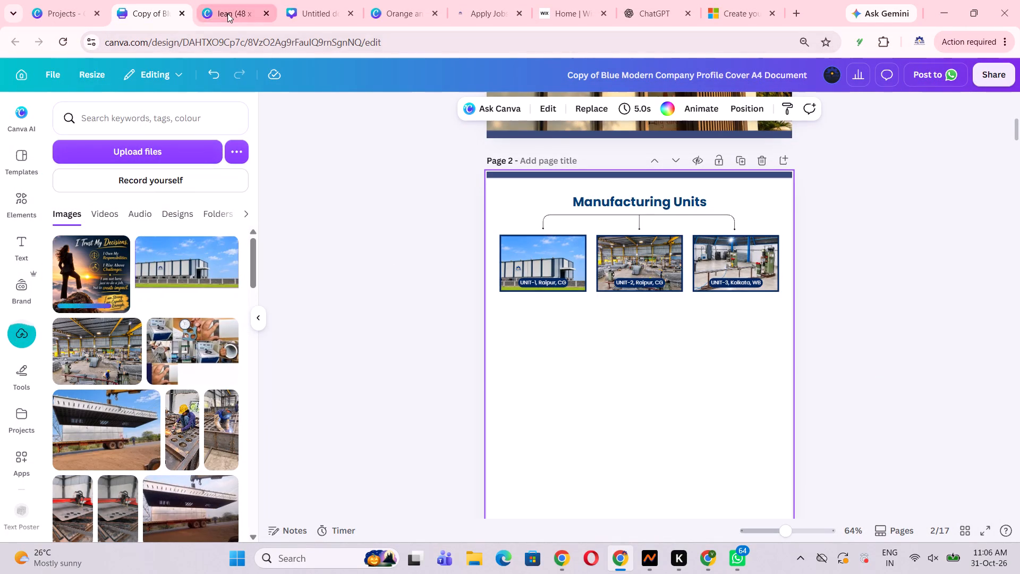
Switch to the "lean (48 x 36 in)" design, go to its last page, page 7, and bring up the uploaded images.
click(227, 13)
click(58, 46)
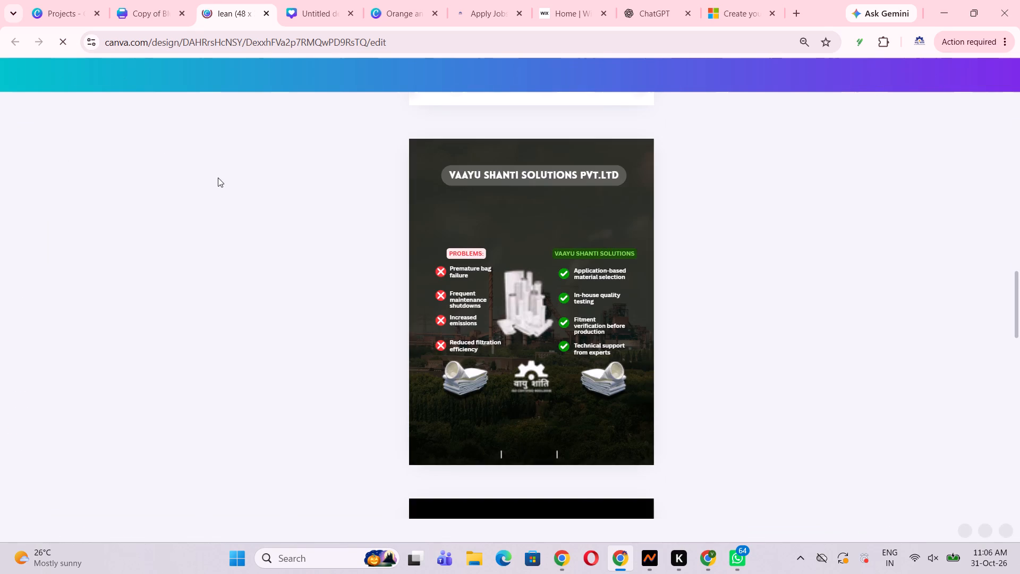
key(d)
drag(1019, 293, 1019, 516)
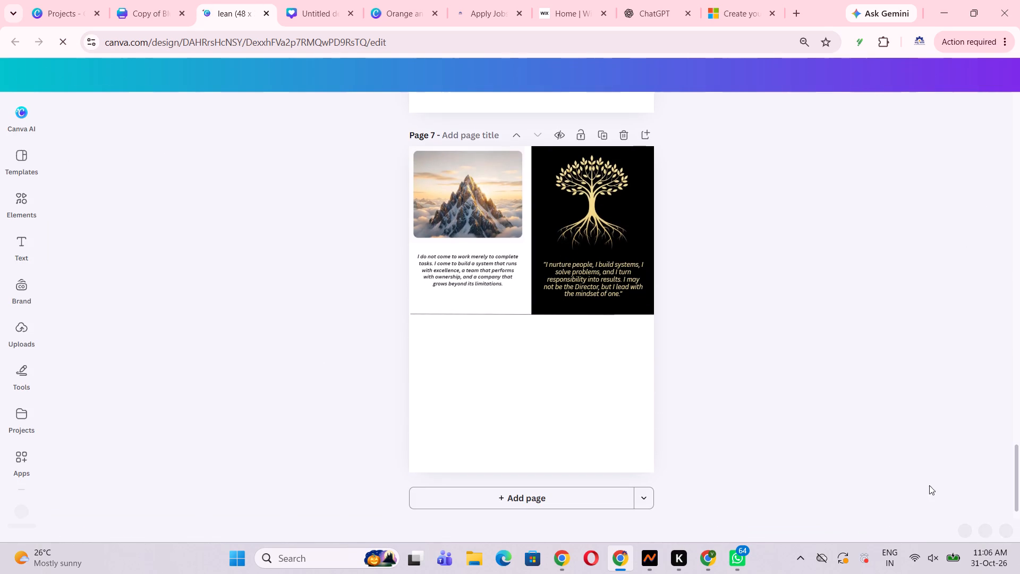
click(25, 335)
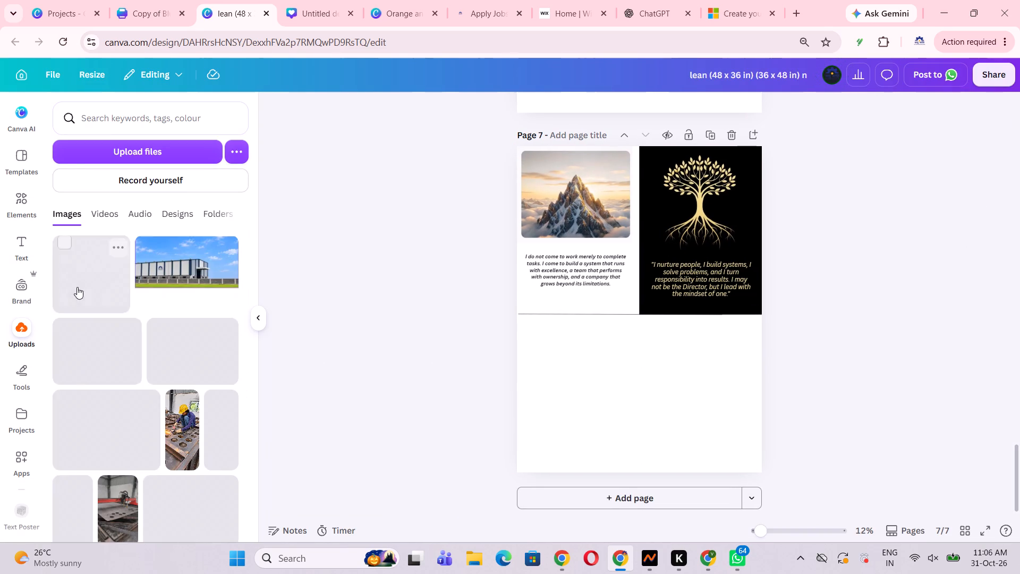
Place the uploaded "I Trust My Decisions" image on page 7, shrink it slightly, and fit it in the lower-left space beneath the mountain quote.
drag(79, 287, 579, 405)
drag(651, 416, 628, 375)
scroll(651, 416, down, 1)
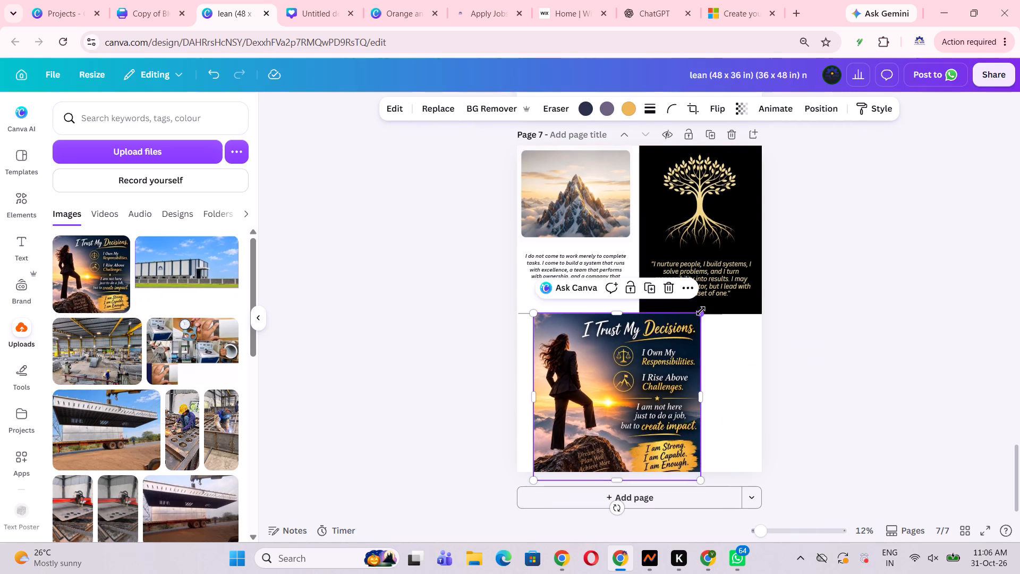
drag(701, 311, 684, 328)
drag(624, 389, 611, 374)
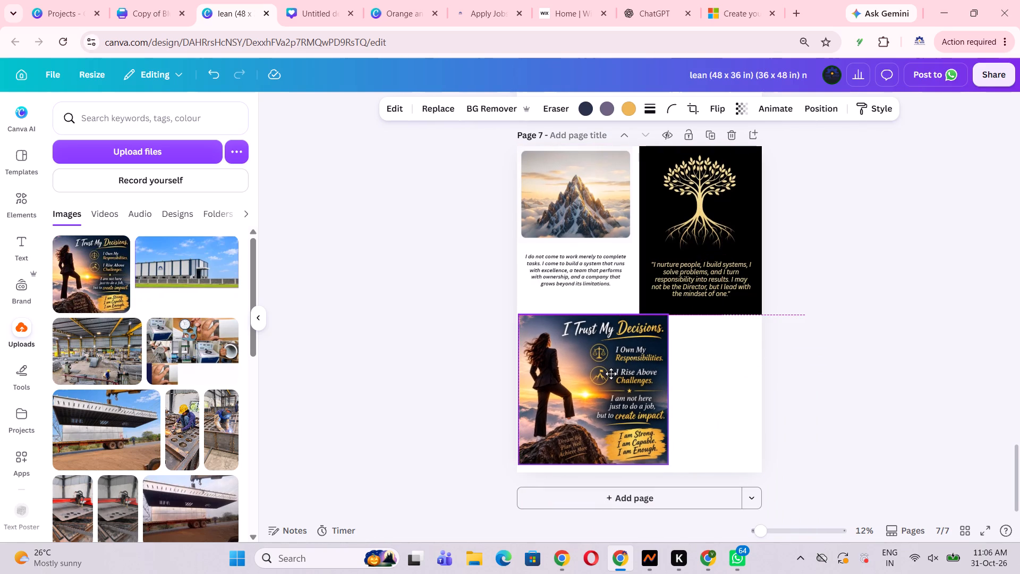
drag(611, 374, 611, 378)
click(915, 379)
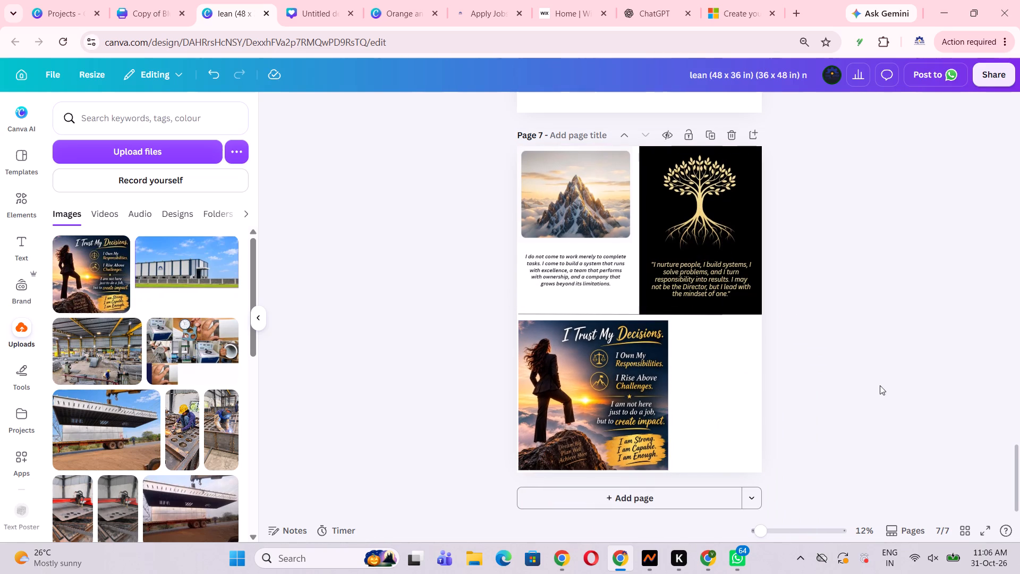
click(851, 396)
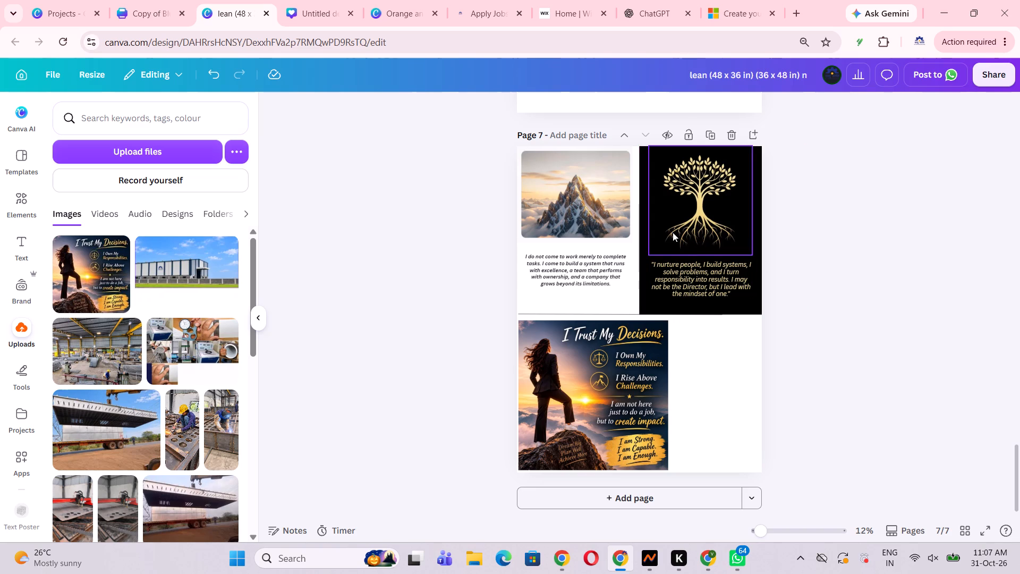
Add a blank page after page 7 and move the "I Trust My Decisions" image to its top-left corner.
click(748, 132)
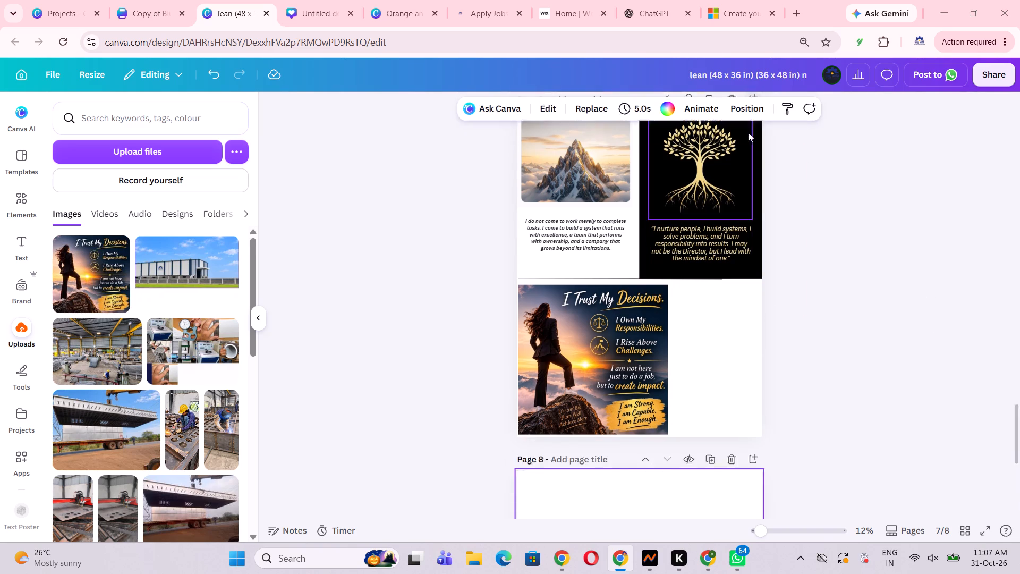
scroll(653, 232, up, 2)
drag(637, 200, 644, 415)
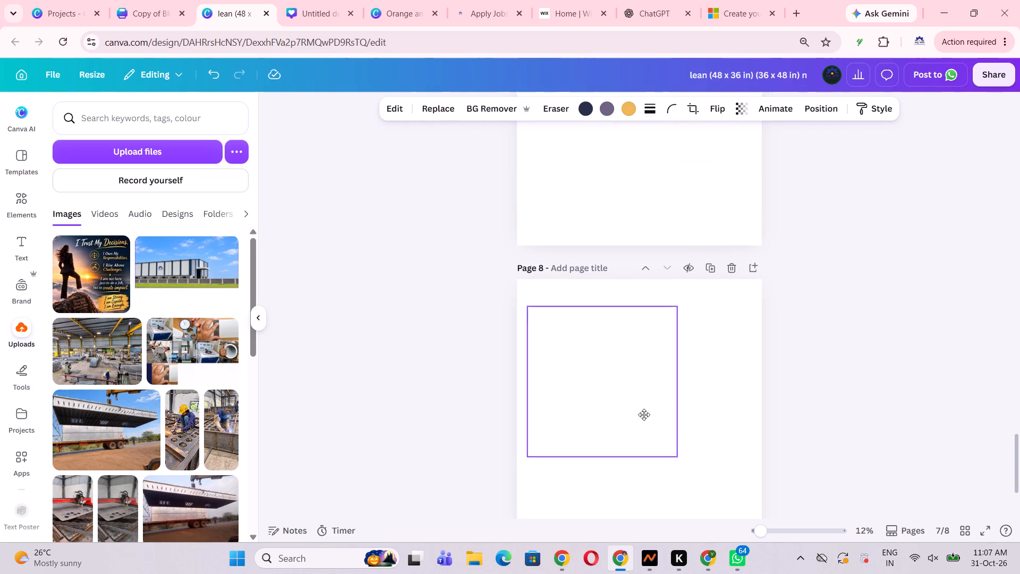
drag(644, 415, 634, 386)
click(810, 398)
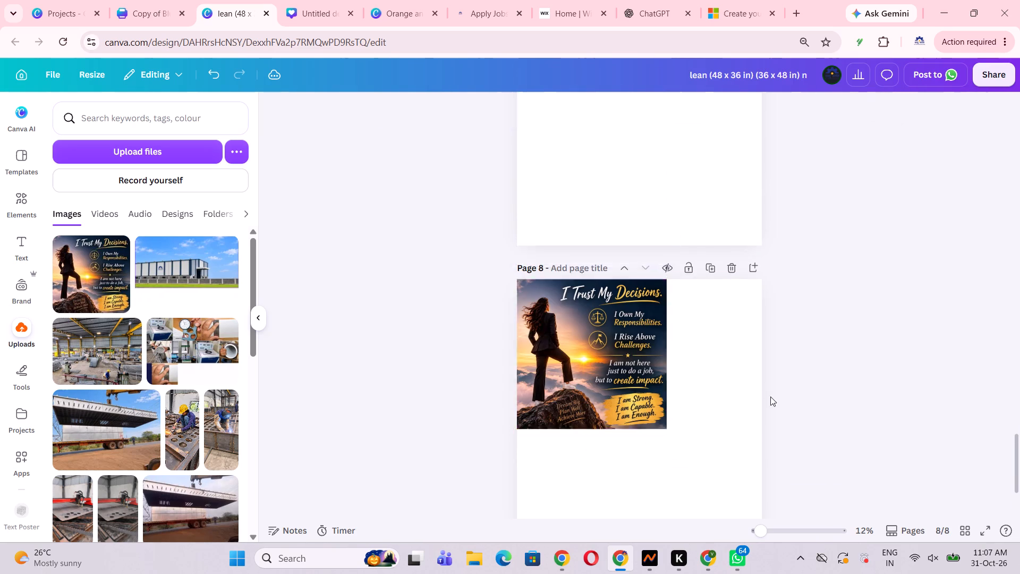
Move the "I Trust My Decisions" image down to the bottom-left corner of page 8 and deselect it.
click(607, 370)
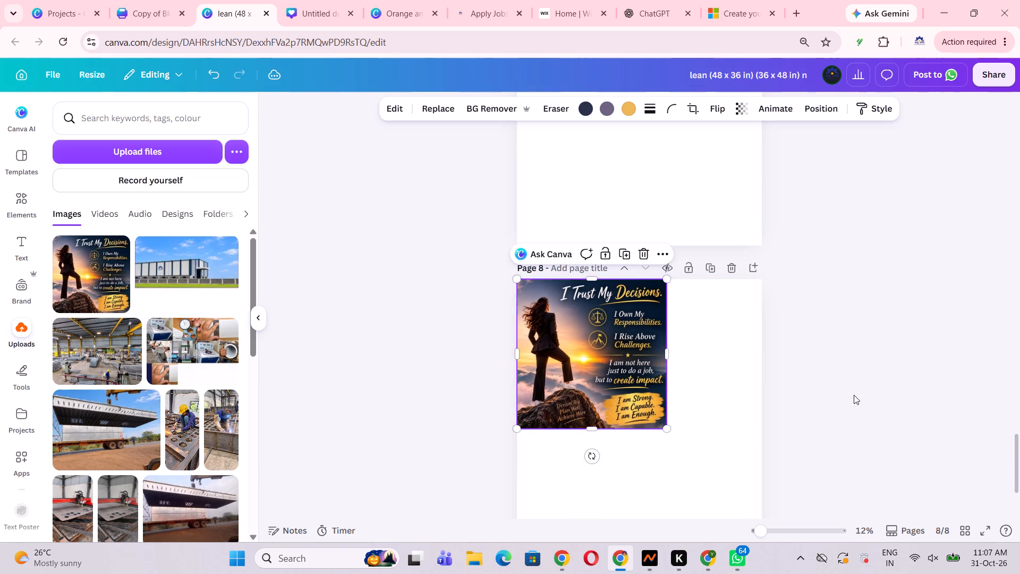
click(854, 395)
click(637, 373)
drag(637, 372, 635, 373)
drag(635, 373, 649, 423)
scroll(649, 413, down, 1)
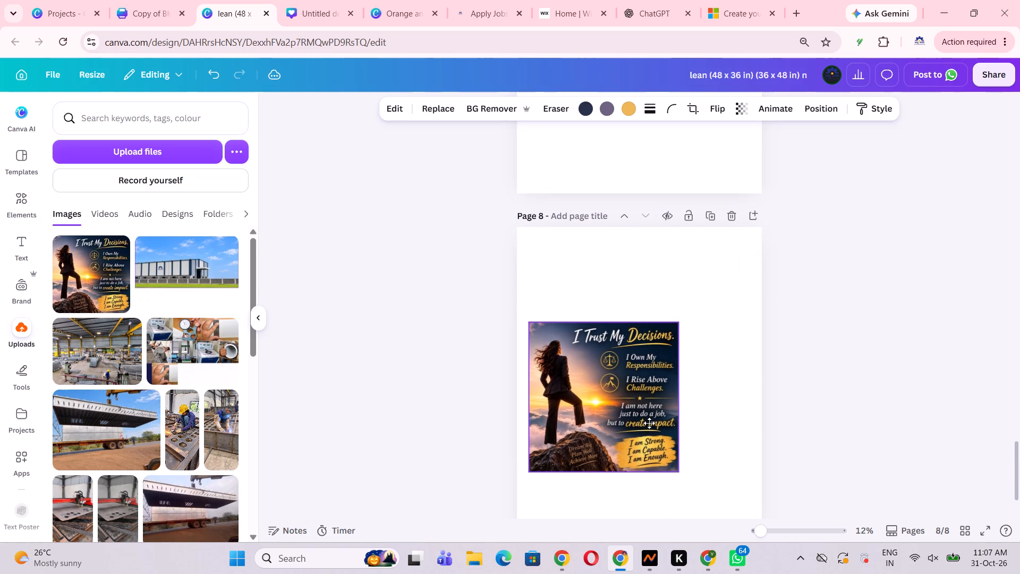
scroll(649, 423, down, 1)
drag(649, 423, 638, 414)
scroll(652, 446, down, 1)
click(854, 382)
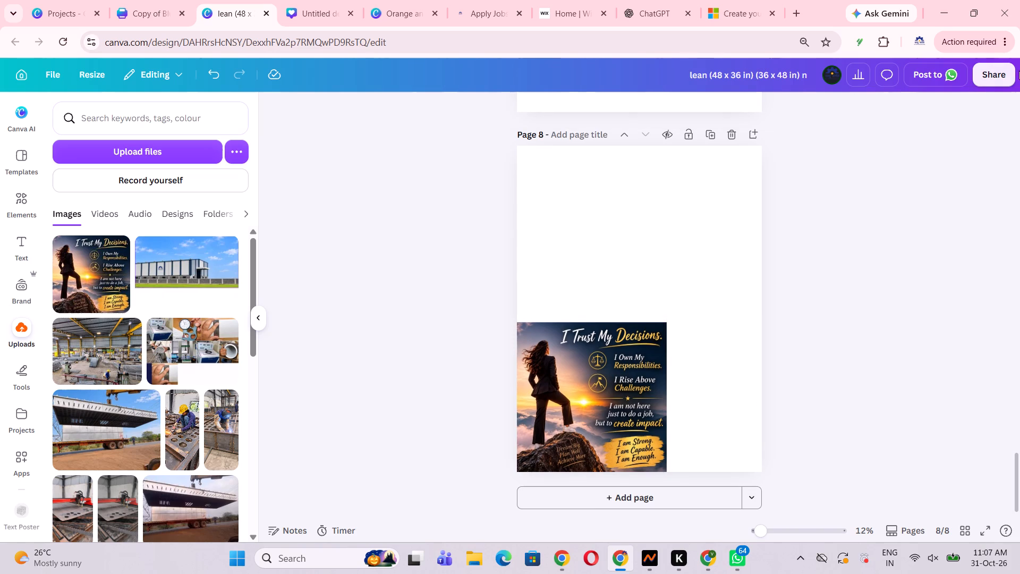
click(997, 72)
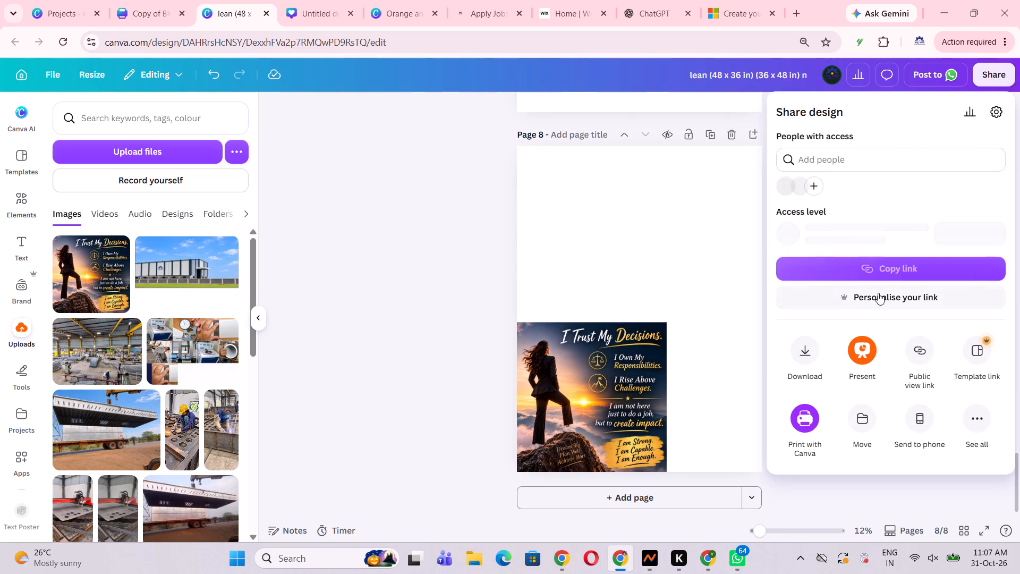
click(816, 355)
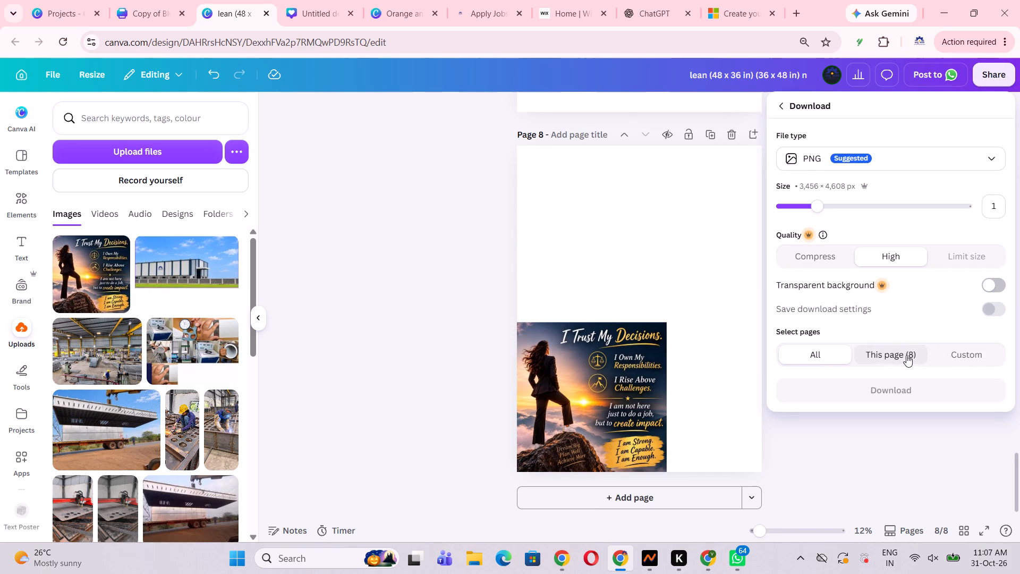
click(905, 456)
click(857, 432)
Print only page 8 on the EPSON L3560 Series printer, using a custom page range of 8 and checking the additional print settings.
key(ctrl+p)
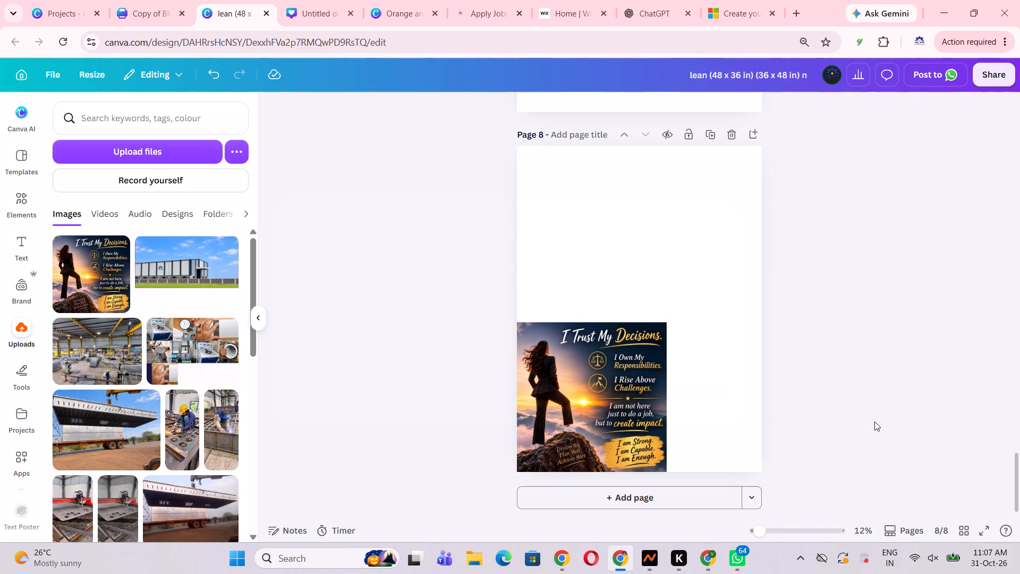
click(701, 384)
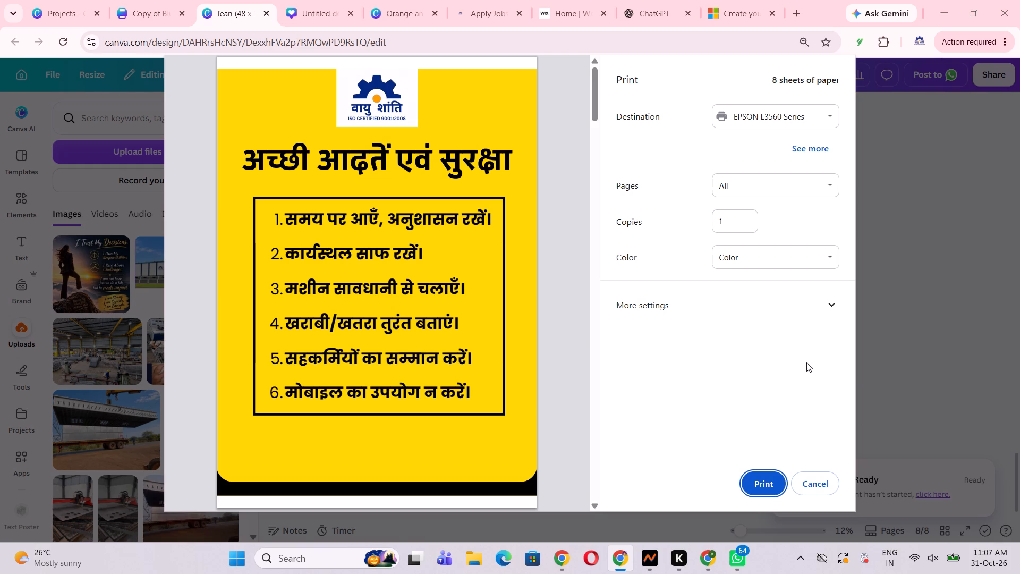
click(753, 191)
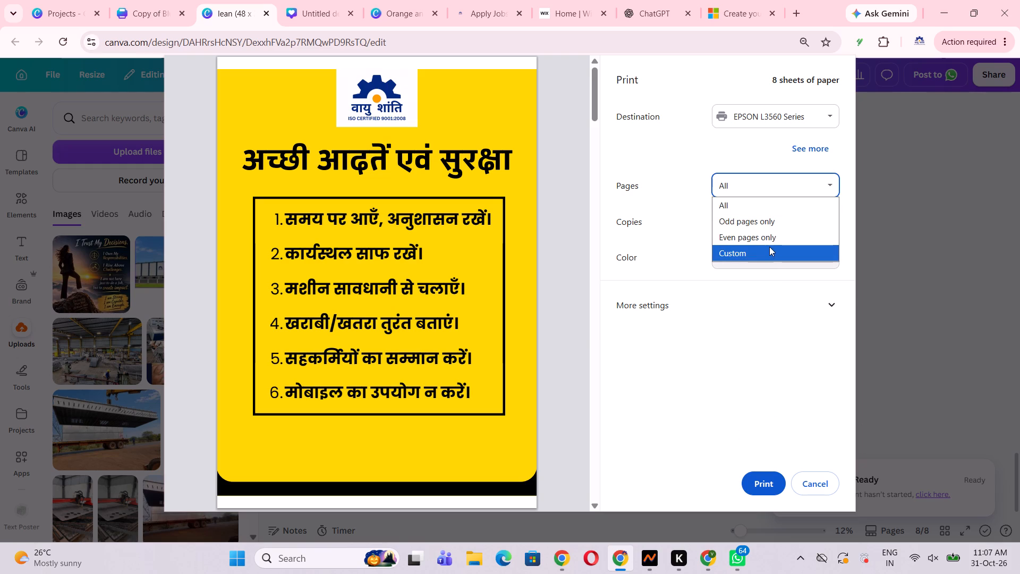
click(772, 239)
click(753, 185)
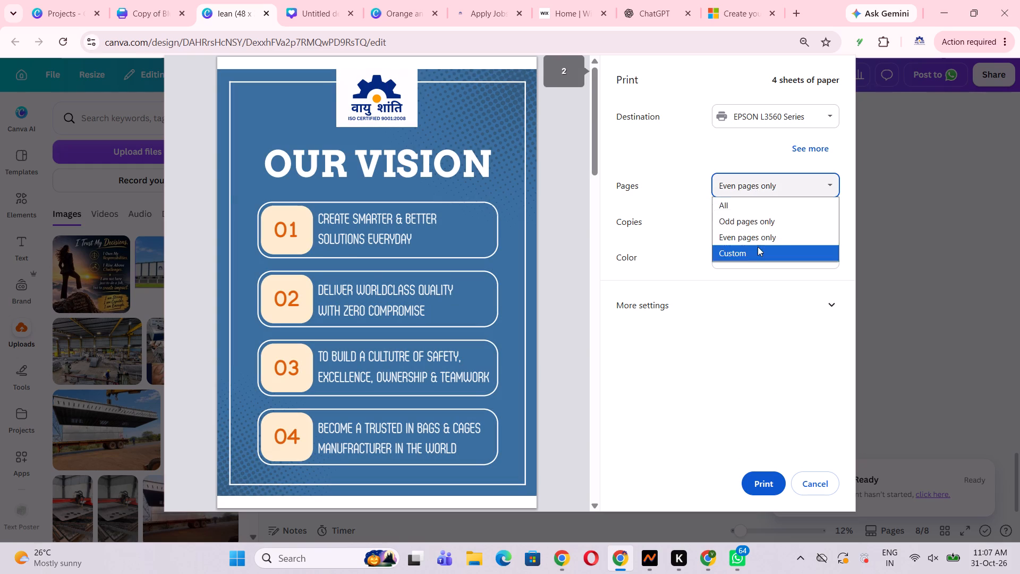
click(758, 247)
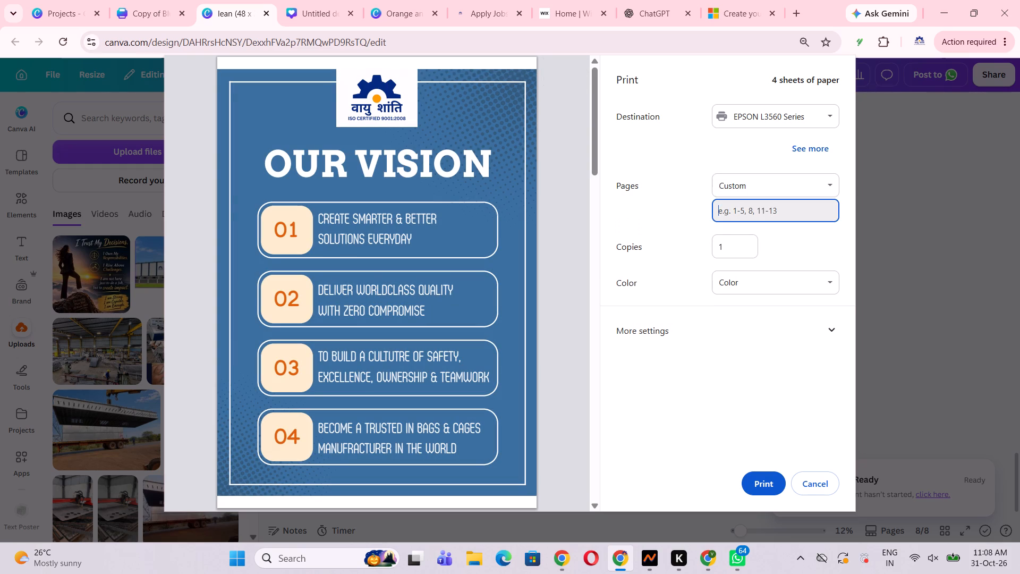
key(8)
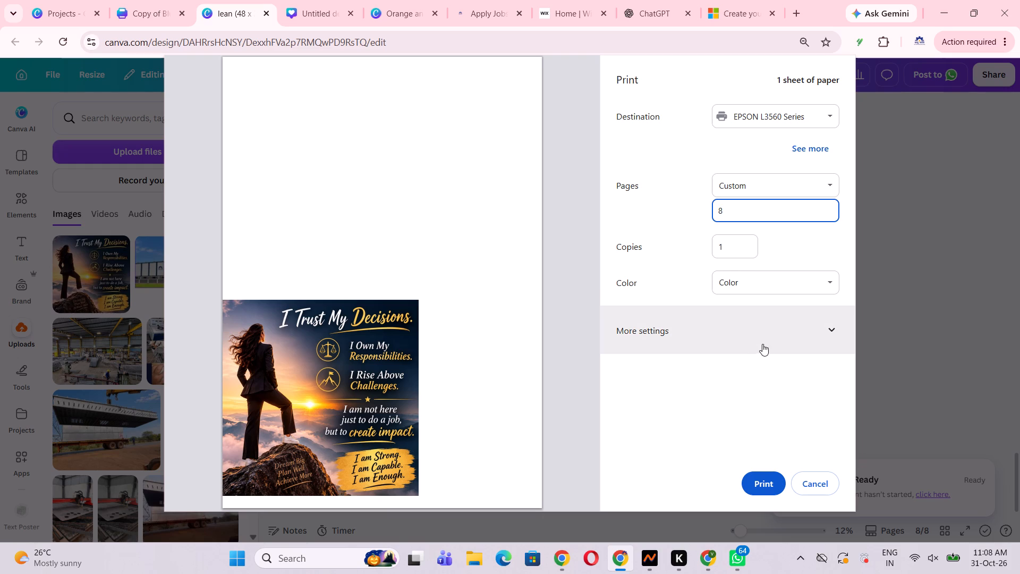
click(761, 344)
scroll(786, 399, down, 2)
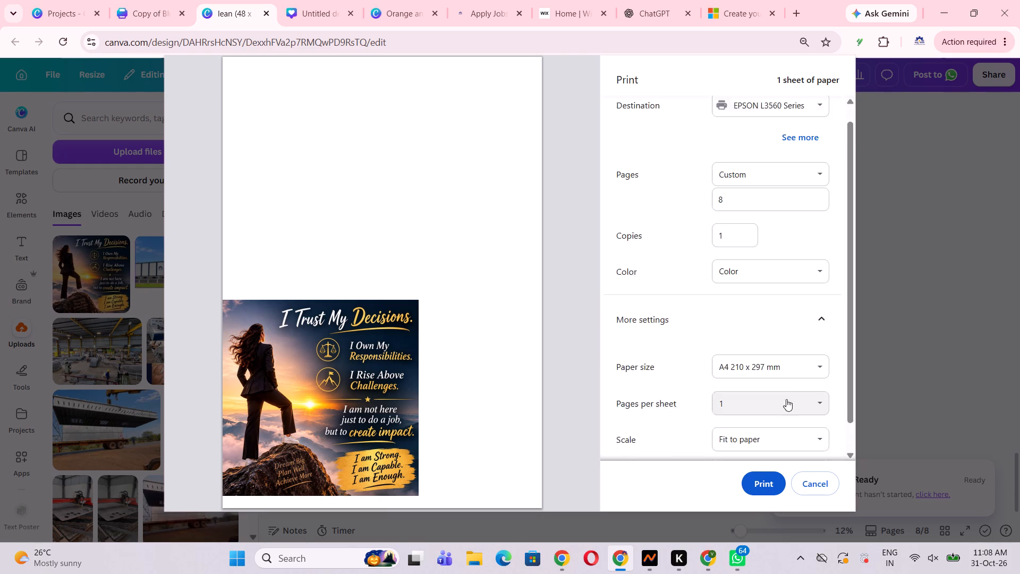
scroll(791, 384, down, 3)
scroll(791, 398, up, 3)
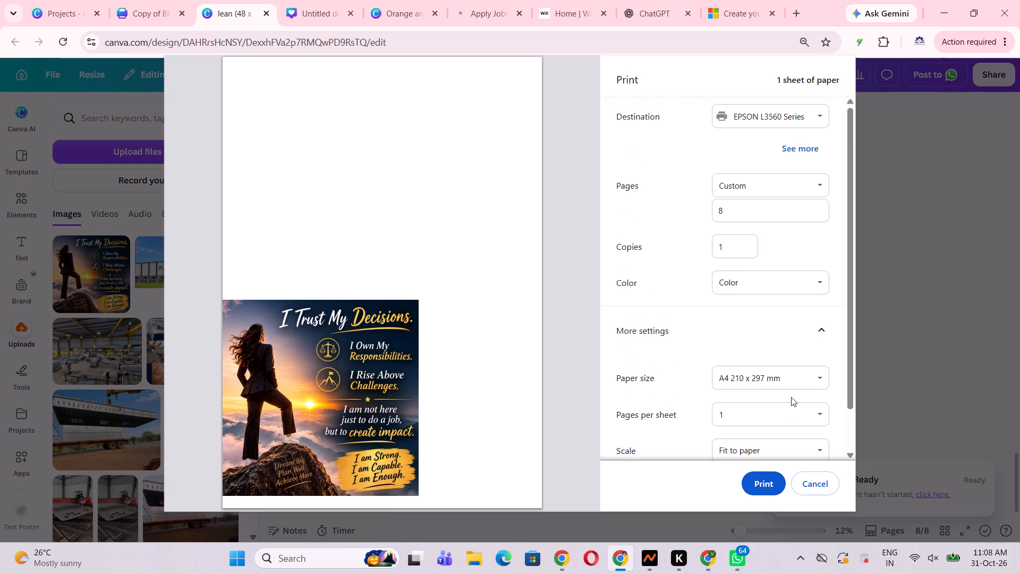
click(765, 486)
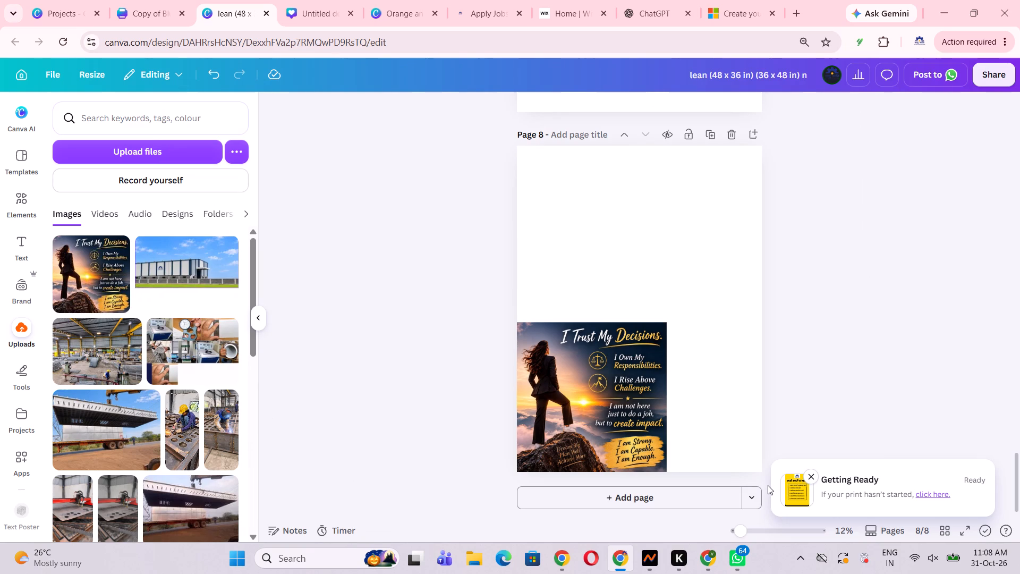
Shift the "I Trust My Decisions" image on page 8 slightly down and left past the page's bottom-left corner, and deselect it.
click(567, 345)
click(581, 364)
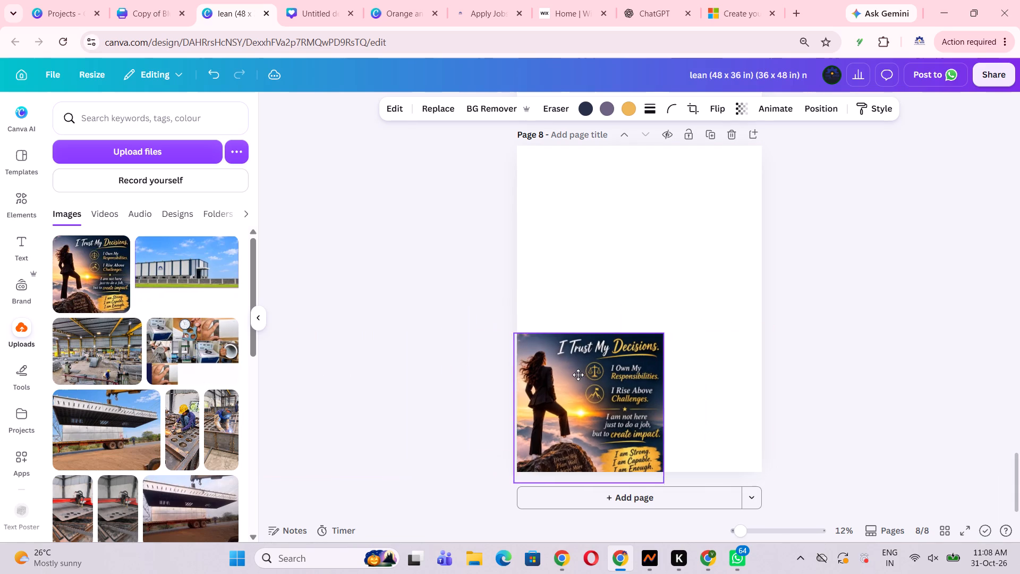
click(921, 392)
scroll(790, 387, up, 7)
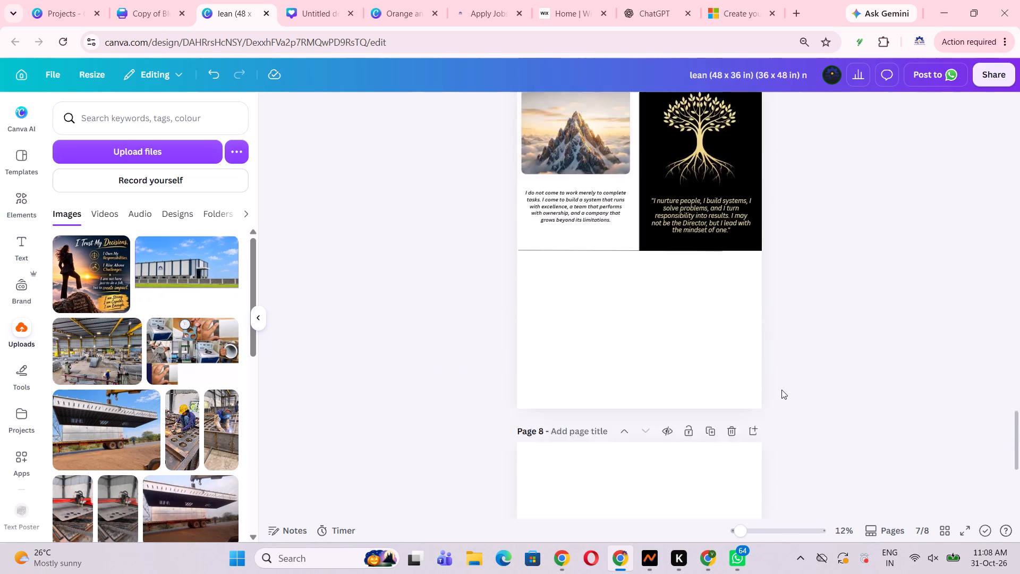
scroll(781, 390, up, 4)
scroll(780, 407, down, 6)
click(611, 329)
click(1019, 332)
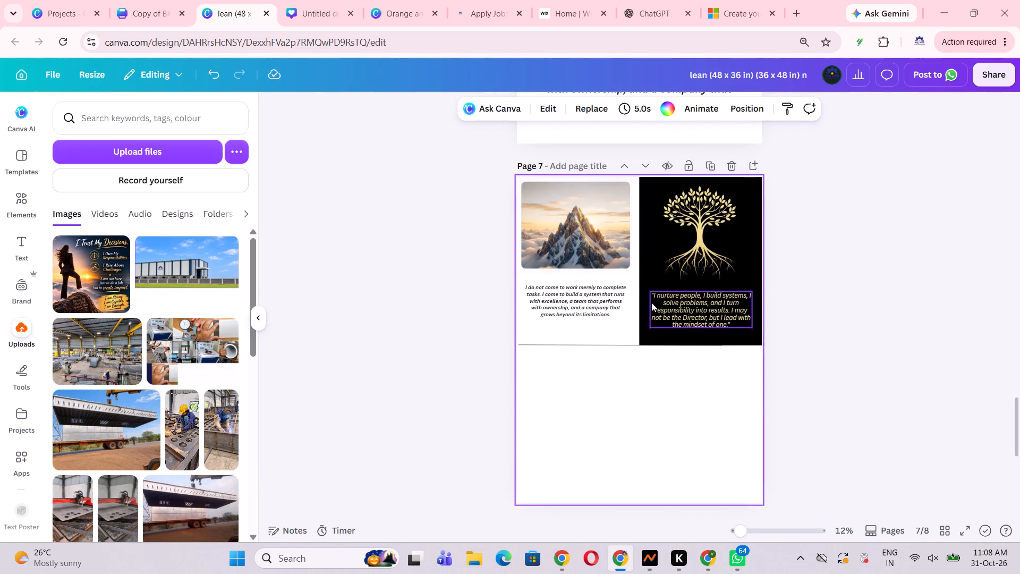
click(645, 298)
click(940, 297)
scroll(809, 330, down, 2)
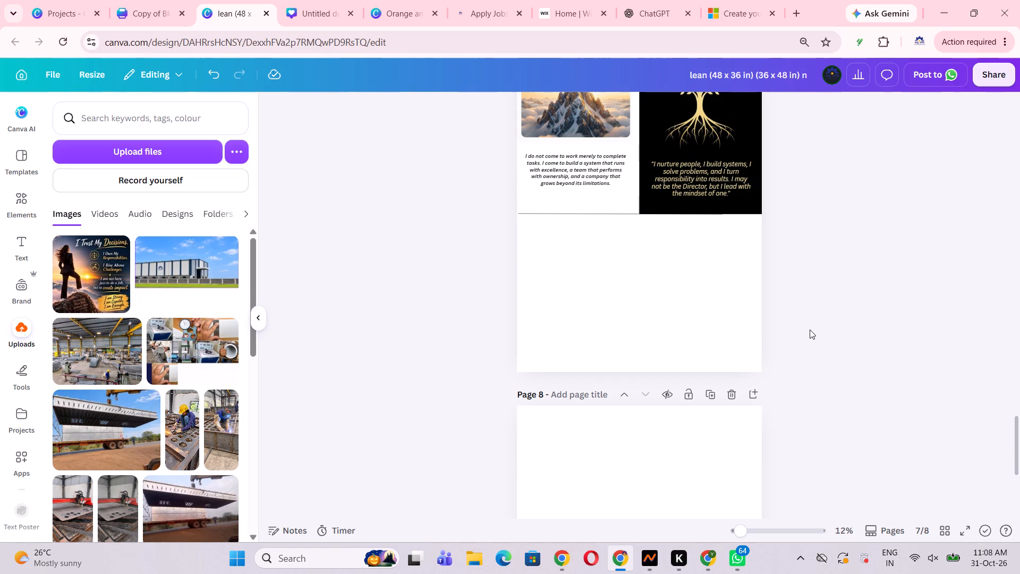
click(666, 273)
click(922, 273)
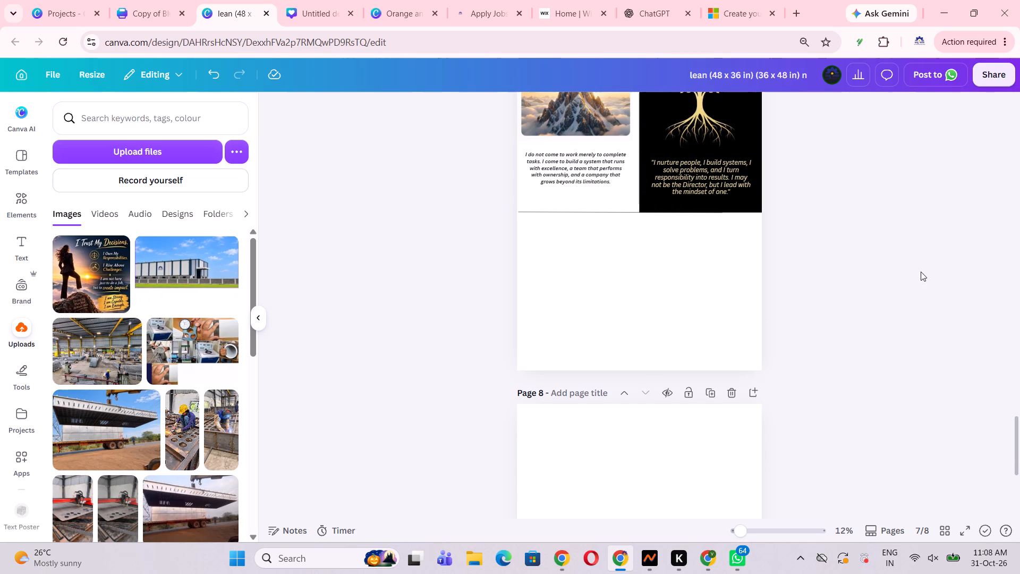
scroll(957, 291, up, 18)
scroll(957, 293, up, 6)
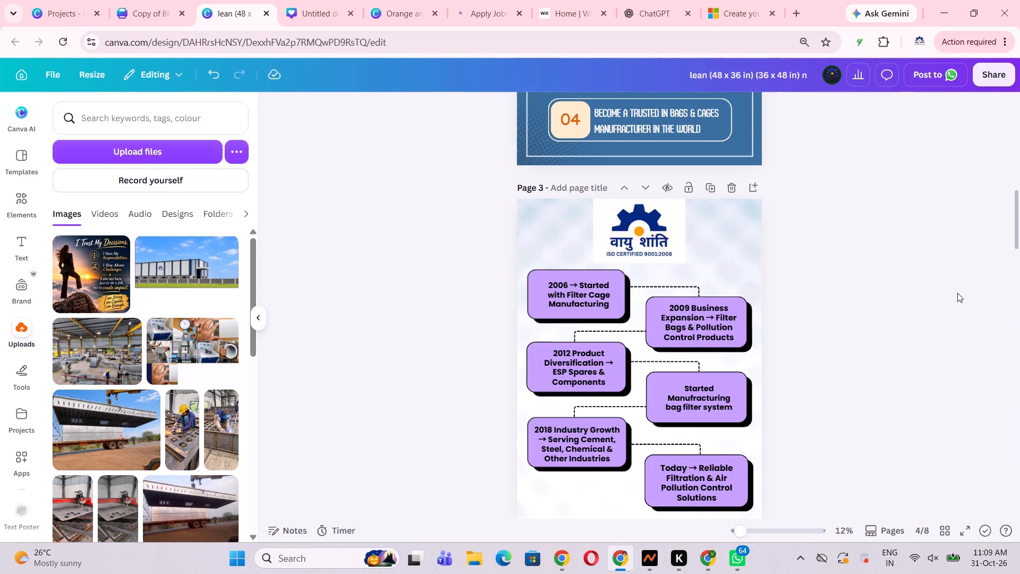
scroll(957, 293, up, 16)
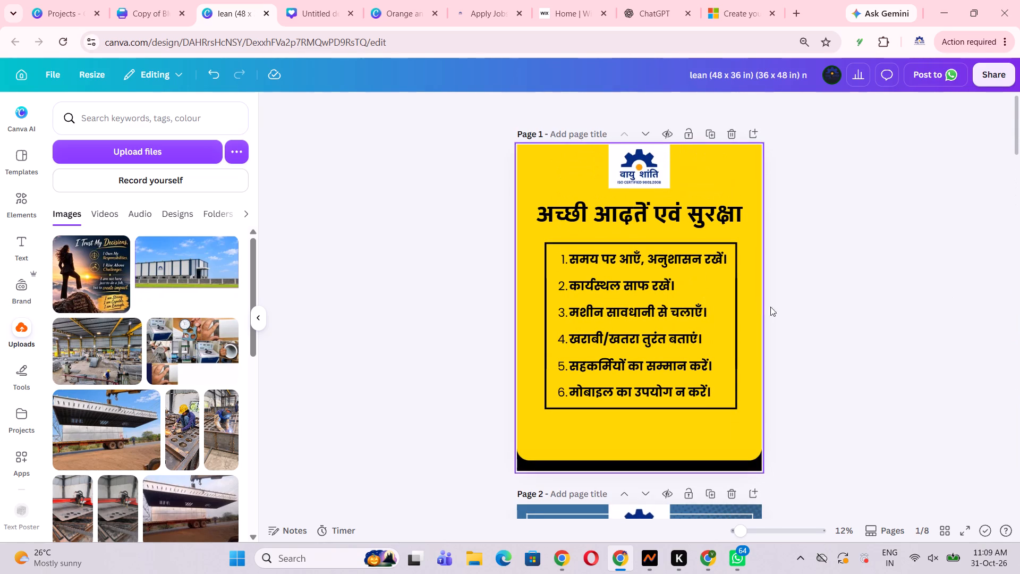
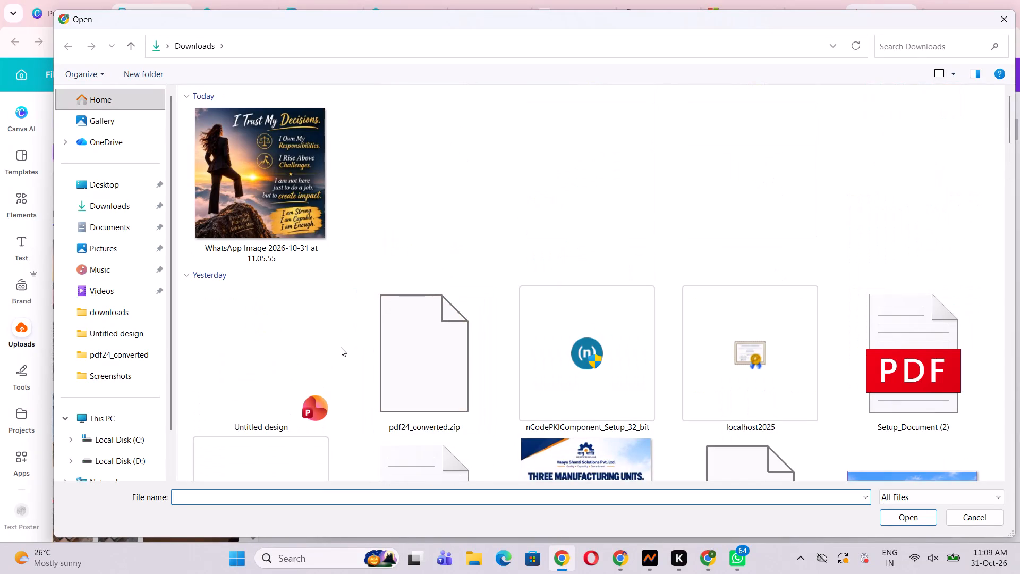
Look through the Downloads folder for a file to upload to the design.
scroll(345, 346, down, 2)
scroll(345, 346, up, 1)
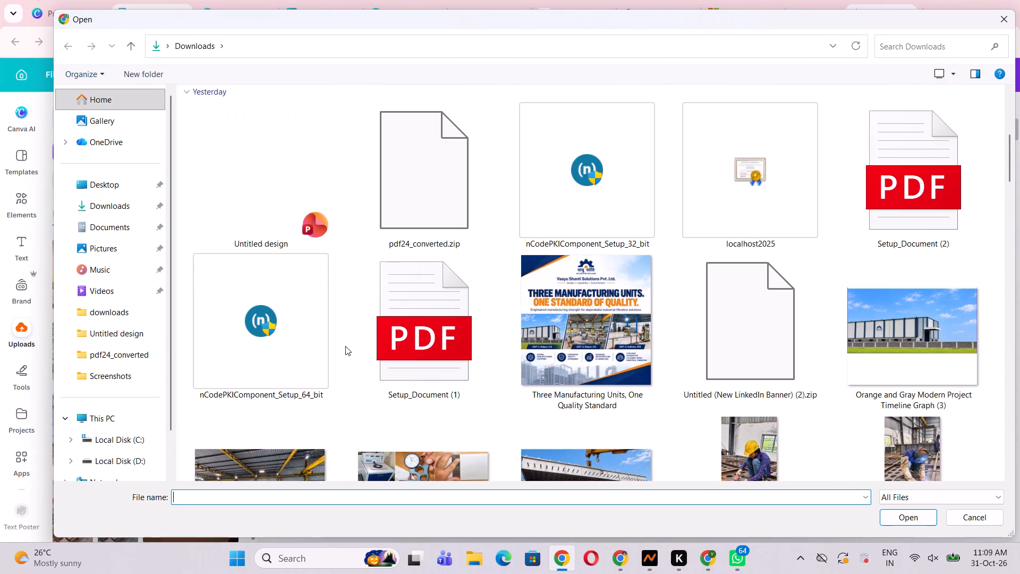
scroll(345, 346, up, 1)
scroll(345, 346, down, 2)
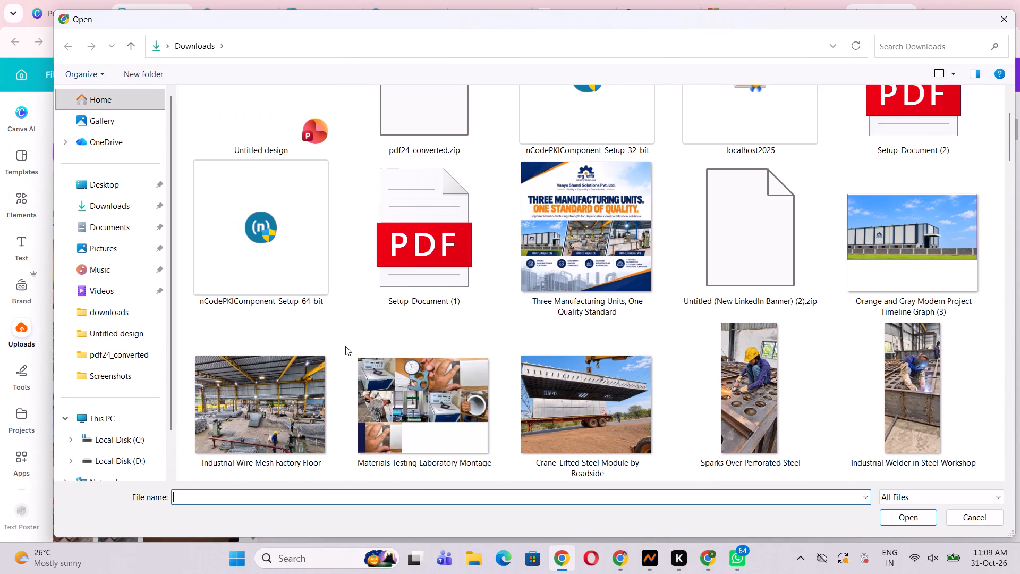
scroll(345, 346, down, 3)
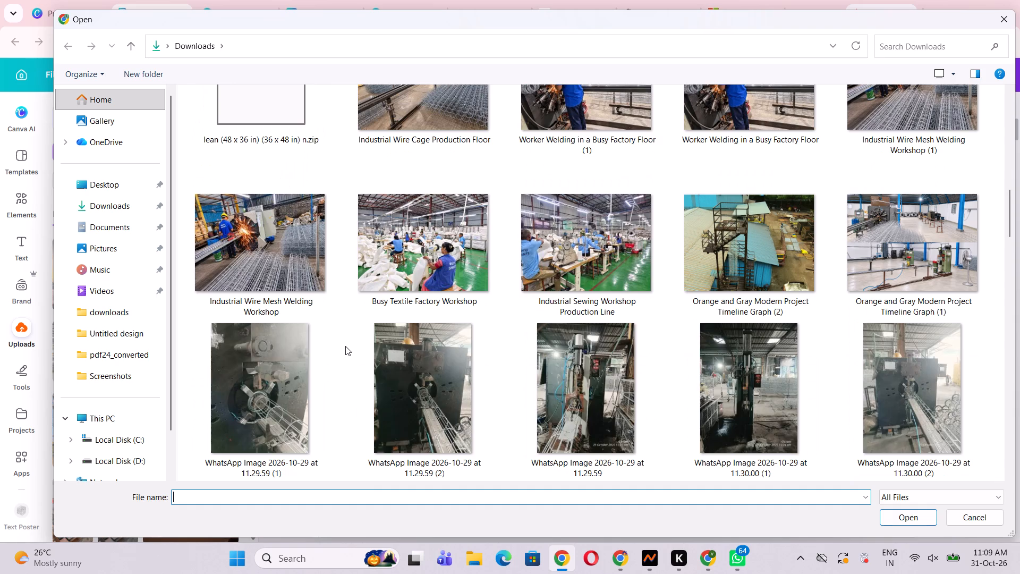
scroll(345, 346, up, 6)
scroll(345, 346, down, 2)
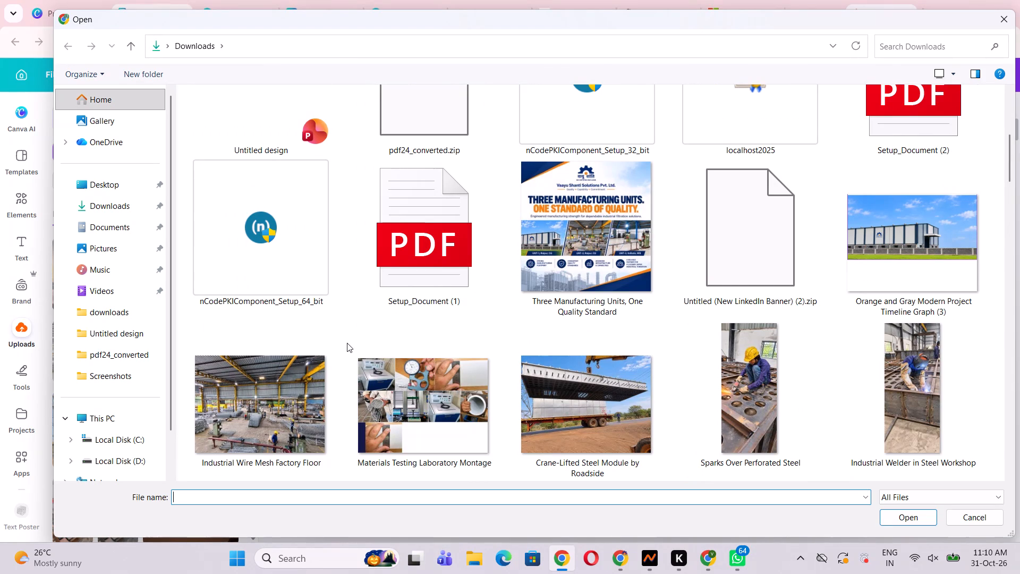
scroll(347, 343, down, 1)
scroll(347, 343, up, 5)
scroll(347, 343, down, 1)
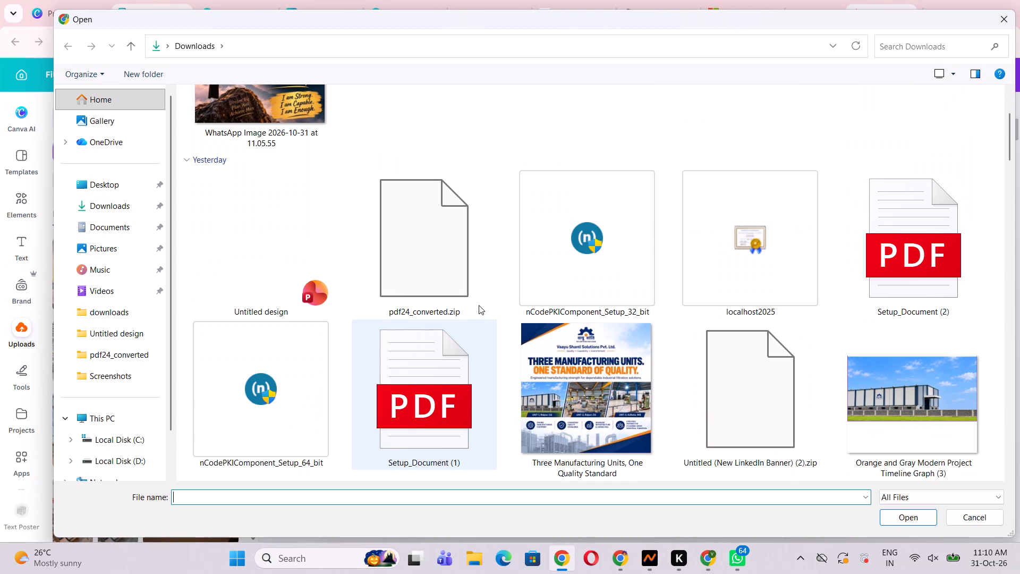
scroll(491, 329, down, 5)
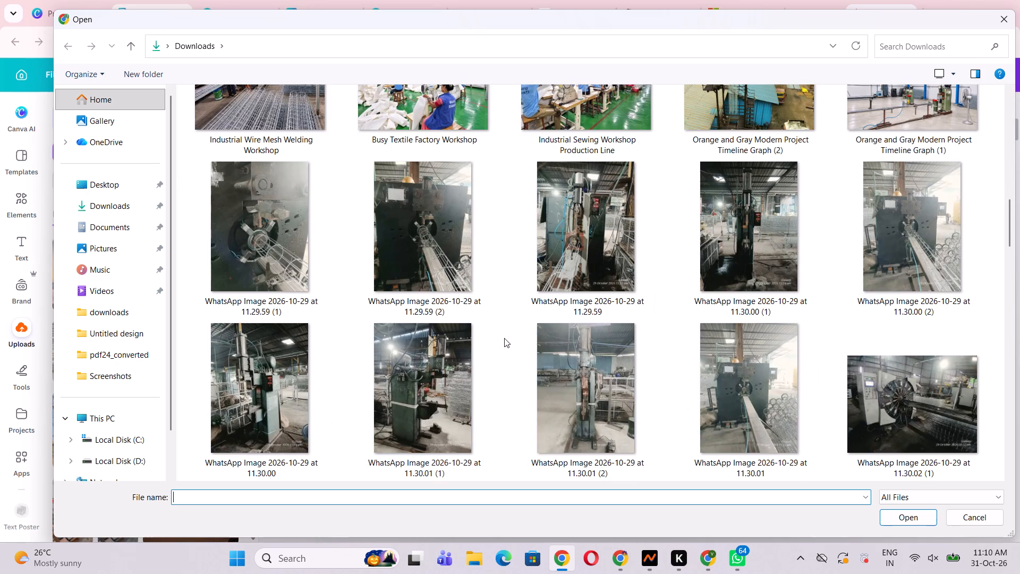
scroll(504, 338, up, 2)
scroll(503, 339, down, 6)
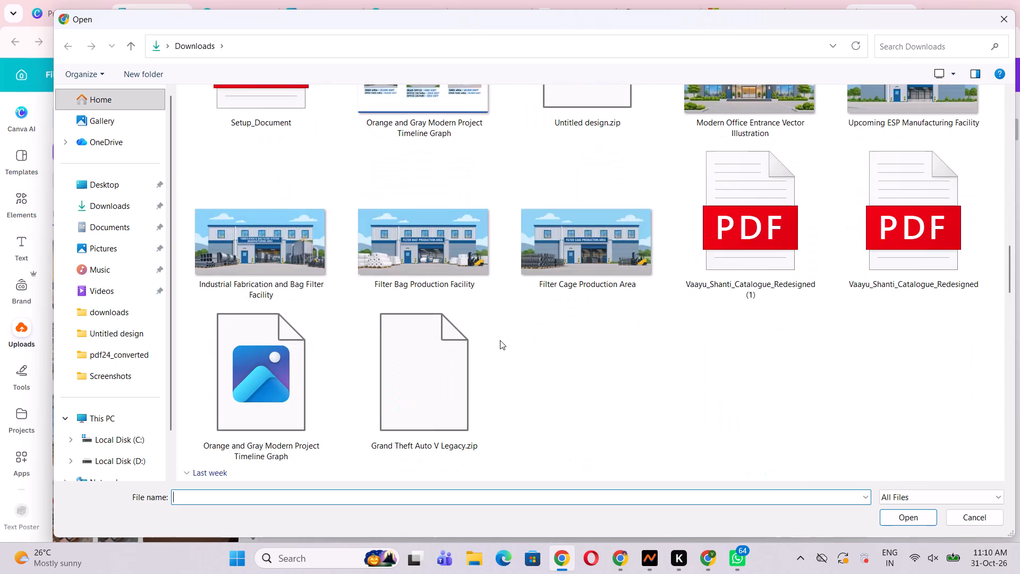
scroll(500, 340, up, 5)
scroll(500, 340, down, 4)
scroll(500, 340, up, 4)
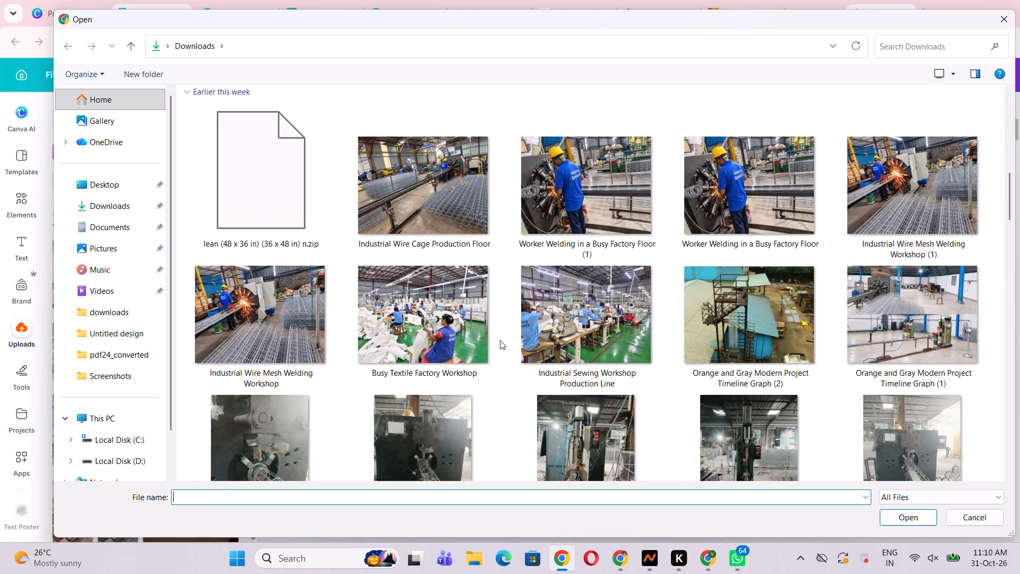
scroll(500, 340, up, 14)
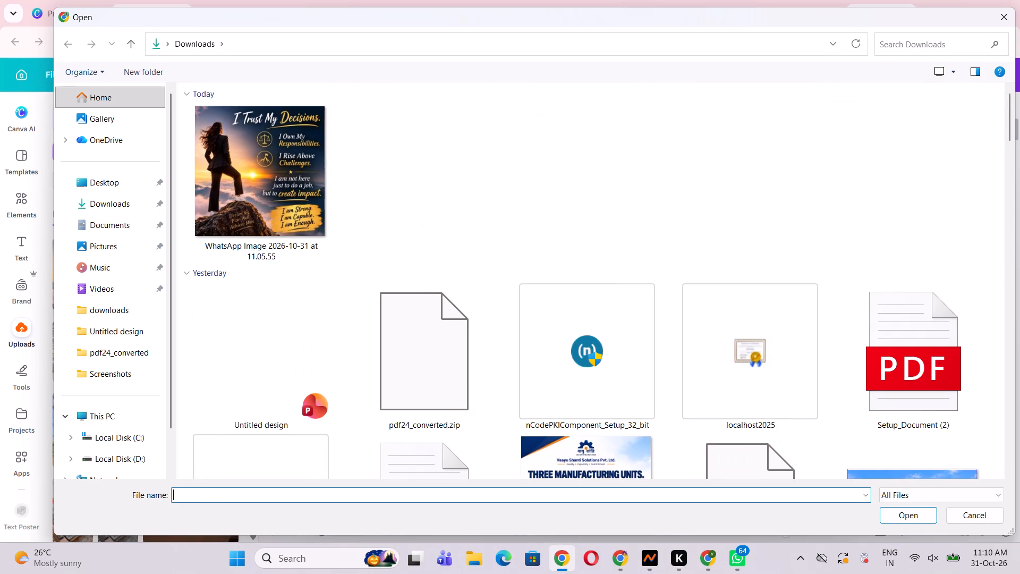
Search Local Disk (D:) for "cat" in the upload file picker.
click(89, 458)
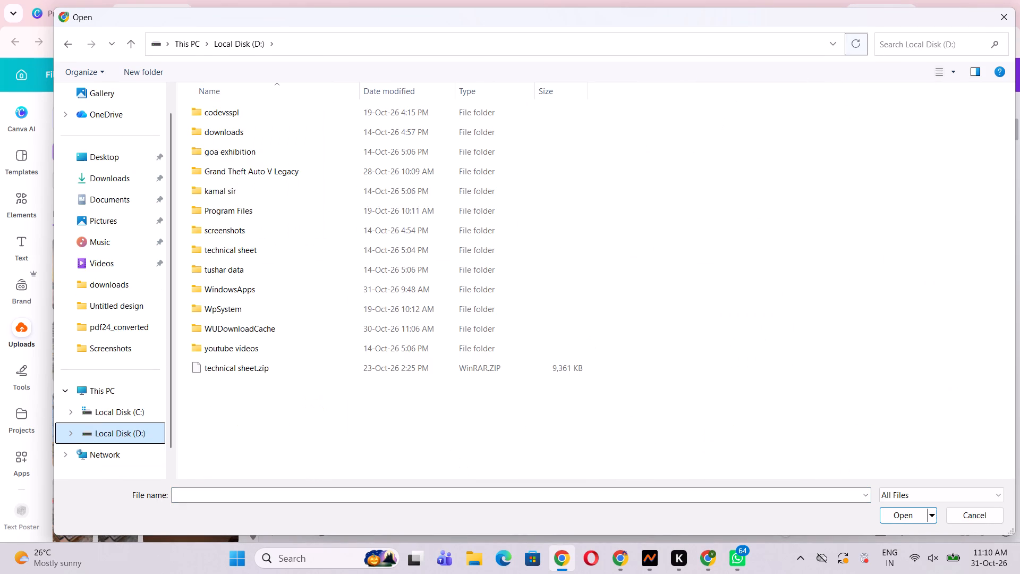
click(897, 39)
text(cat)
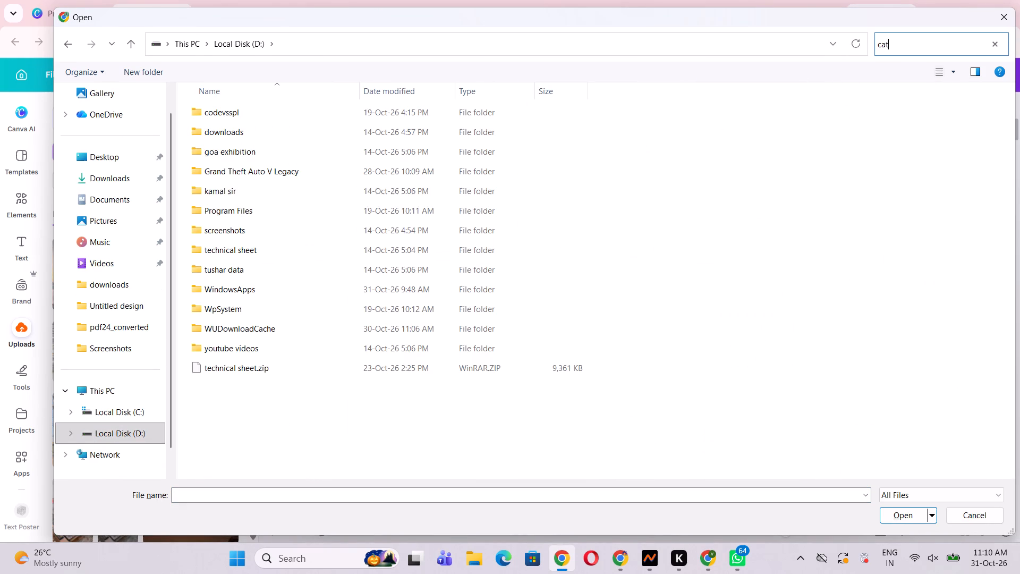
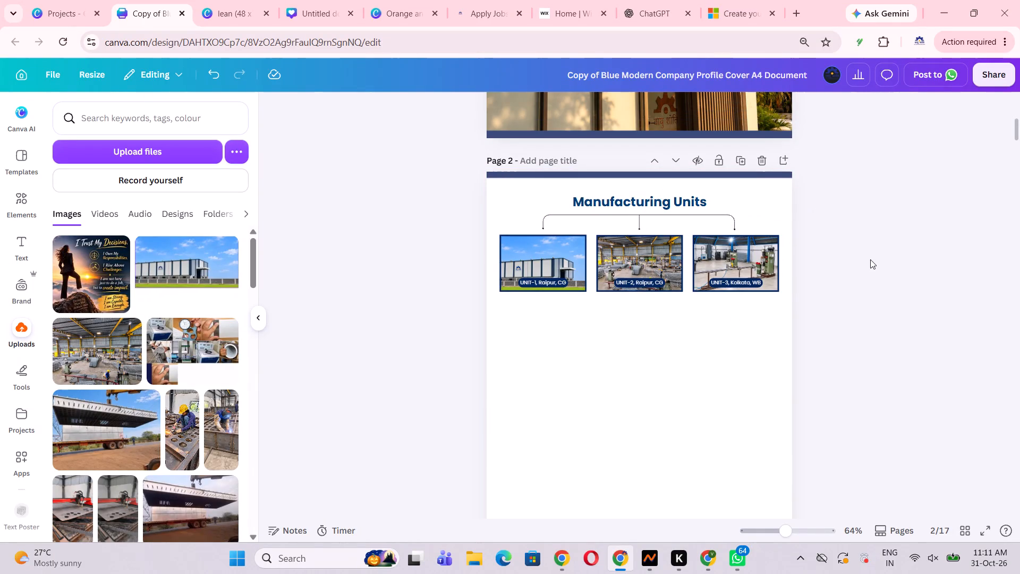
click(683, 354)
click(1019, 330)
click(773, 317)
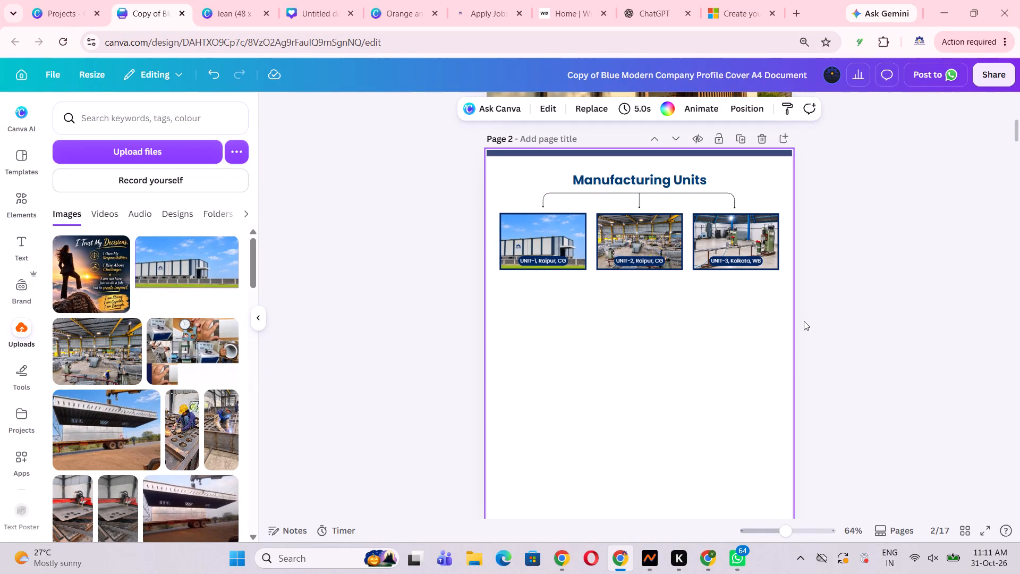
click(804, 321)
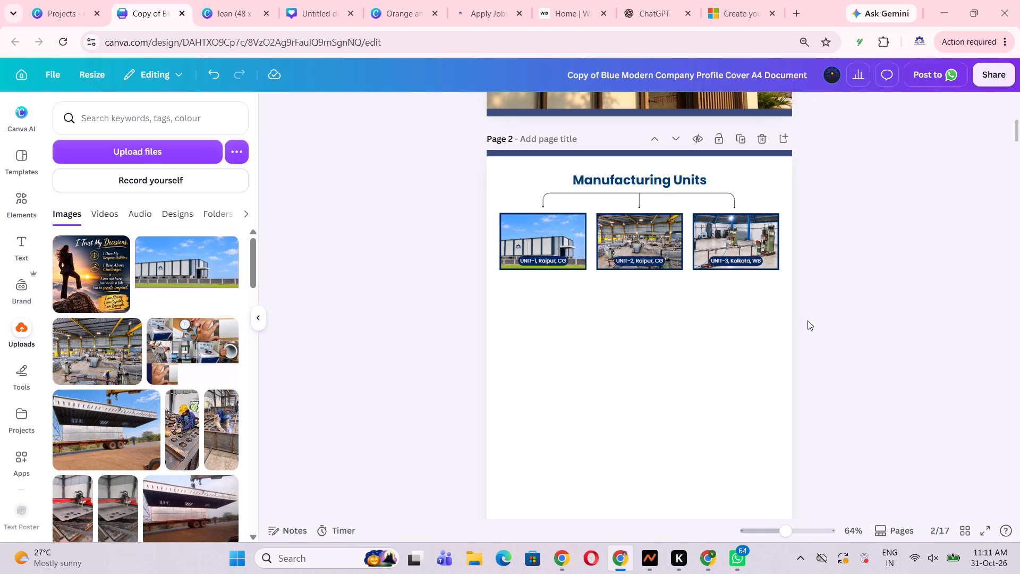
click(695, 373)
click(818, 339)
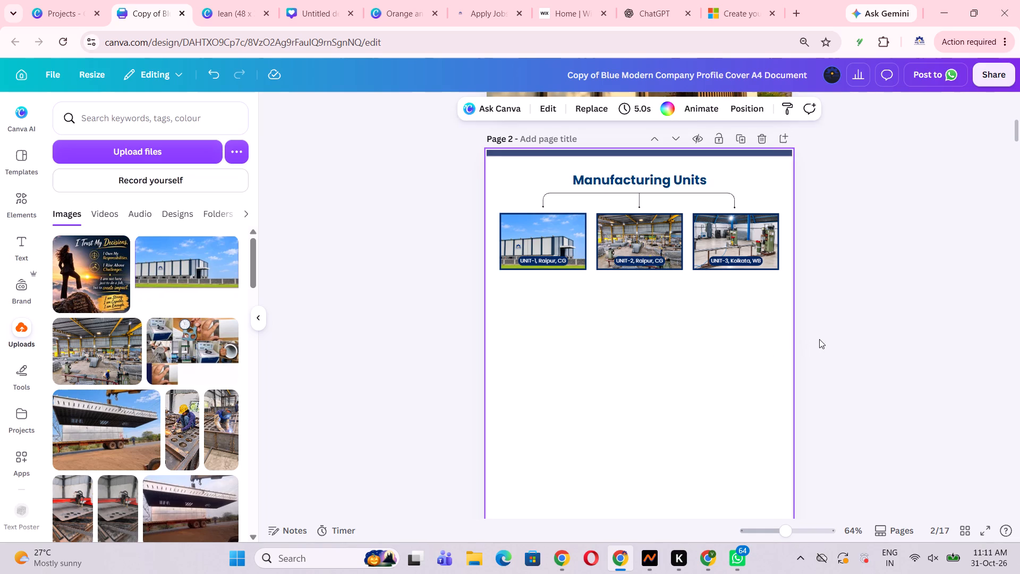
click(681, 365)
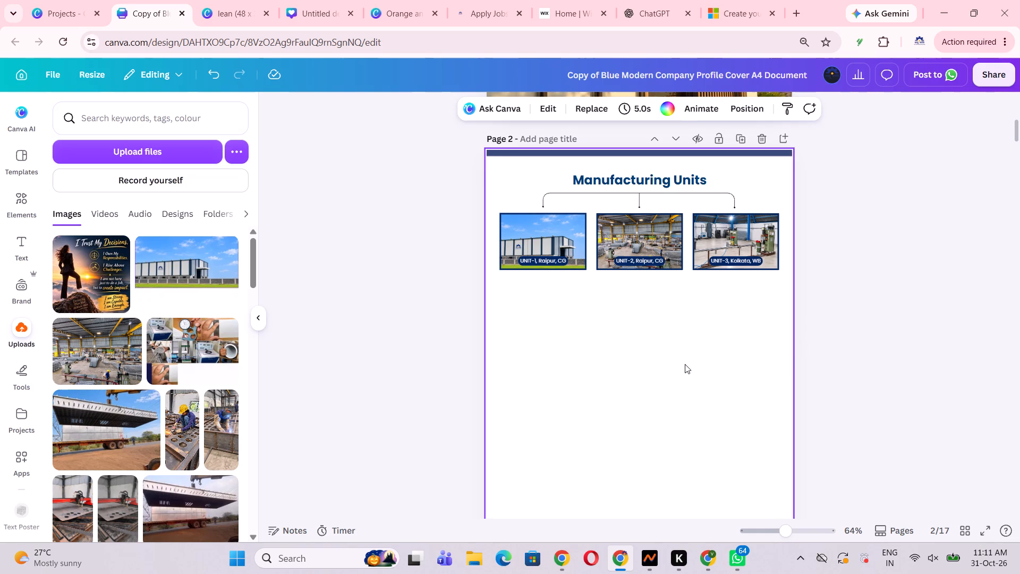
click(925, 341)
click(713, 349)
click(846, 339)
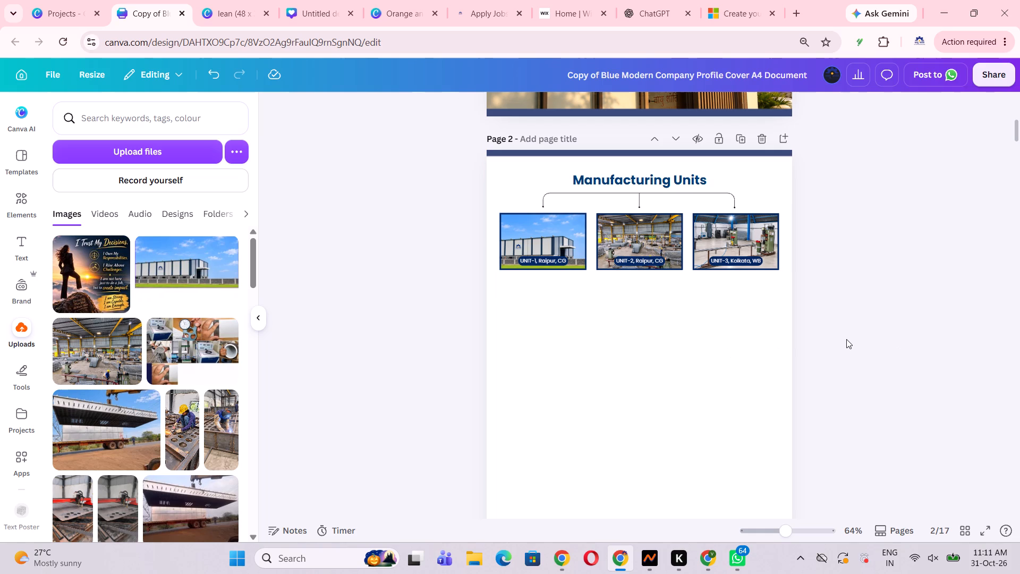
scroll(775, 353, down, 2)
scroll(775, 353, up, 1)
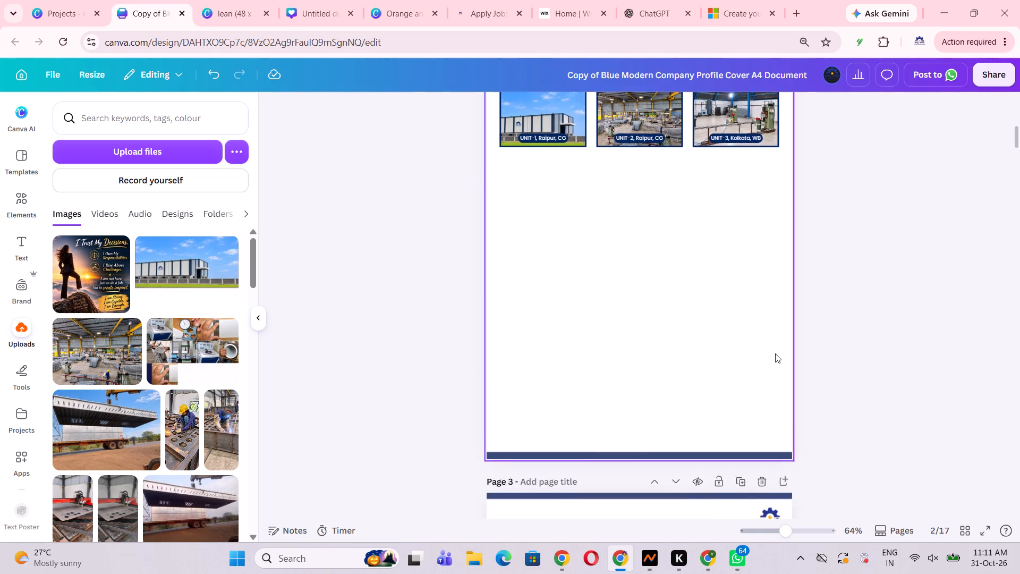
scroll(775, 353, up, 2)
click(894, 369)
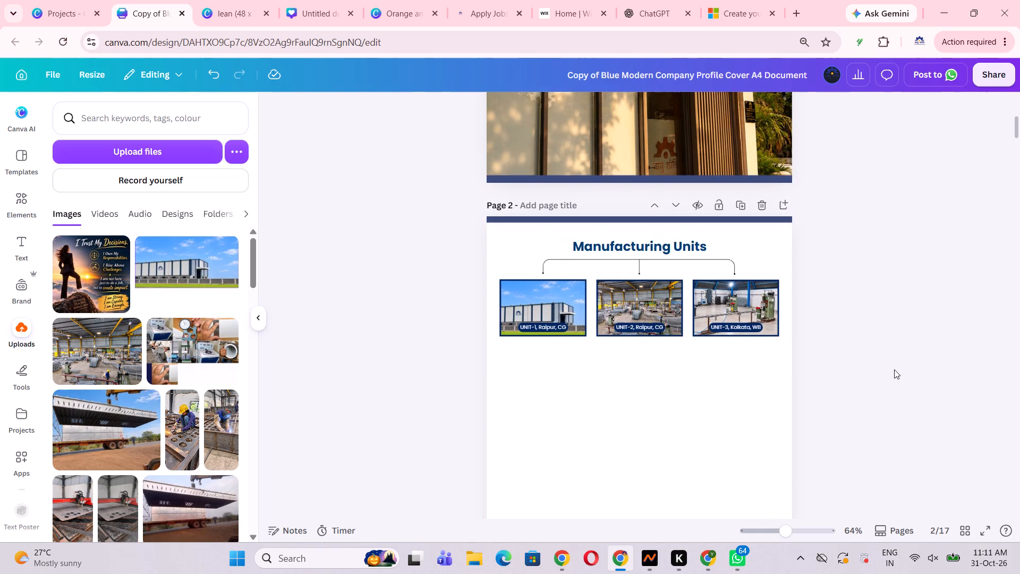
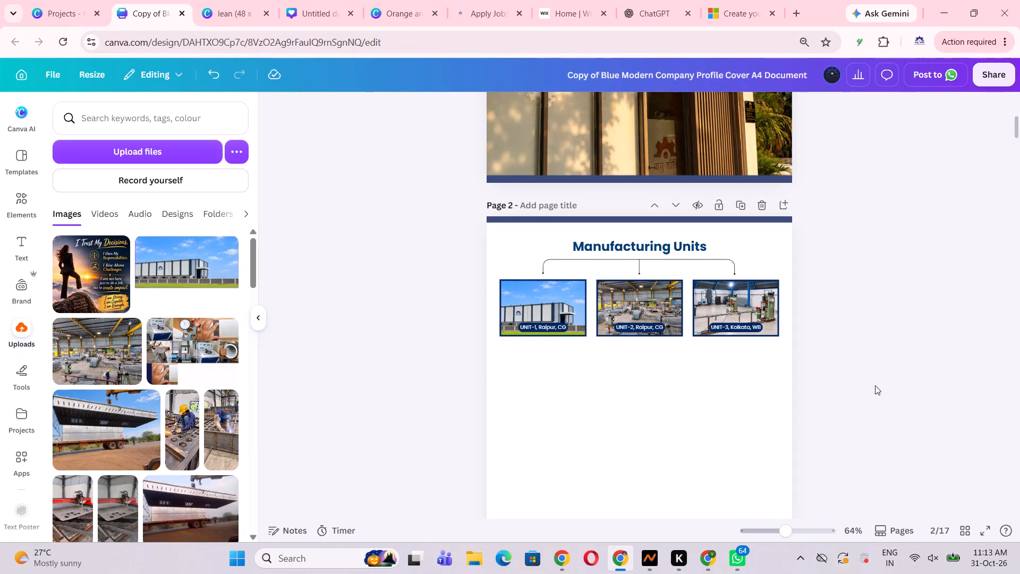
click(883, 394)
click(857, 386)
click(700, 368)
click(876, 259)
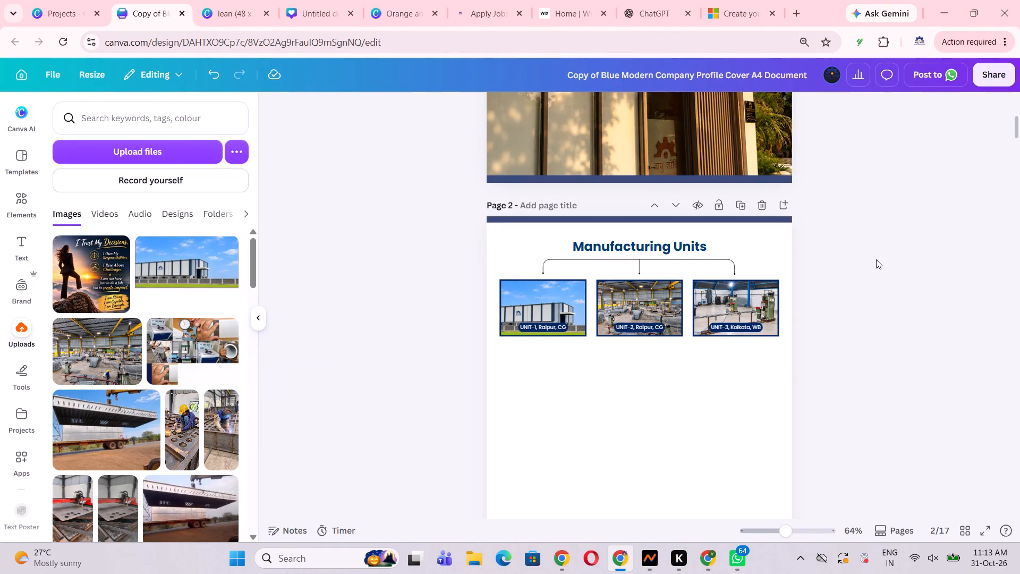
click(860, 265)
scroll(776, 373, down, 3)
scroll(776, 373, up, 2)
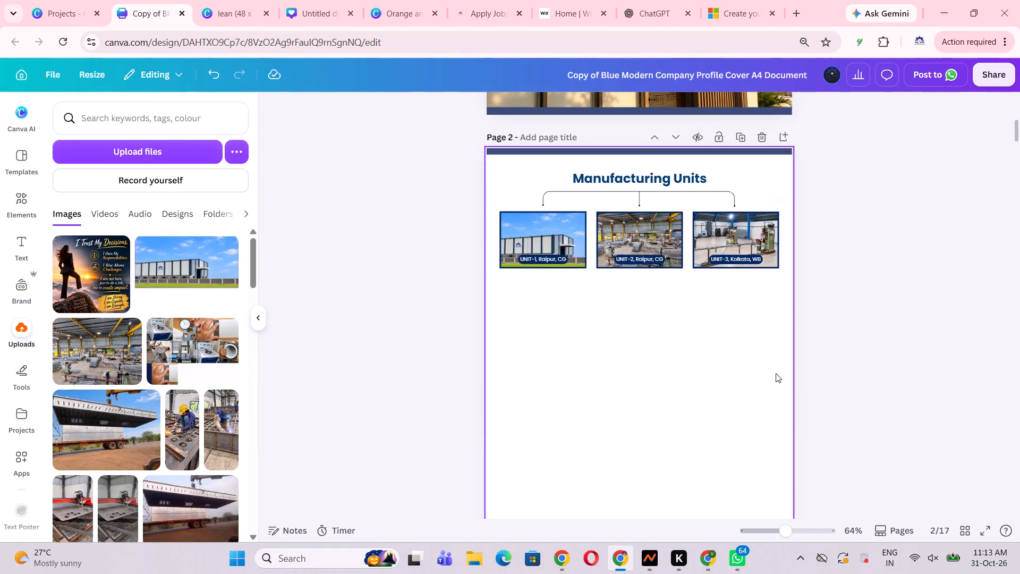
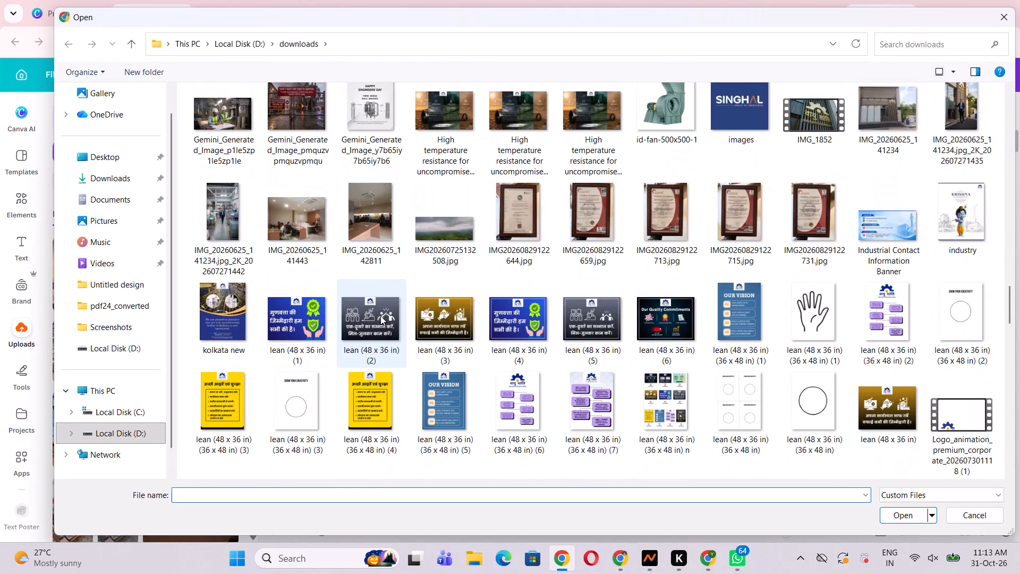
Look through the D: downloads folder and the Videos, Music, Pictures, Documents, Desktop and Downloads folders for an image to upload.
scroll(380, 316, down, 5)
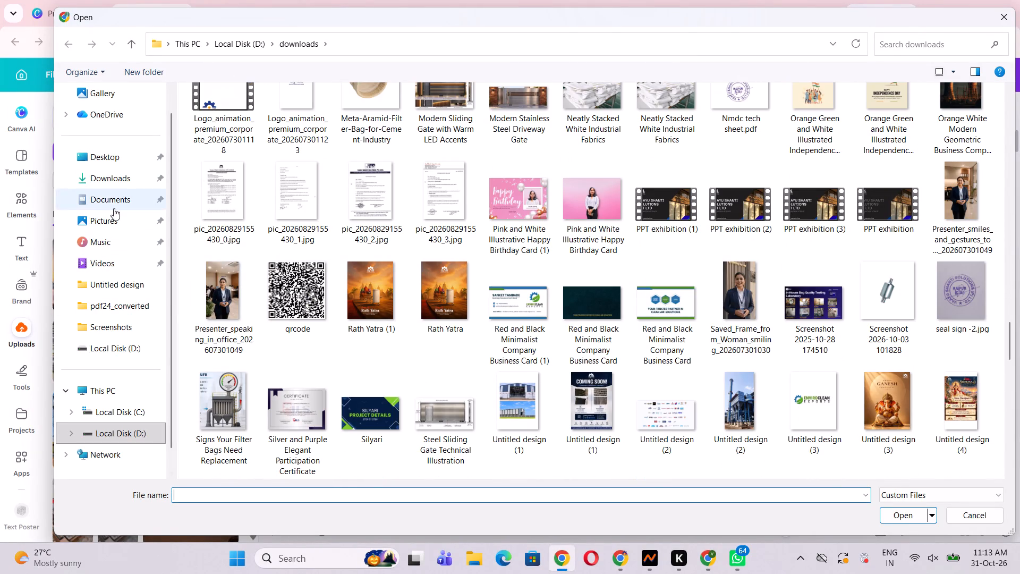
click(125, 266)
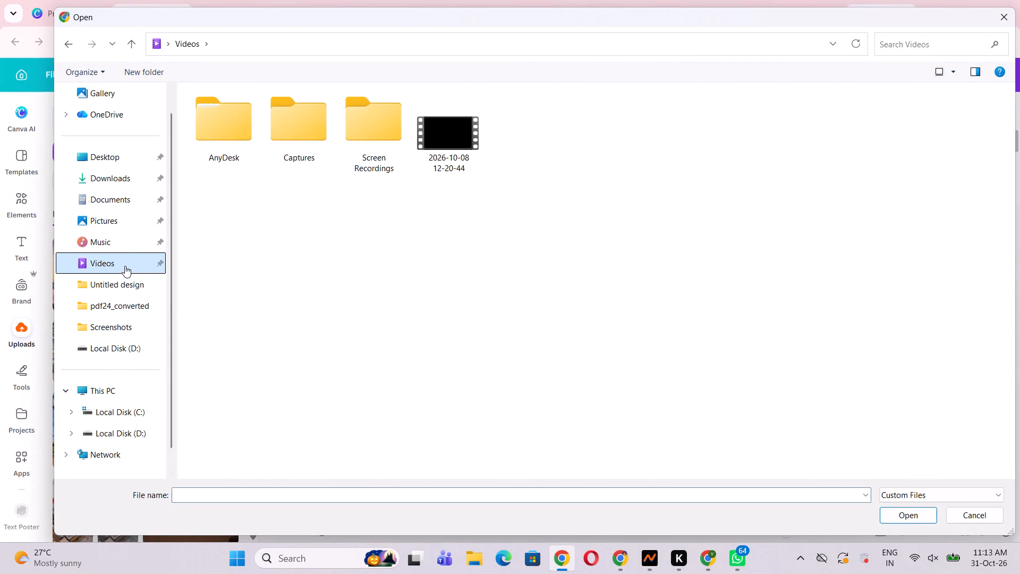
click(121, 246)
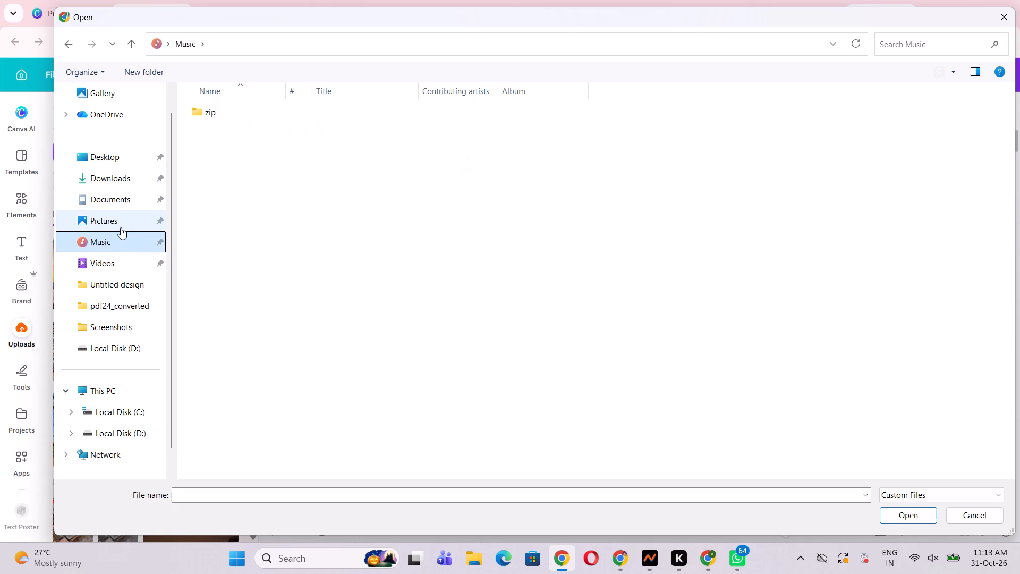
click(121, 227)
click(131, 199)
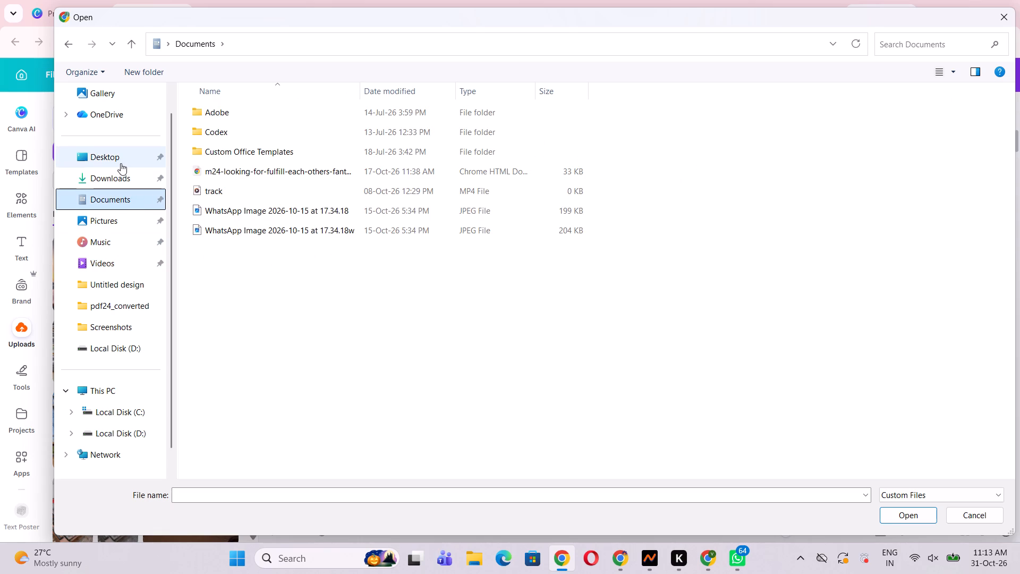
click(121, 163)
click(122, 180)
click(124, 196)
click(124, 214)
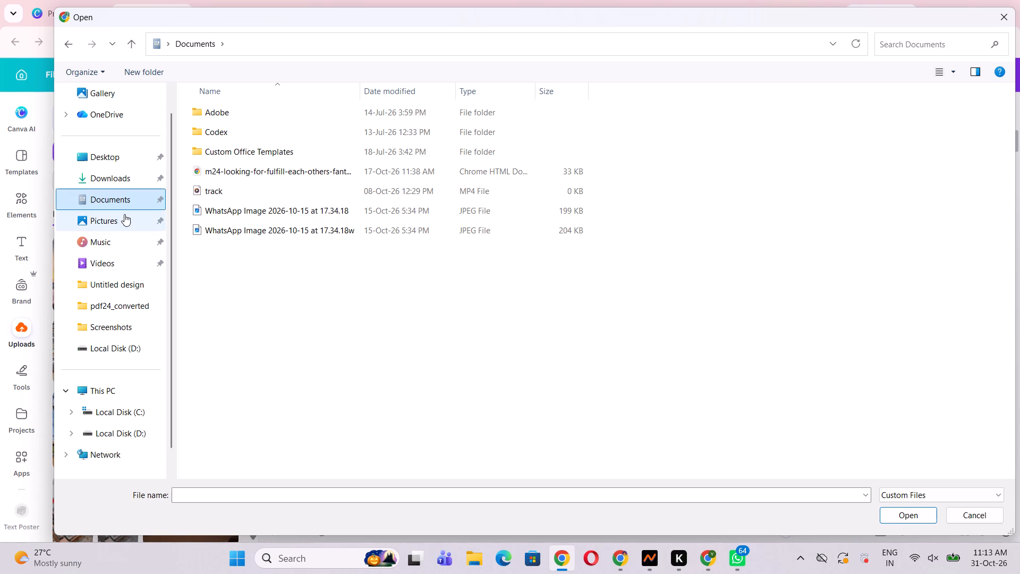
click(125, 188)
click(131, 179)
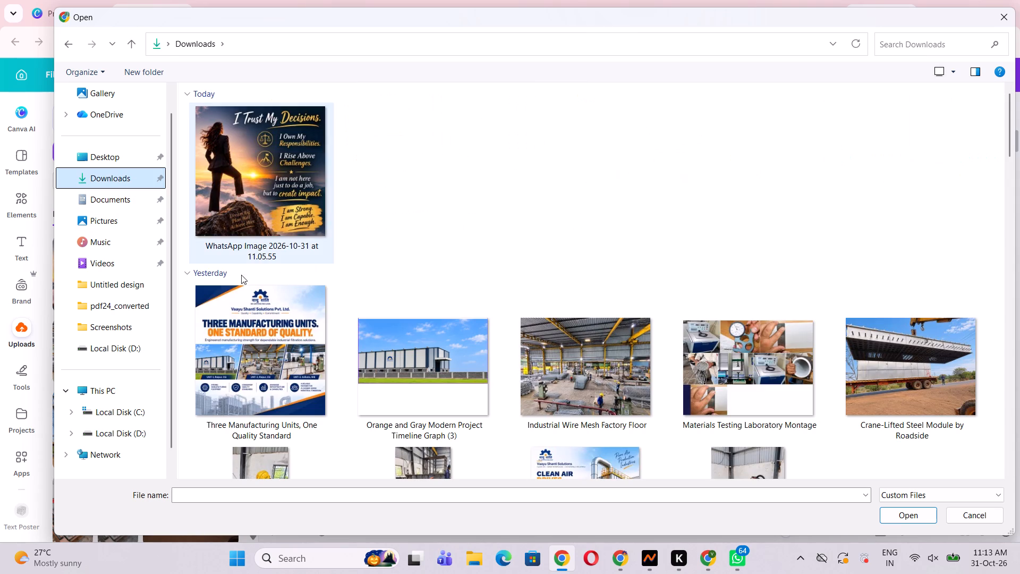
scroll(342, 311, down, 11)
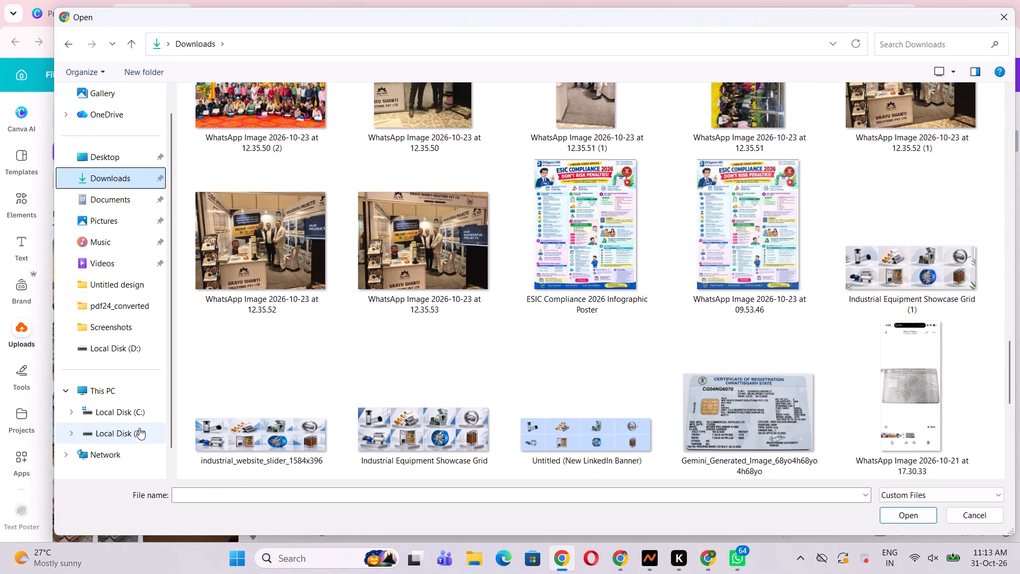
scroll(122, 345, down, 4)
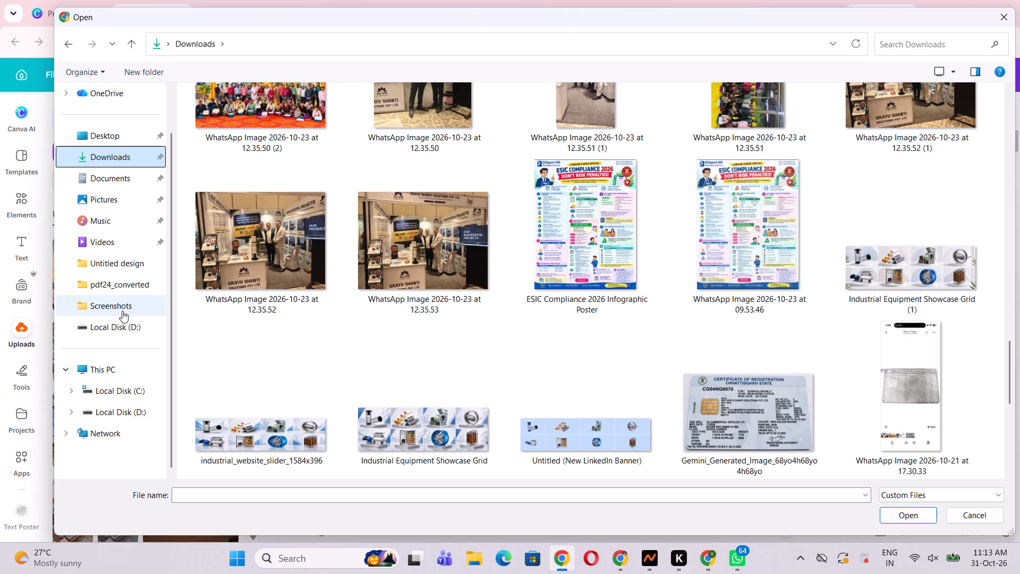
Go to Local Disk (D:) and select the tushar data folder to continue the image search.
click(131, 410)
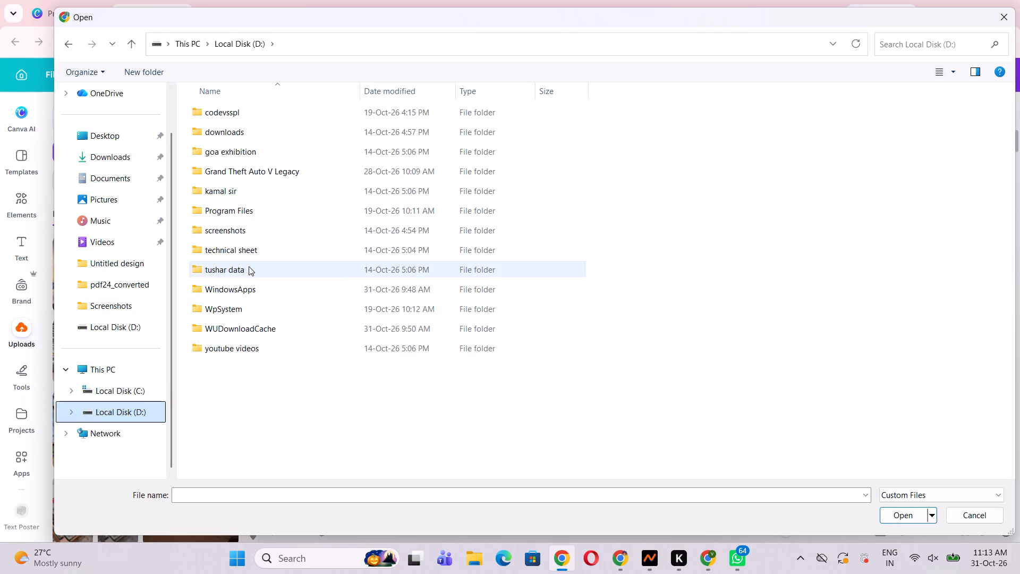
click(249, 266)
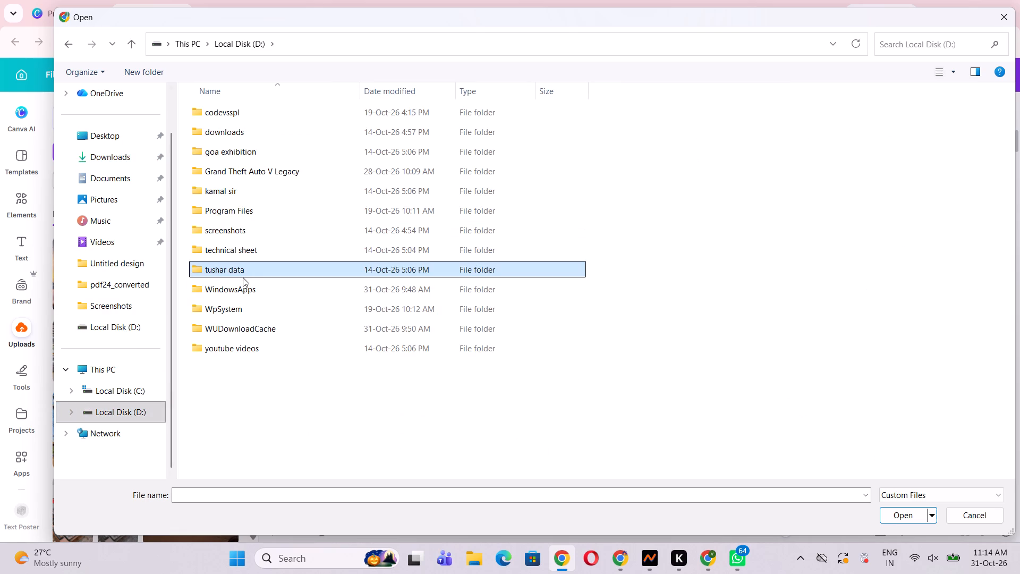
In the downloads folder inside tushar data, select the four WhatsApp videos dated 2026-06-03 at 17.15.08, 17.15.48, 17.16.49 and 17.17.23.
double_click(249, 273)
double_click(232, 113)
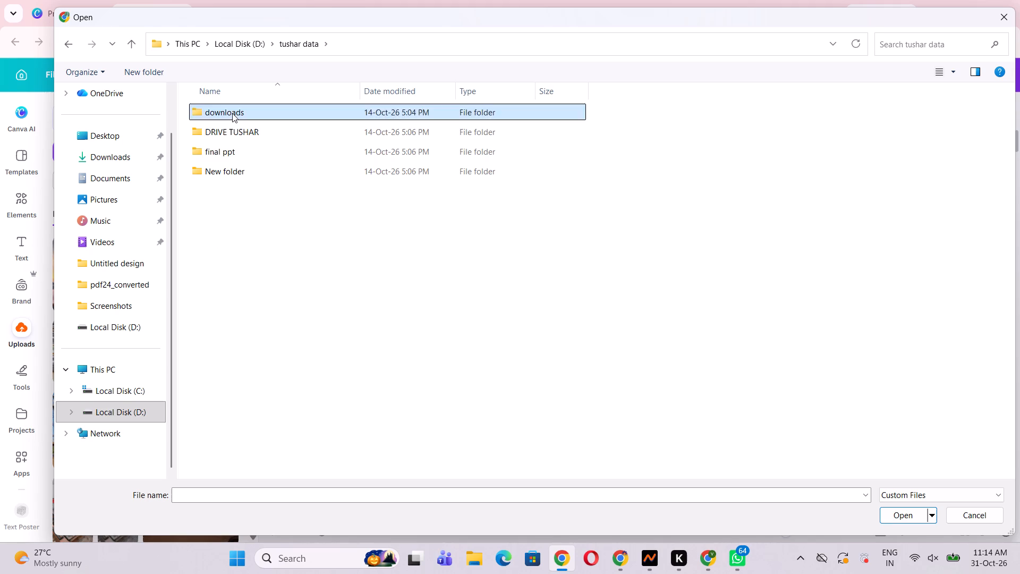
scroll(461, 316, down, 10)
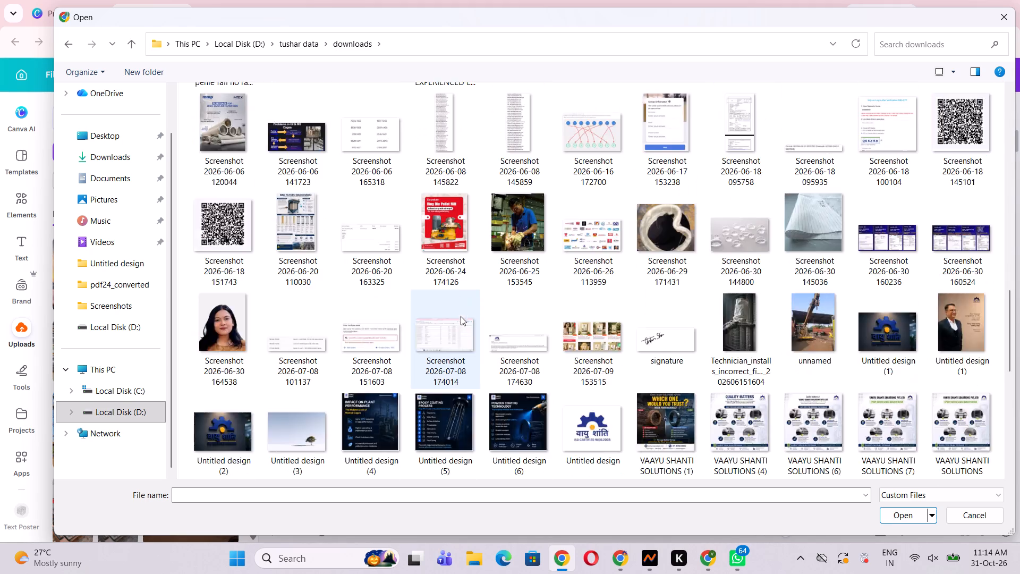
scroll(461, 316, down, 6)
scroll(461, 316, up, 8)
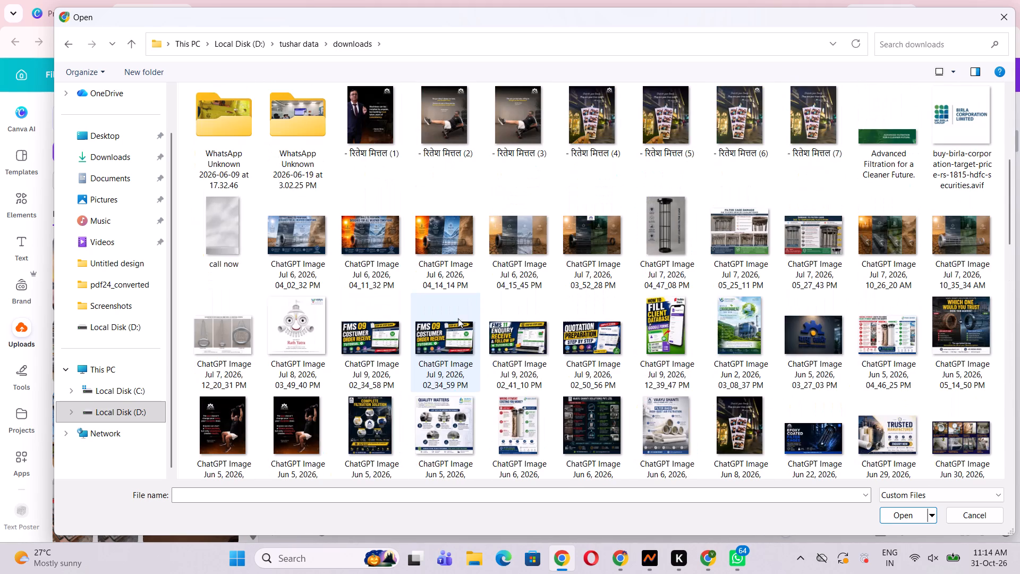
scroll(458, 318, up, 4)
scroll(458, 318, down, 6)
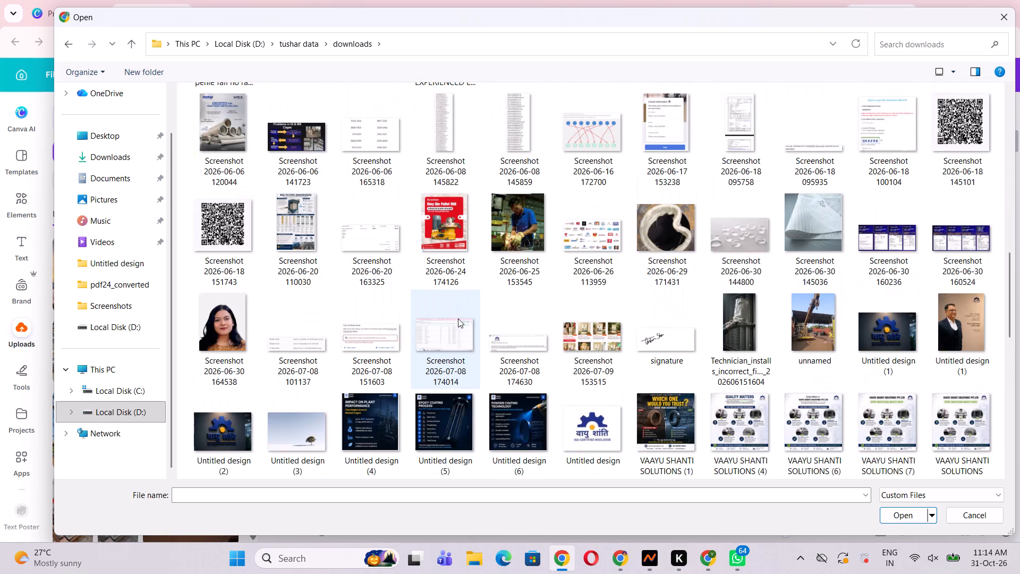
scroll(458, 318, down, 2)
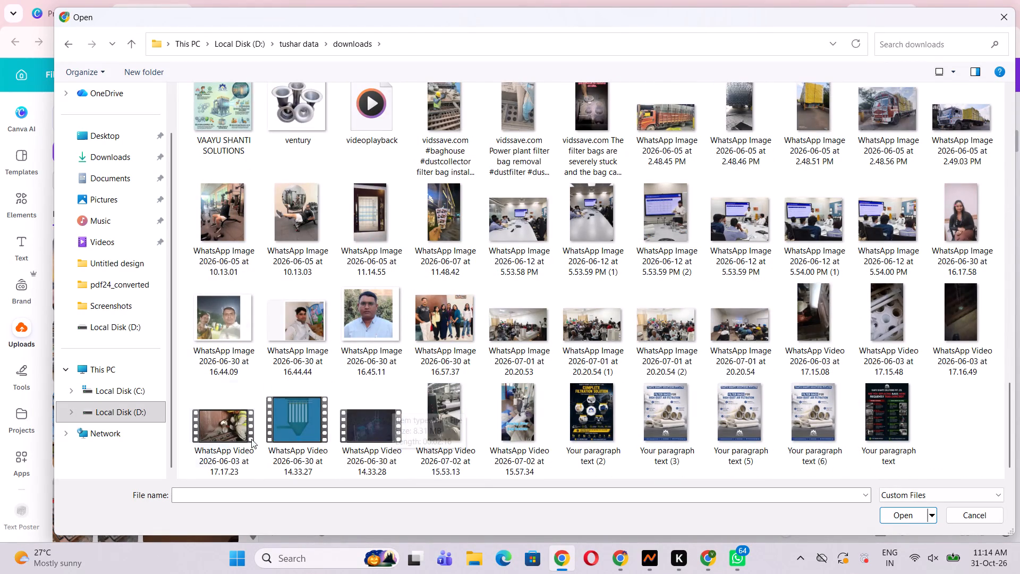
click(217, 443)
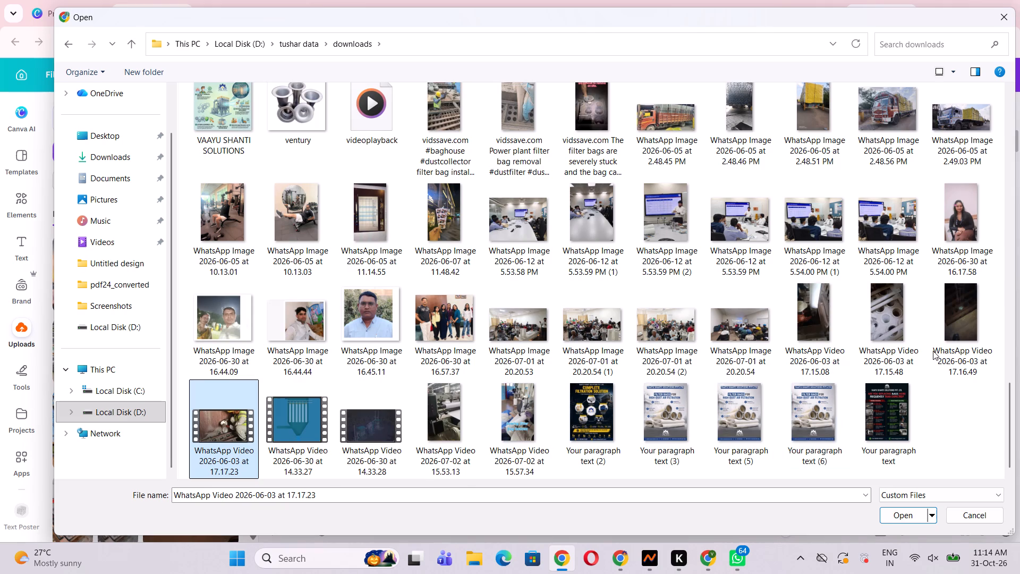
ctrl+click(973, 337)
ctrl+click(877, 329)
ctrl+click(821, 339)
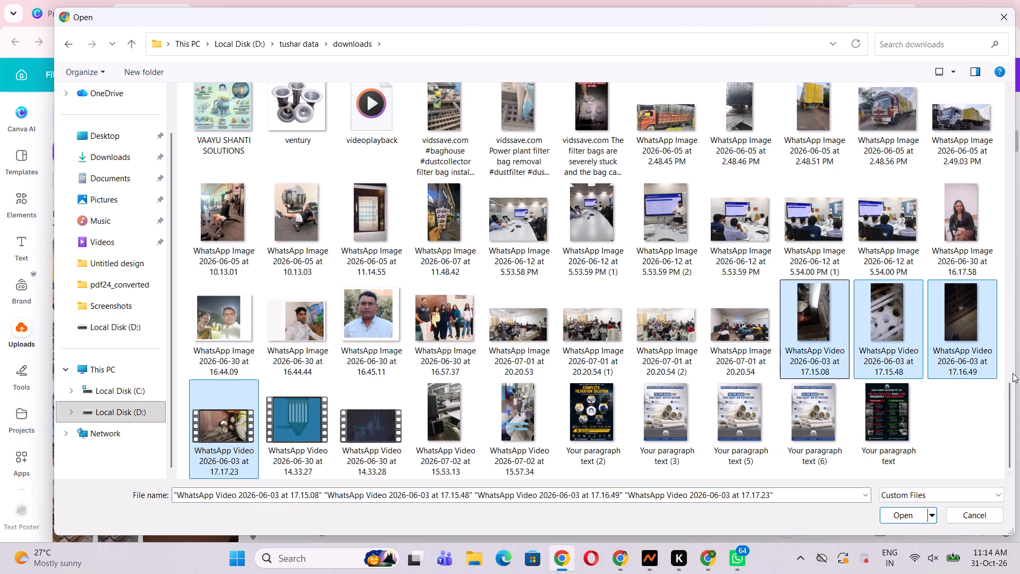
Look back through the earlier files in the downloads folder for more media to add to the upload selection.
ctrl+drag(1010, 400, 1010, 387)
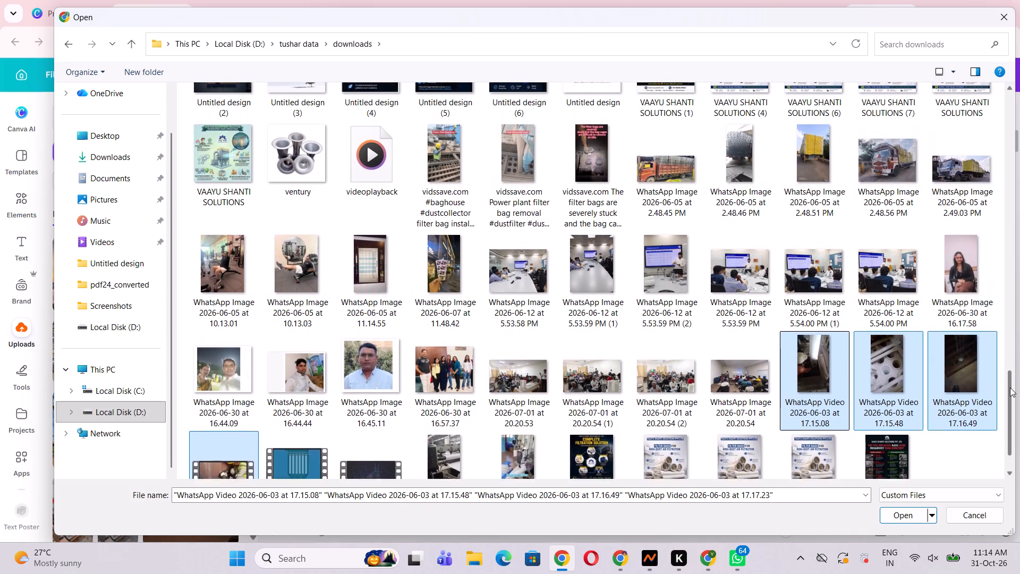
ctrl+drag(1010, 387, 1010, 370)
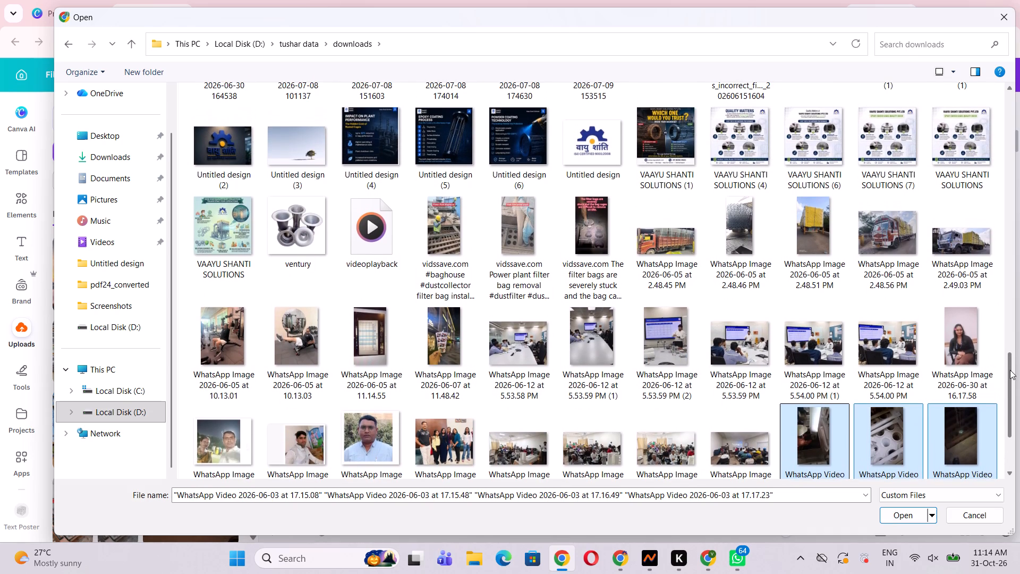
ctrl+drag(1010, 370, 1010, 330)
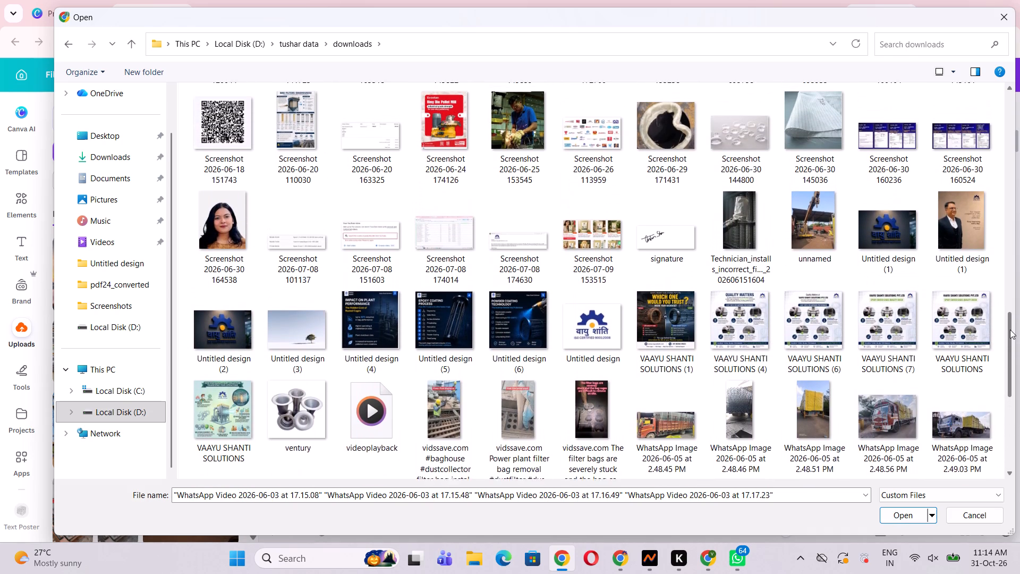
ctrl+drag(1010, 330, 1010, 324)
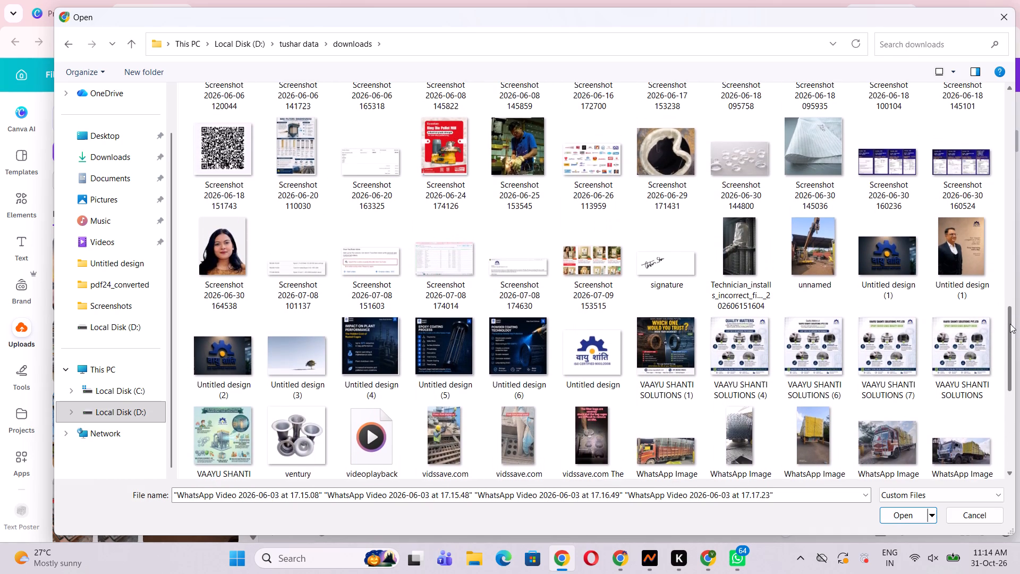
ctrl+drag(1010, 324, 1009, 278)
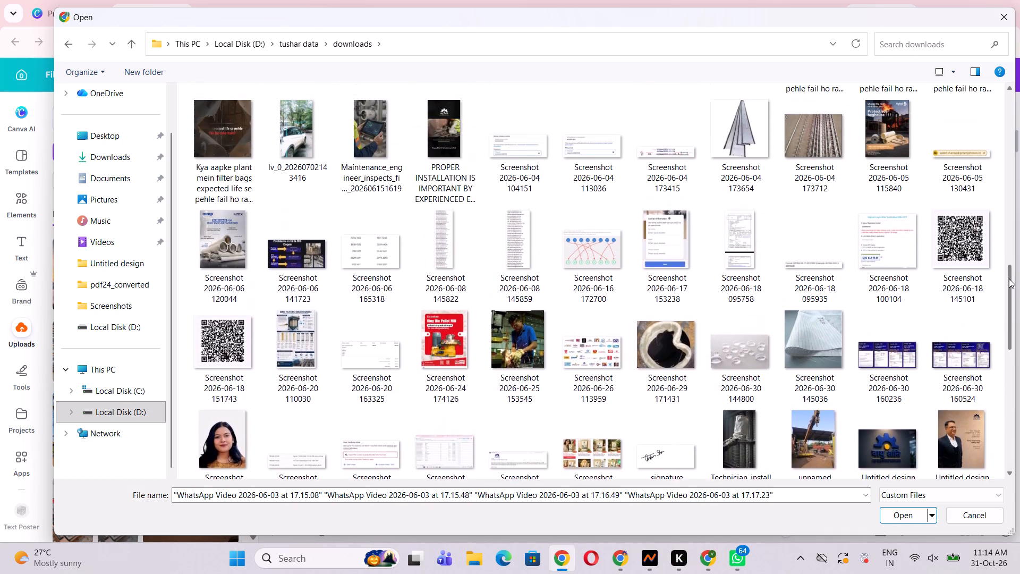
ctrl+drag(1009, 278, 1008, 238)
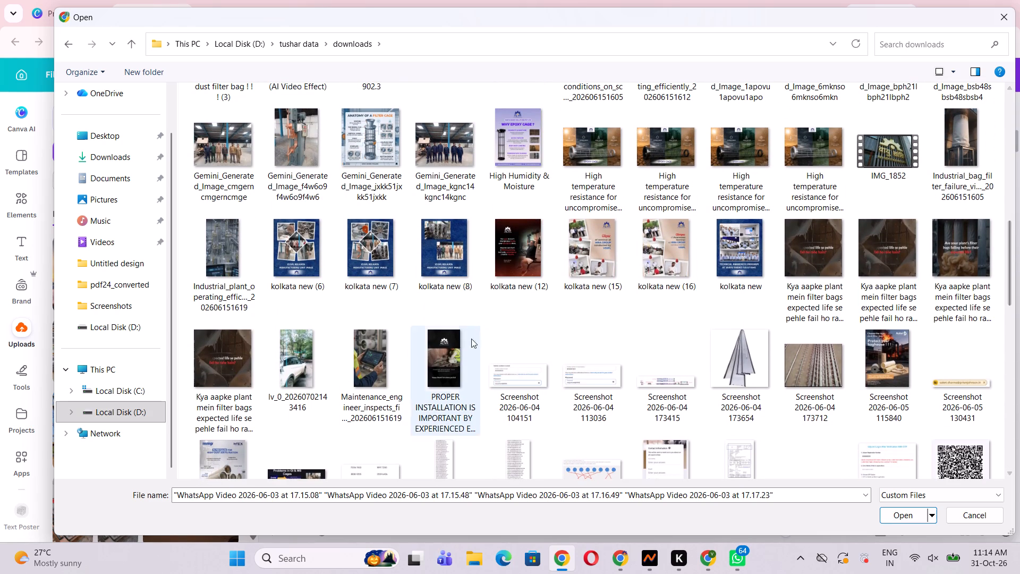
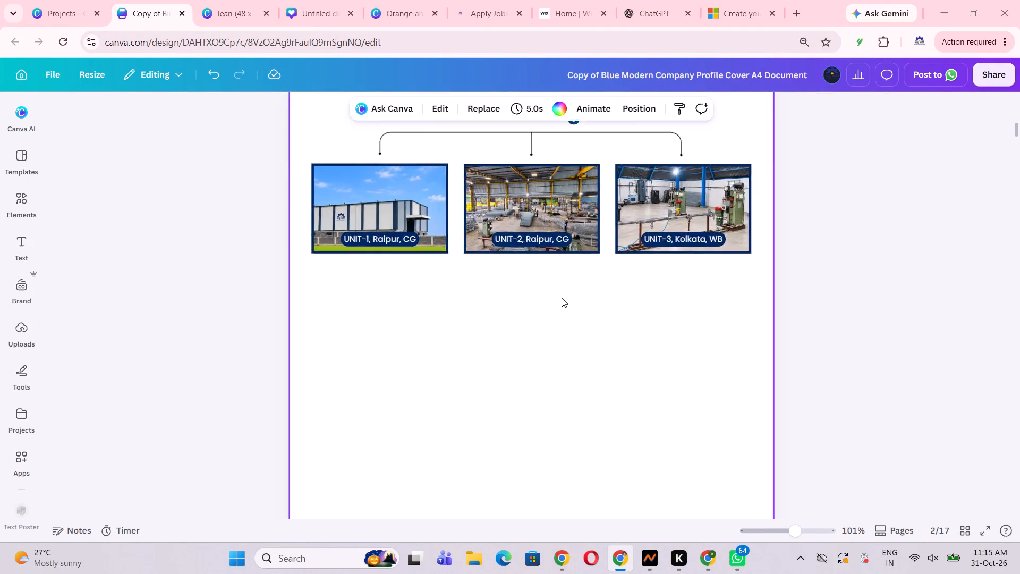
Examine the connector lines, the three unit photos and the empty area beneath them on the Manufacturing Units page.
scroll(562, 298, up, 1)
click(584, 259)
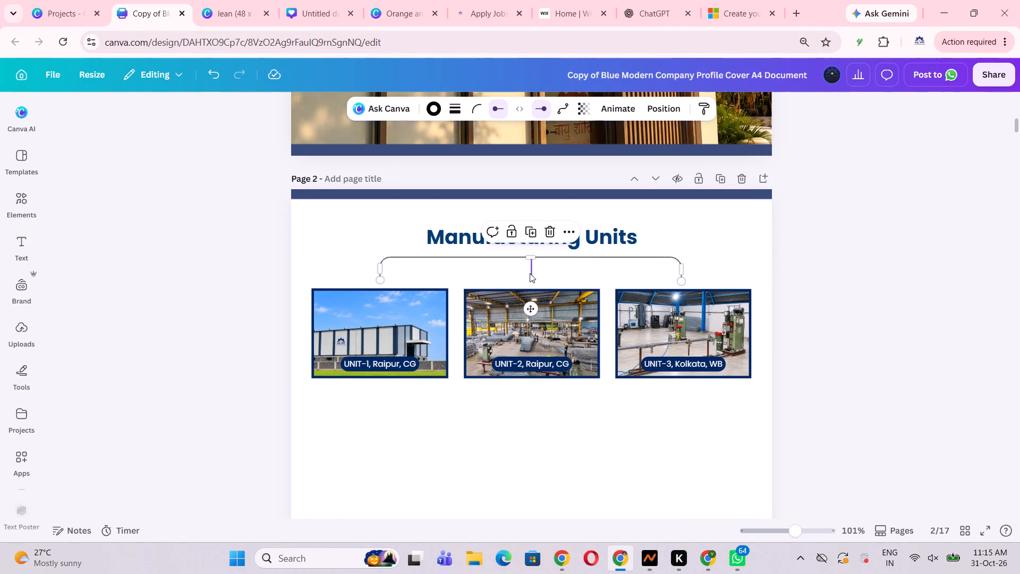
click(530, 273)
click(558, 272)
click(532, 271)
click(562, 271)
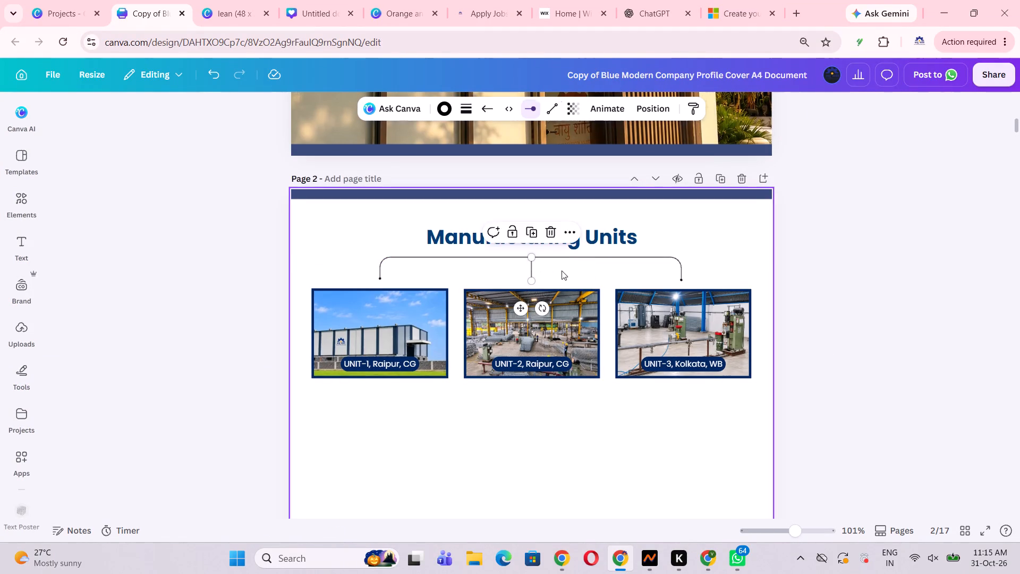
drag(337, 248, 358, 250)
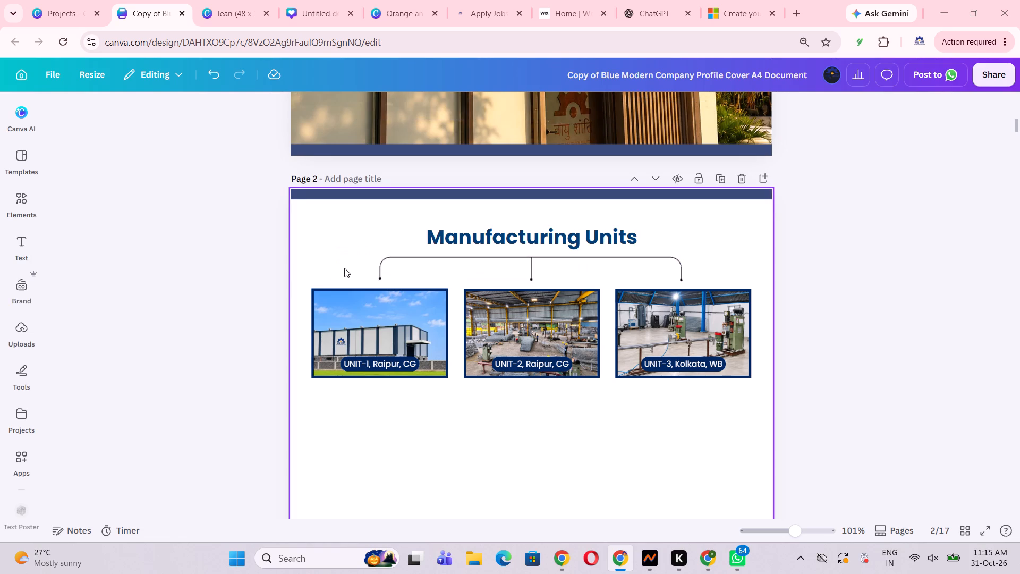
drag(344, 268, 687, 277)
click(807, 263)
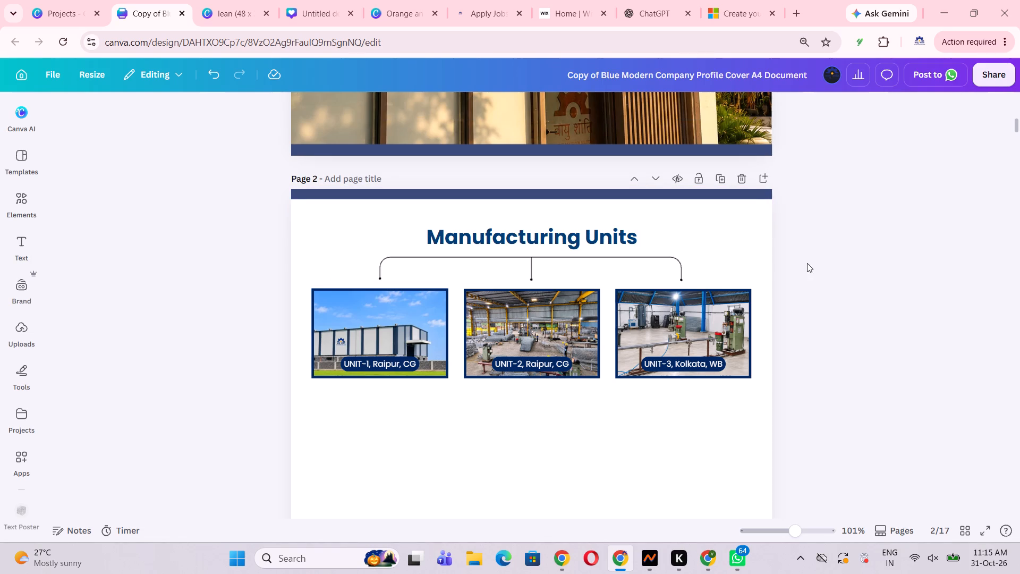
click(736, 416)
scroll(736, 416, down, 1)
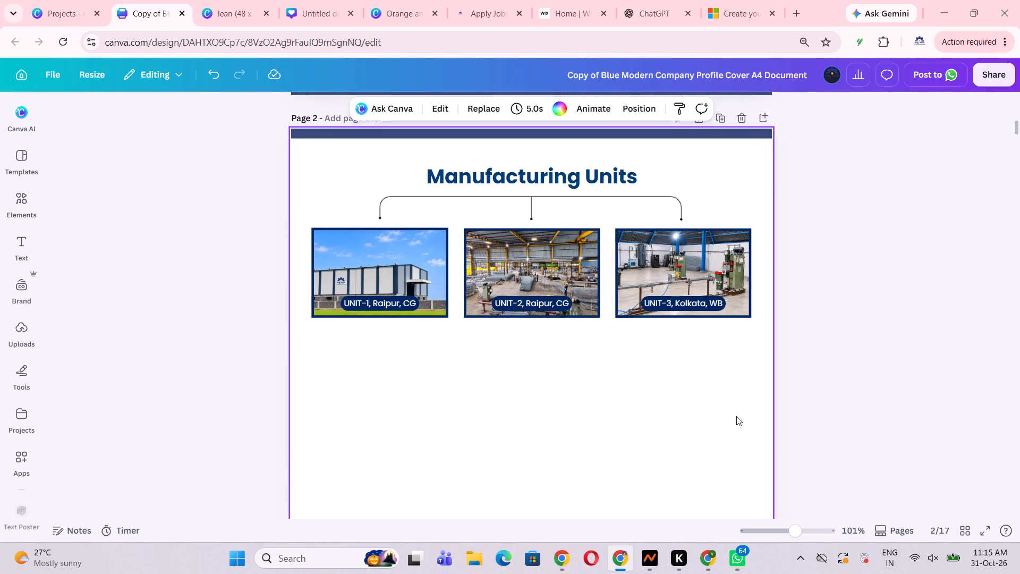
click(556, 428)
scroll(557, 423, down, 1)
scroll(558, 422, up, 2)
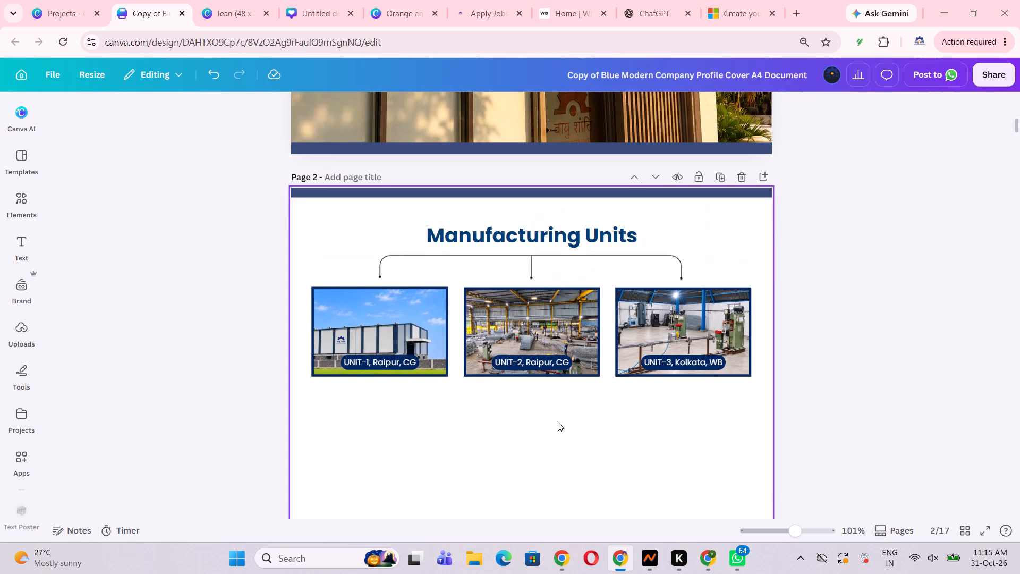
scroll(558, 422, down, 2)
click(585, 413)
click(854, 371)
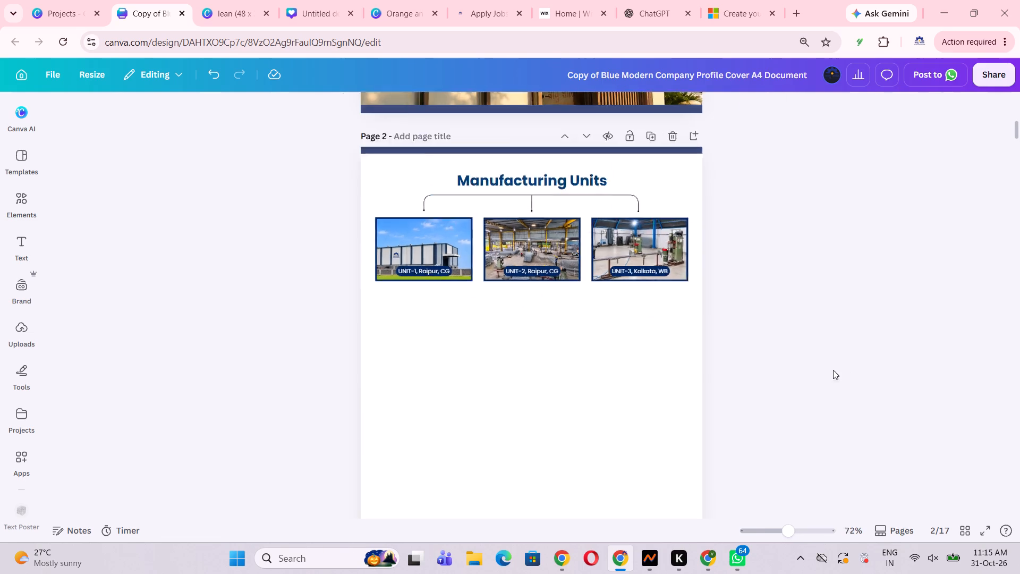
Open the pages of the Untitled (New LinkedIn Banner) design from the saved projects.
click(609, 360)
click(10, 339)
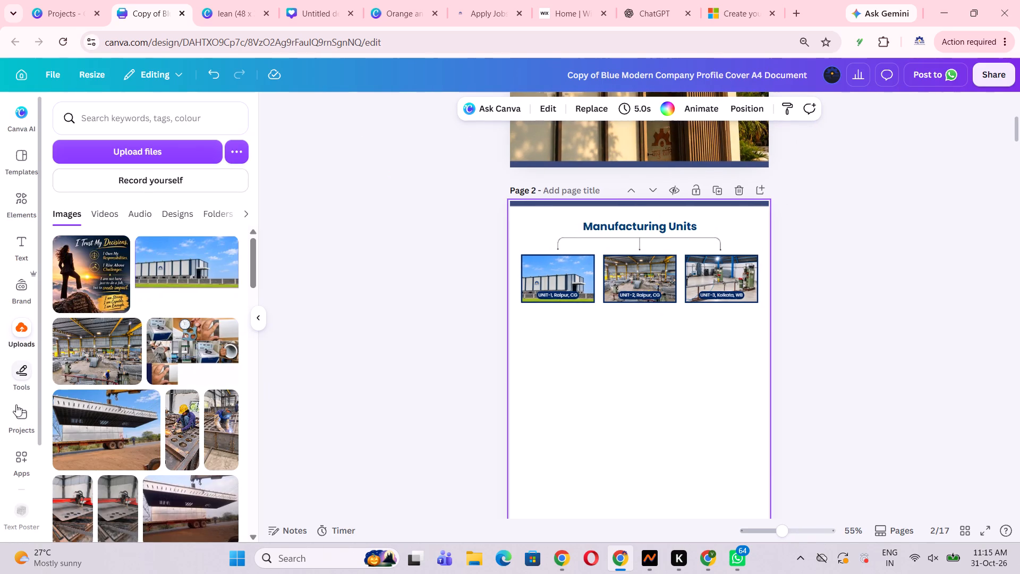
click(13, 412)
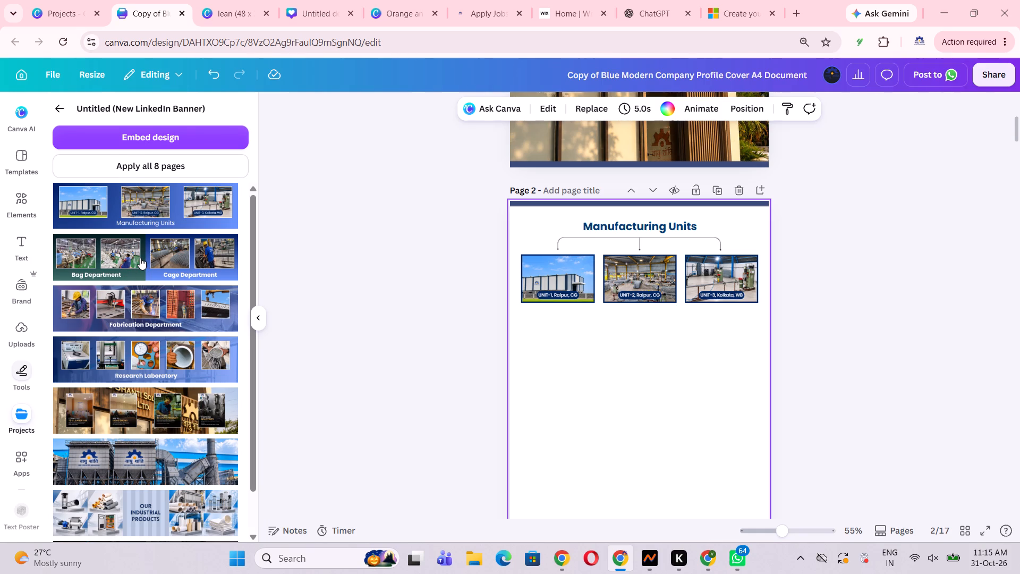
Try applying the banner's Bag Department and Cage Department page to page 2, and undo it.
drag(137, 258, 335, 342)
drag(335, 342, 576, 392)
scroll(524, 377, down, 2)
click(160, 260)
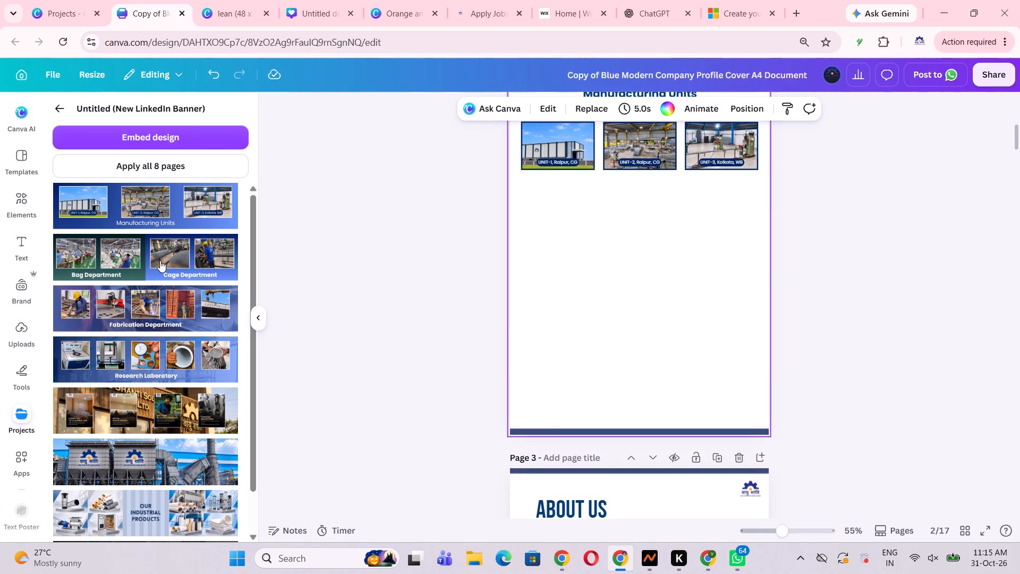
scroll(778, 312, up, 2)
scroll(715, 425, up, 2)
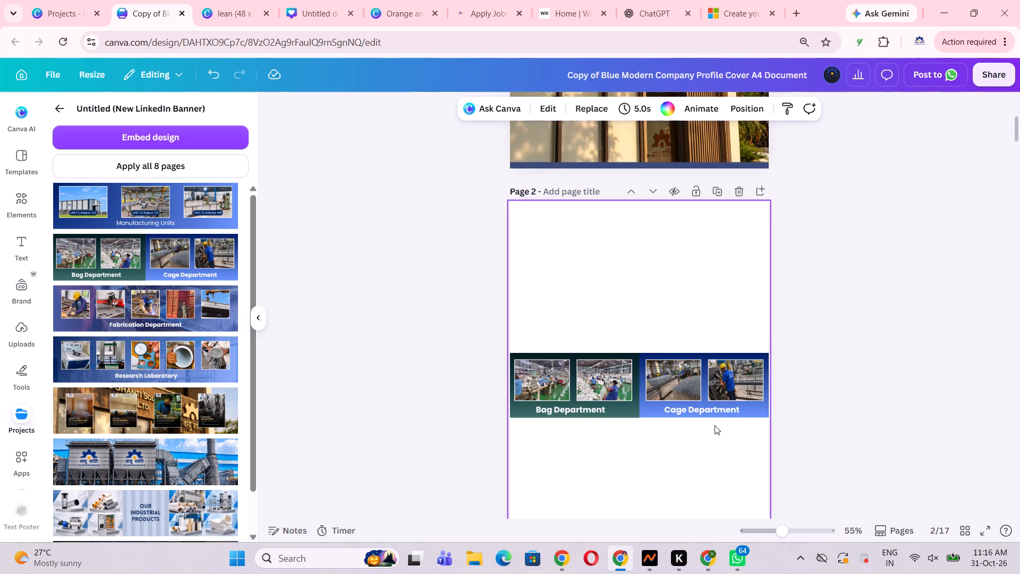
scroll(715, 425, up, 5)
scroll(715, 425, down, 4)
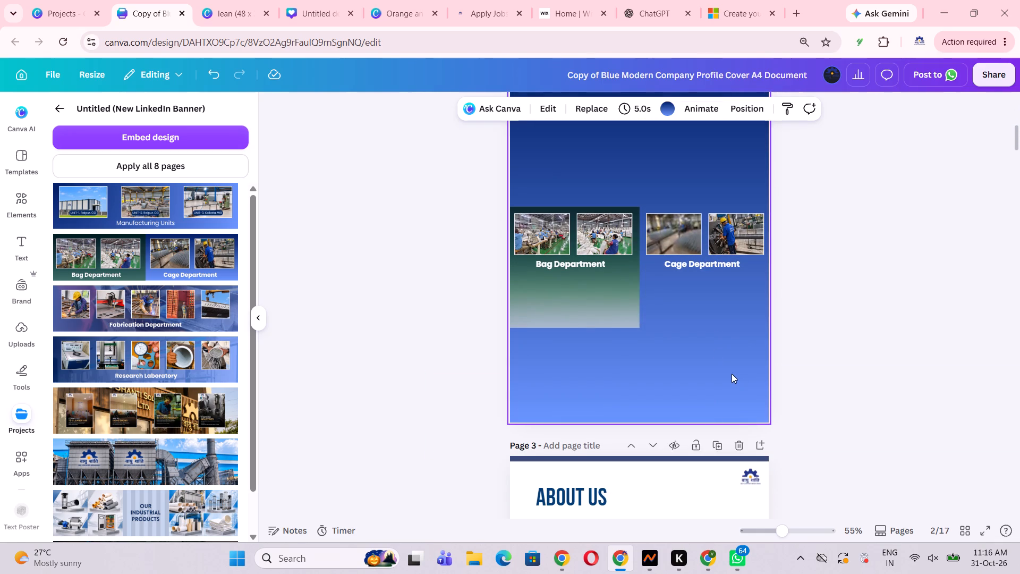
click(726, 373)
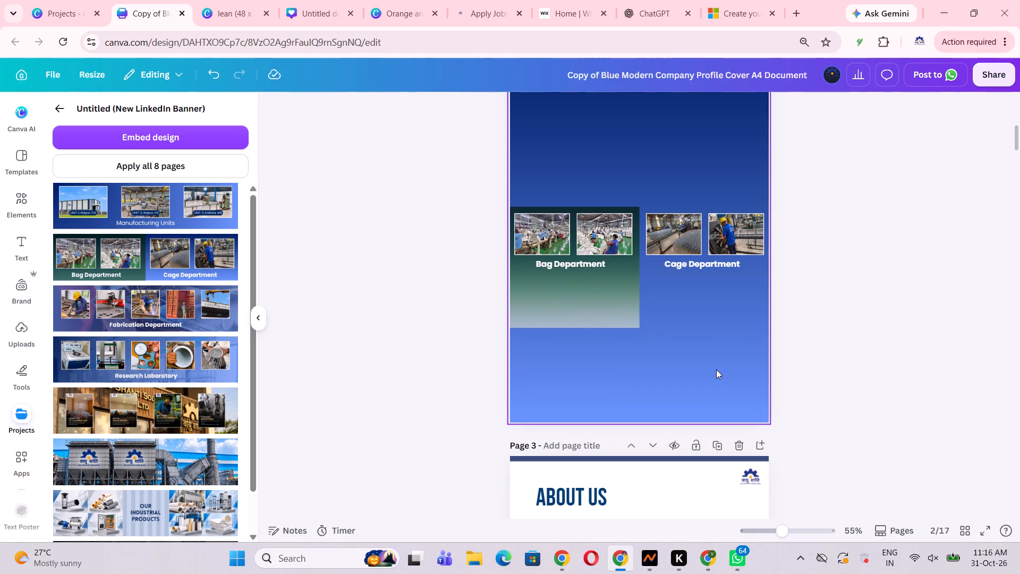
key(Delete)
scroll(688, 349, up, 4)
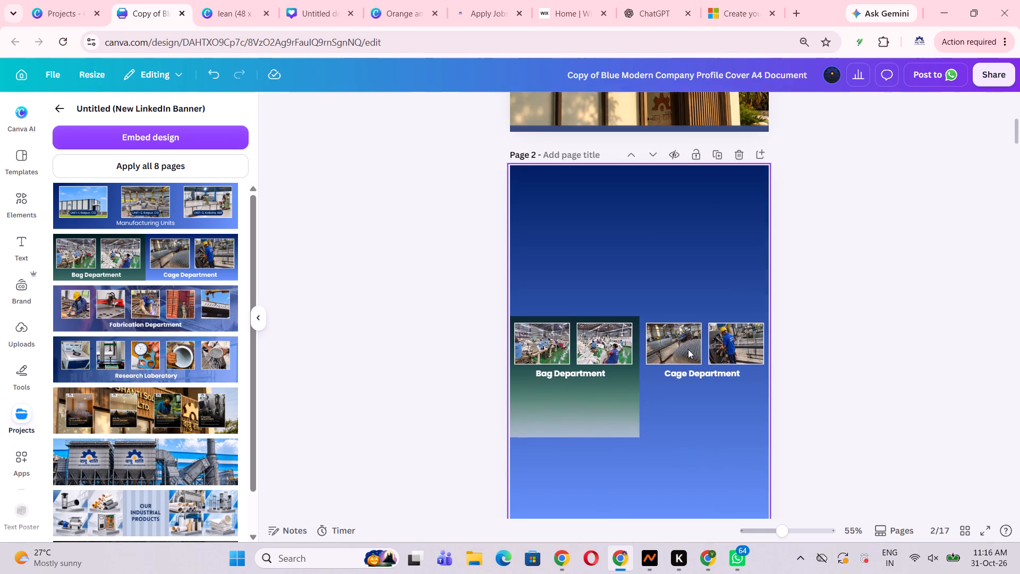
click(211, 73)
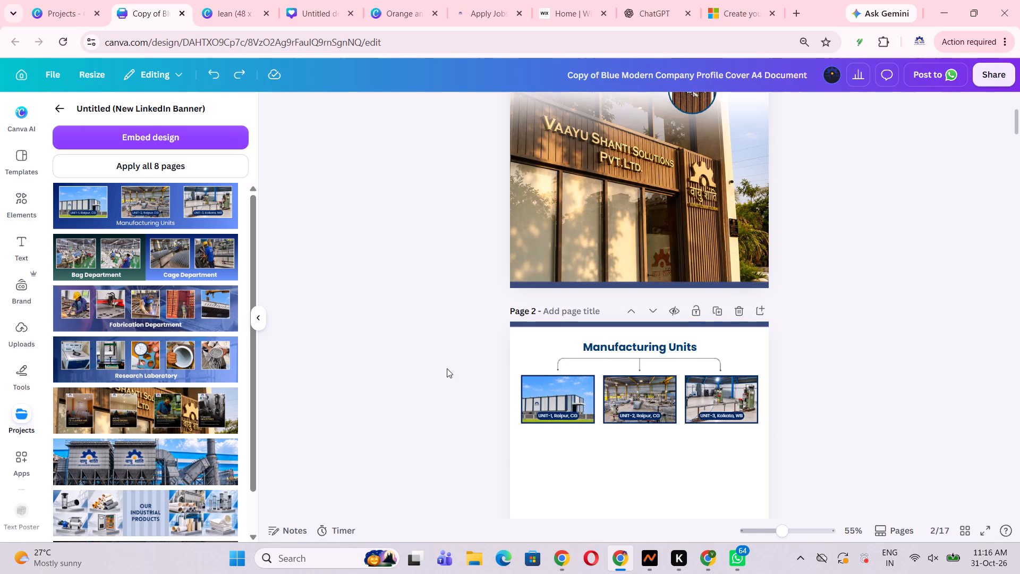
Add a blank page directly after the Manufacturing Units page.
click(447, 368)
scroll(526, 451, down, 2)
scroll(517, 379, down, 2)
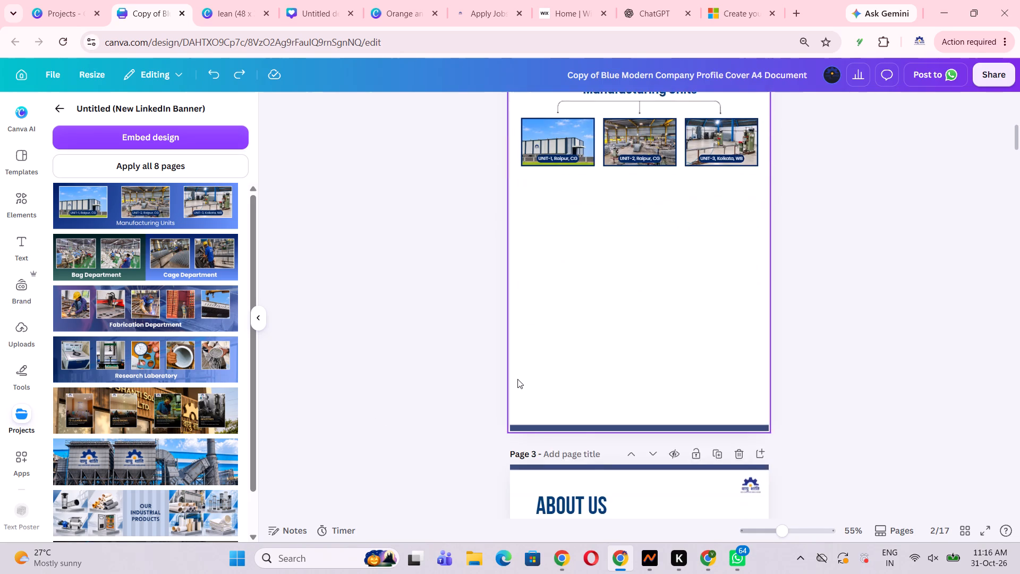
scroll(517, 379, up, 3)
scroll(517, 379, down, 5)
scroll(520, 379, up, 5)
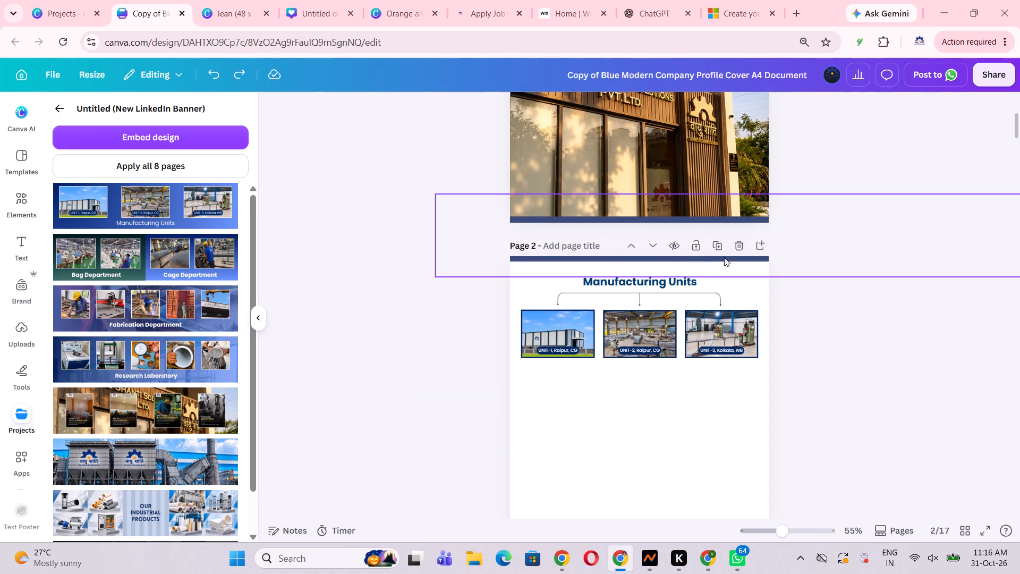
click(756, 246)
Apply the banner's Bag Department and Cage Department page to the blank page 3.
scroll(726, 363, down, 4)
scroll(726, 363, up, 6)
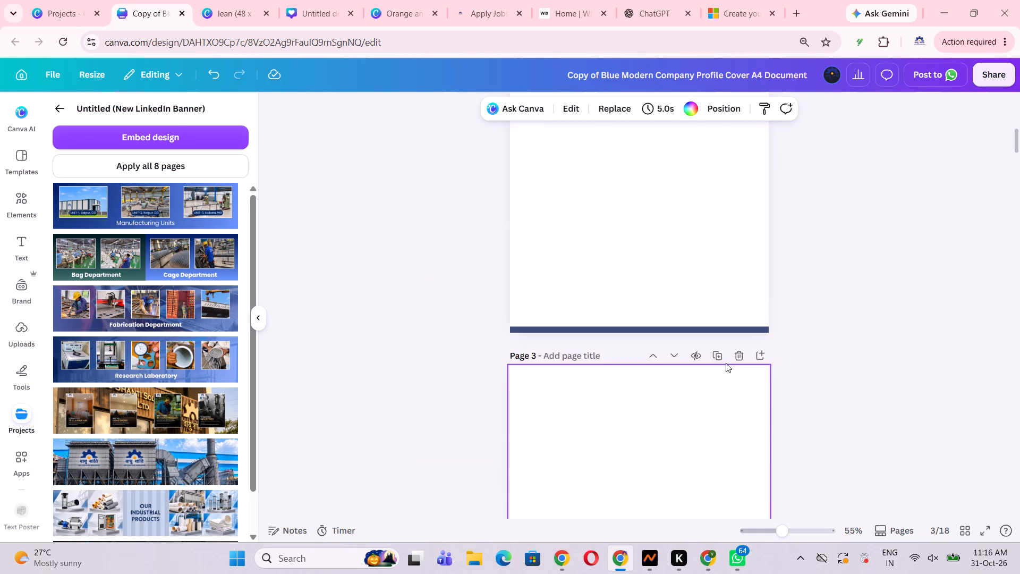
scroll(726, 363, up, 4)
scroll(726, 363, down, 6)
scroll(715, 367, up, 5)
scroll(715, 367, down, 2)
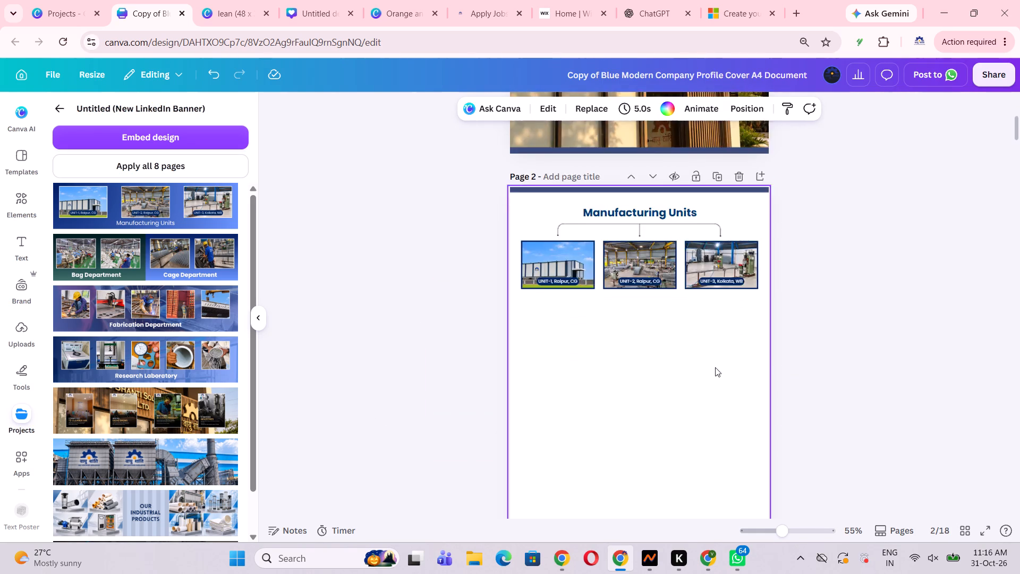
scroll(715, 367, down, 4)
drag(157, 265, 401, 292)
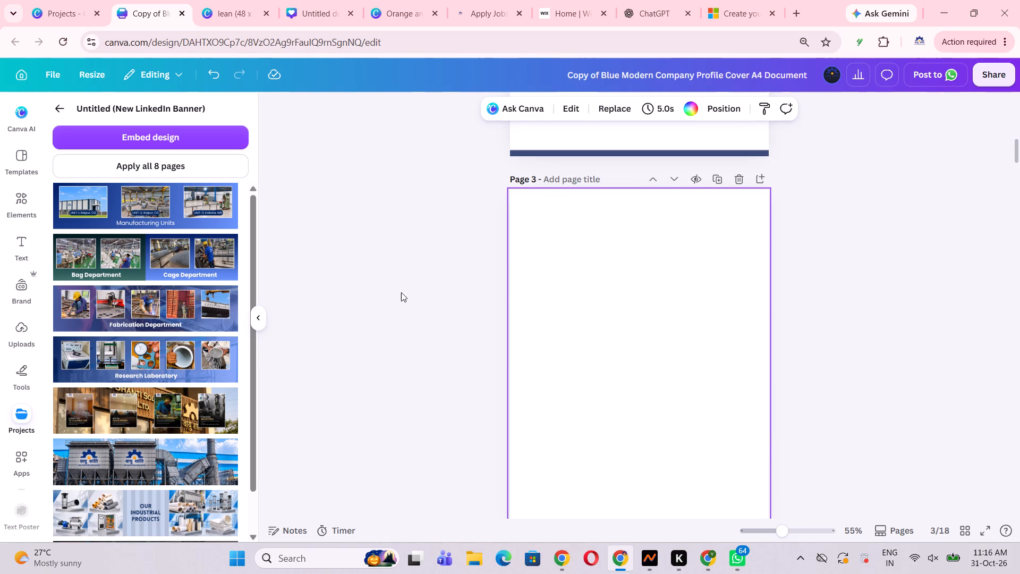
drag(401, 292, 559, 292)
click(192, 266)
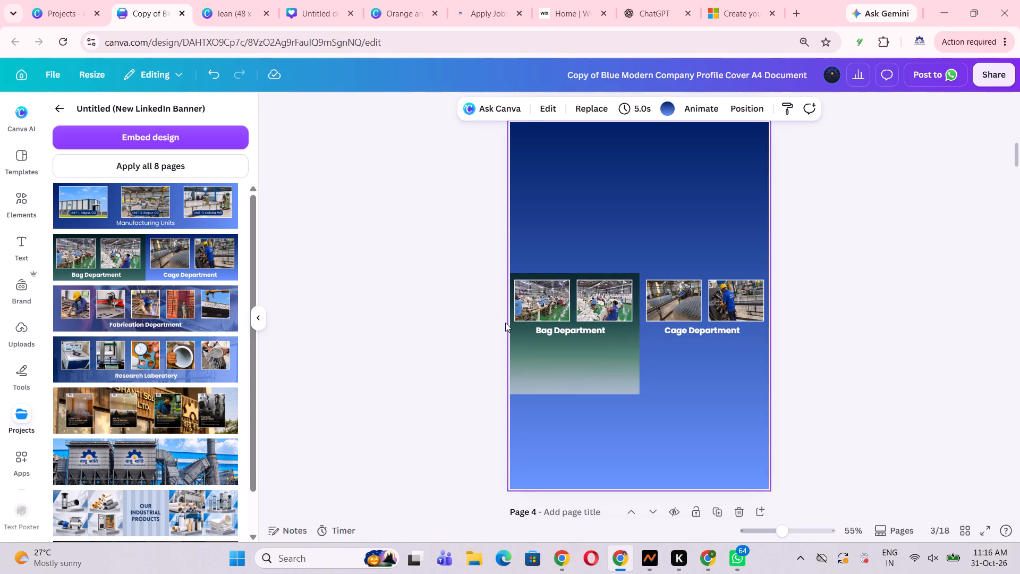
Move the two Cage Department photos with their caption from page 3 to page 2, below the unit photos.
click(699, 357)
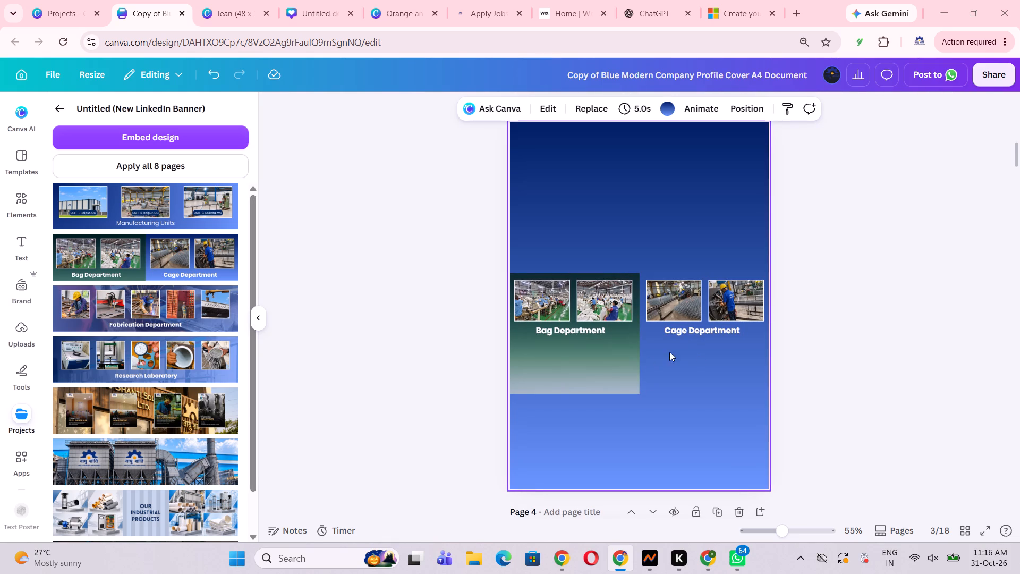
drag(669, 352, 761, 281)
drag(743, 320, 741, 284)
scroll(741, 284, up, 2)
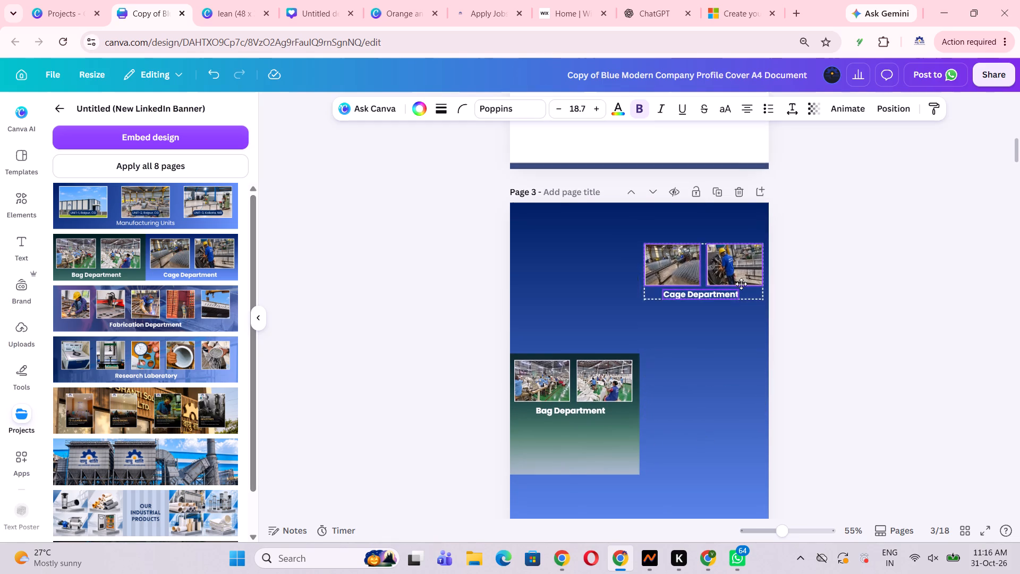
scroll(741, 284, up, 3)
drag(741, 284, 622, 311)
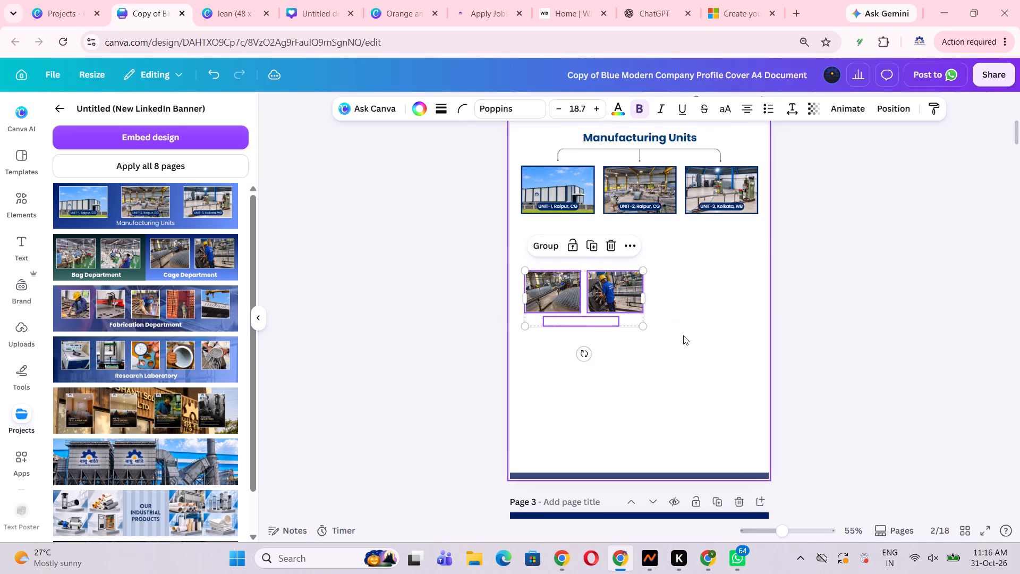
click(683, 335)
Set the text colour of page 2's Cage Department caption to Darkazure #023d76.
click(606, 317)
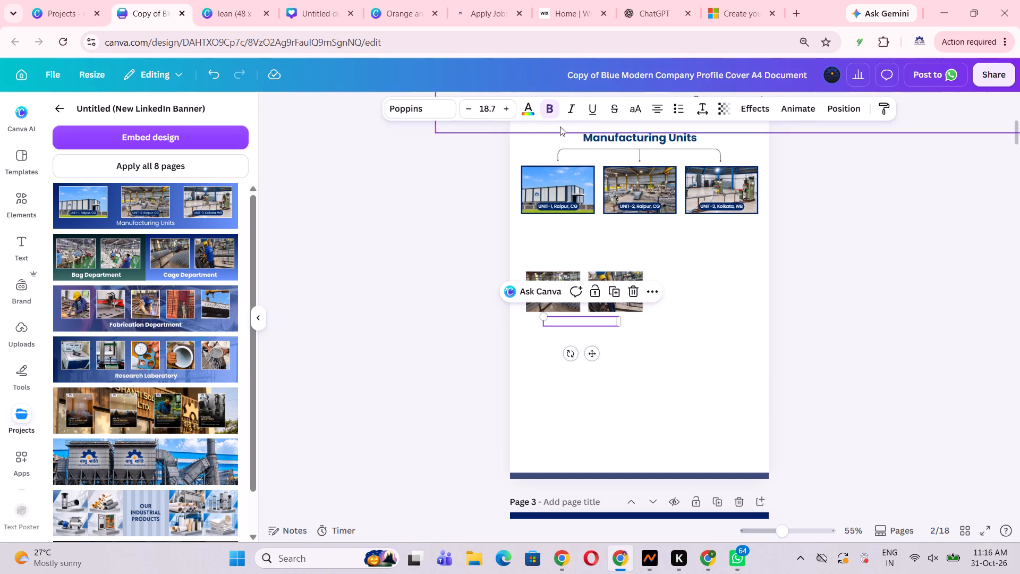
click(530, 111)
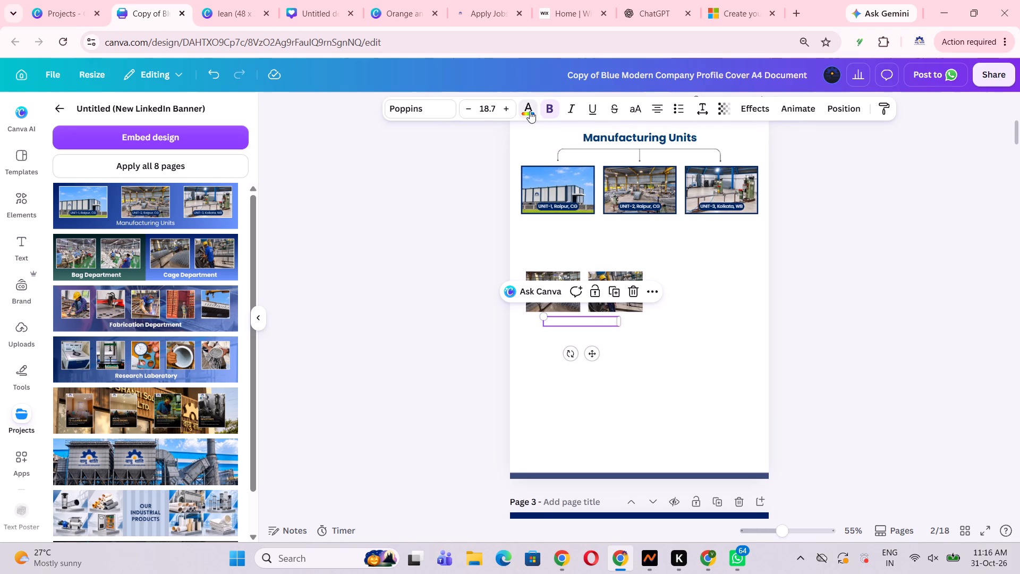
click(120, 199)
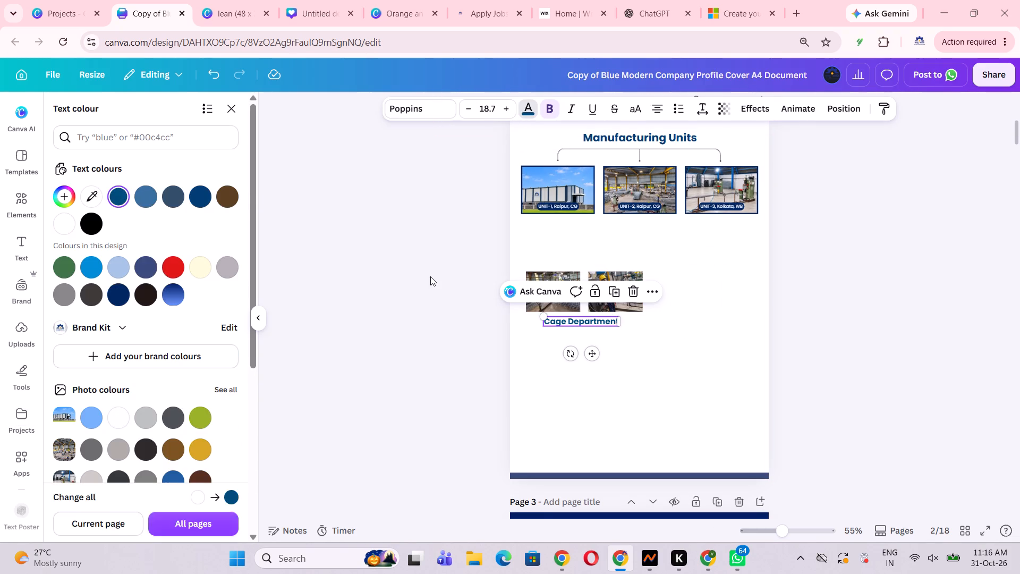
click(430, 276)
click(710, 328)
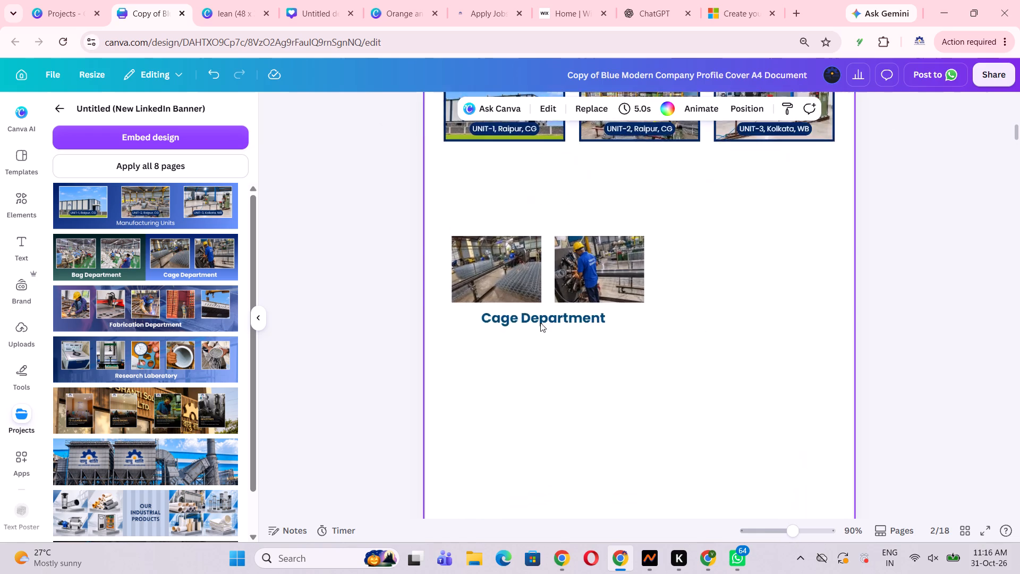
scroll(495, 323, up, 1)
click(535, 470)
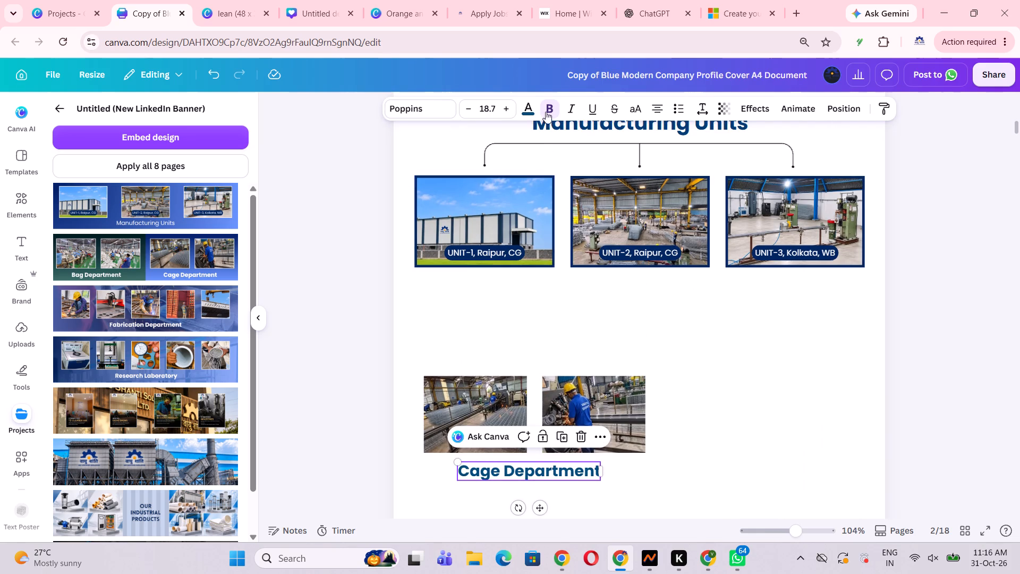
click(527, 111)
click(198, 204)
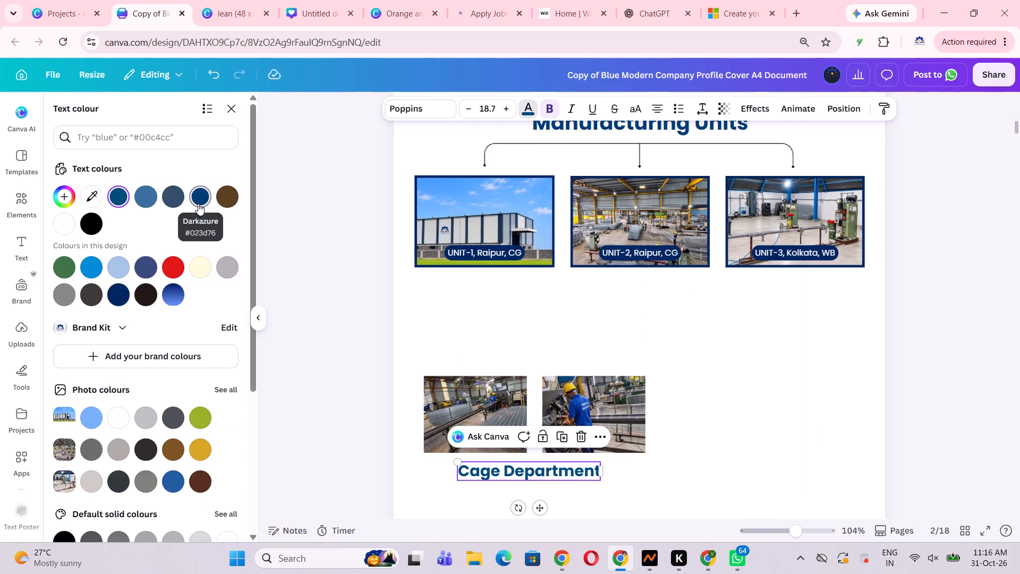
click(703, 486)
Move the Cage Department caption above its two photos as their heading, roughly centred over the pair.
click(524, 475)
drag(532, 474, 530, 351)
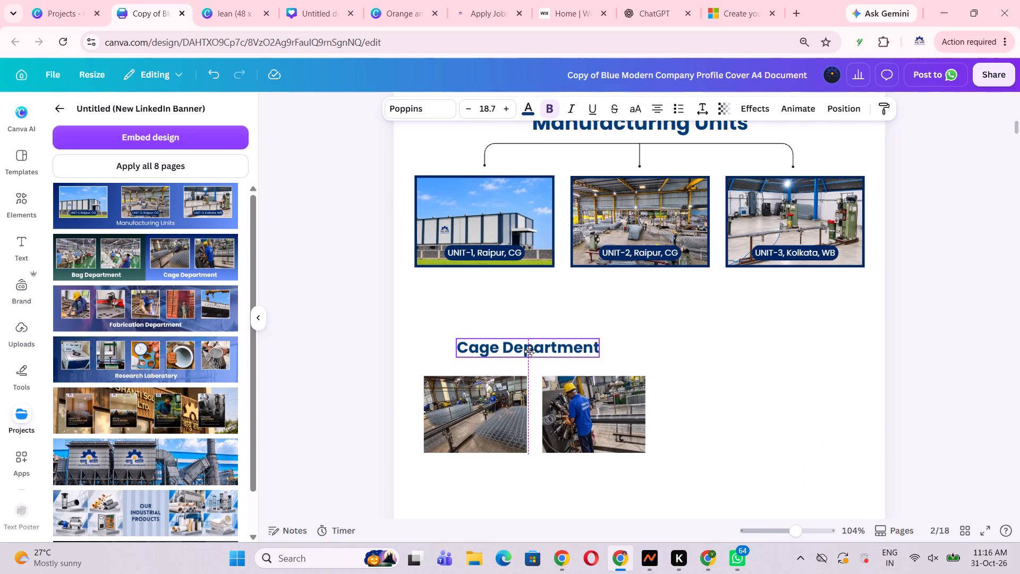
drag(530, 351, 538, 352)
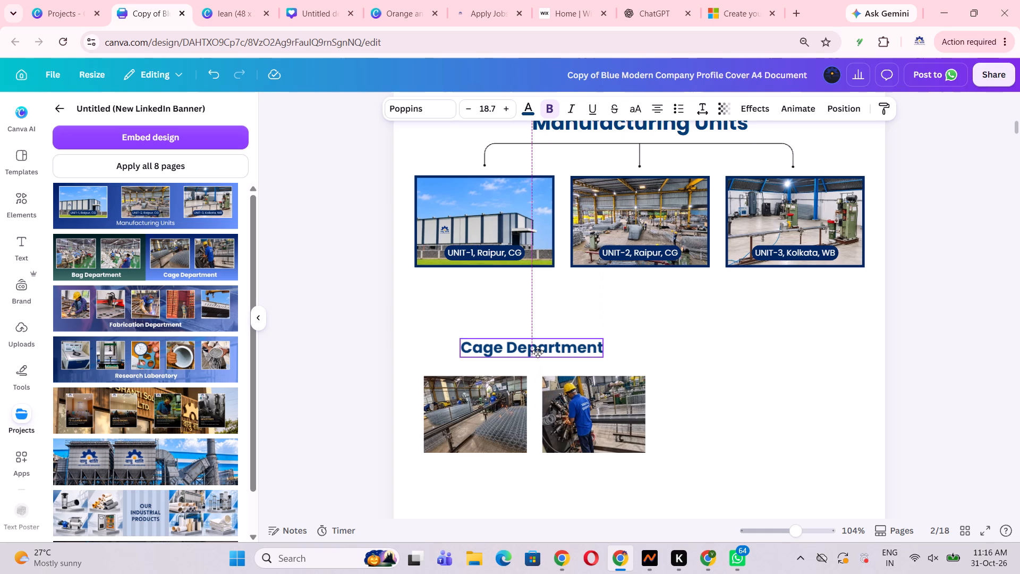
drag(538, 352, 538, 344)
click(712, 367)
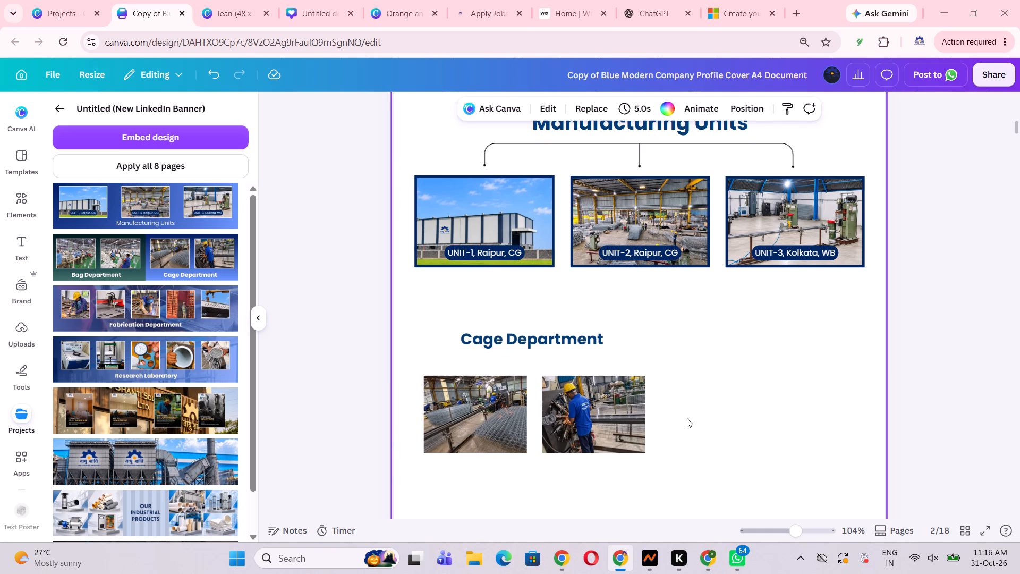
scroll(687, 418, down, 1)
scroll(687, 418, up, 2)
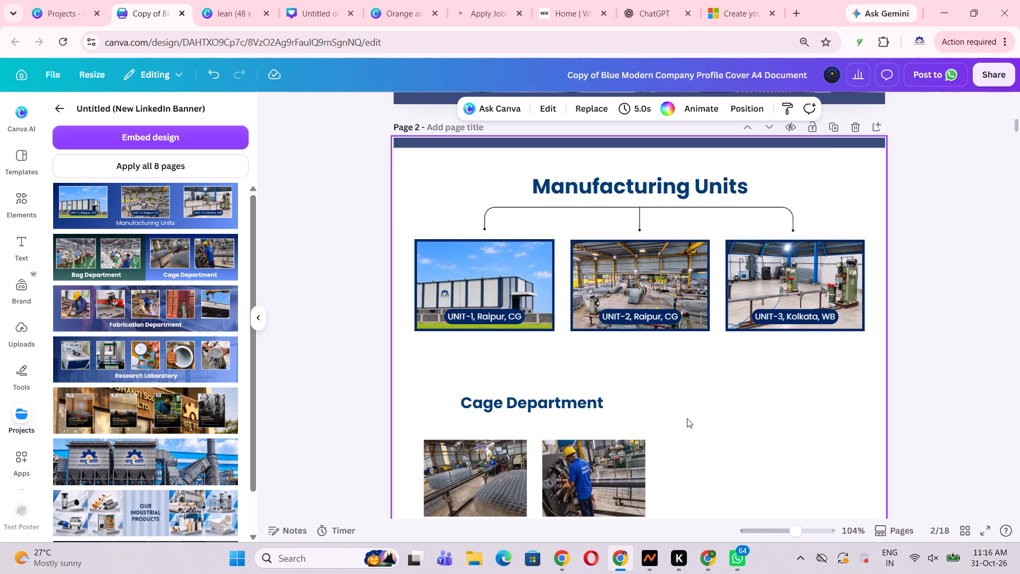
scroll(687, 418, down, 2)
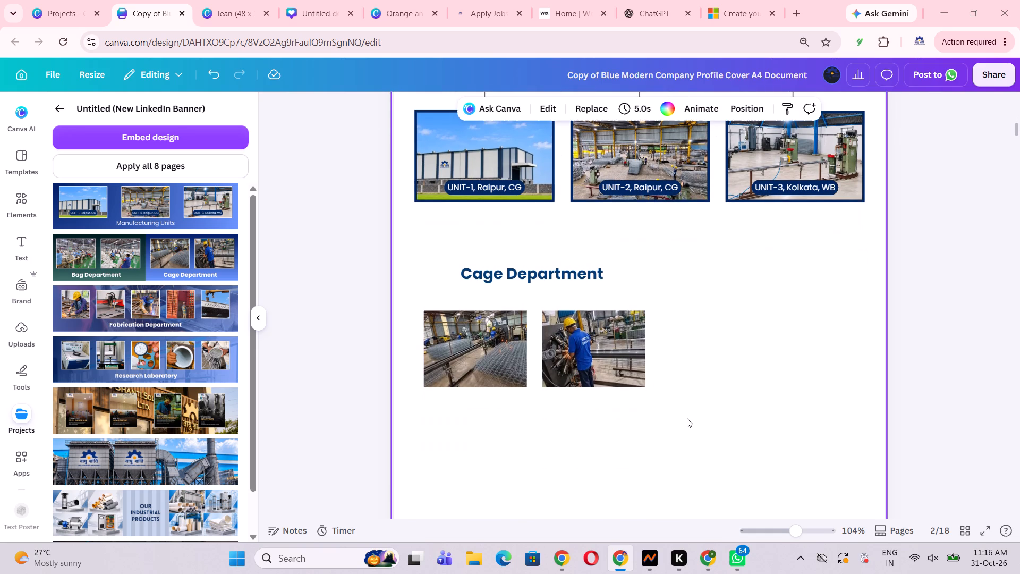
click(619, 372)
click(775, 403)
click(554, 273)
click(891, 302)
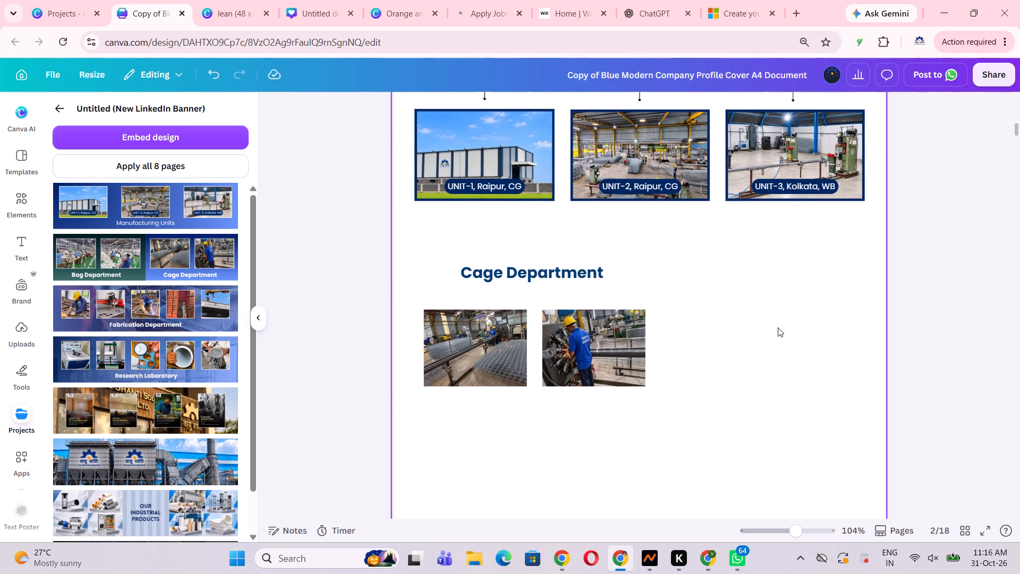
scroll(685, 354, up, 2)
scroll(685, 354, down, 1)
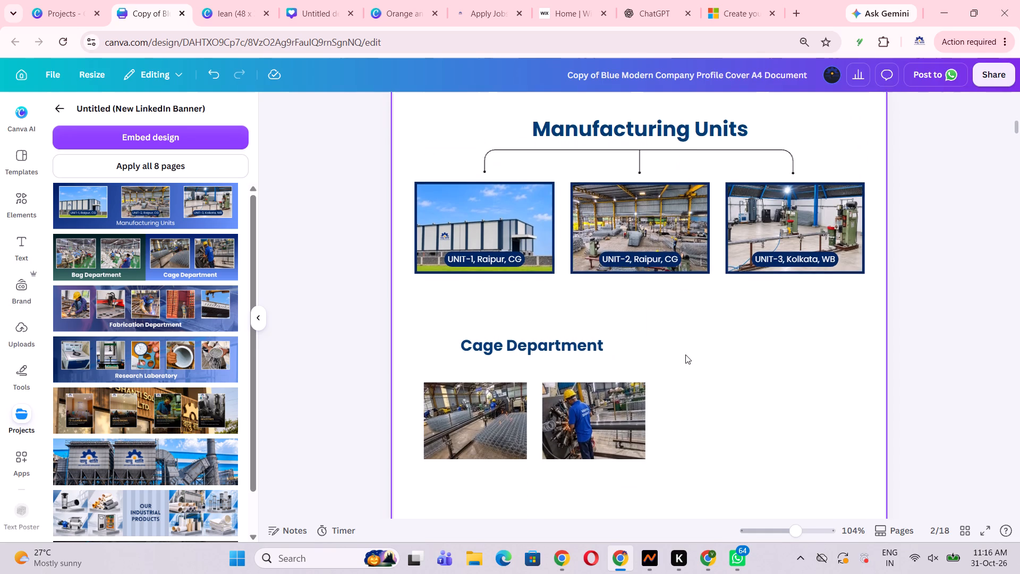
Increase the font size of page 2's Cage Department heading to 20.7.
click(258, 309)
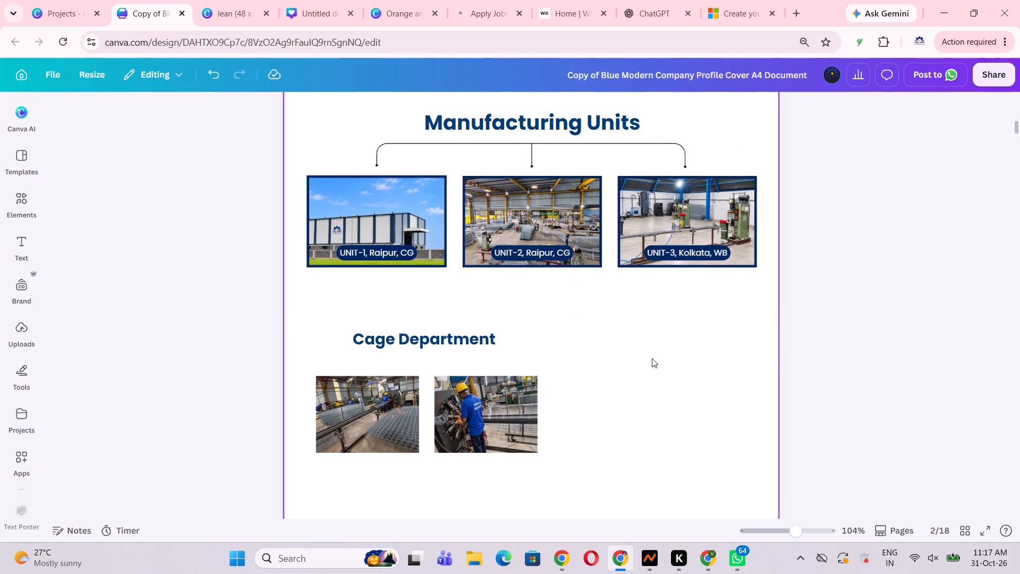
scroll(652, 358, up, 1)
click(461, 405)
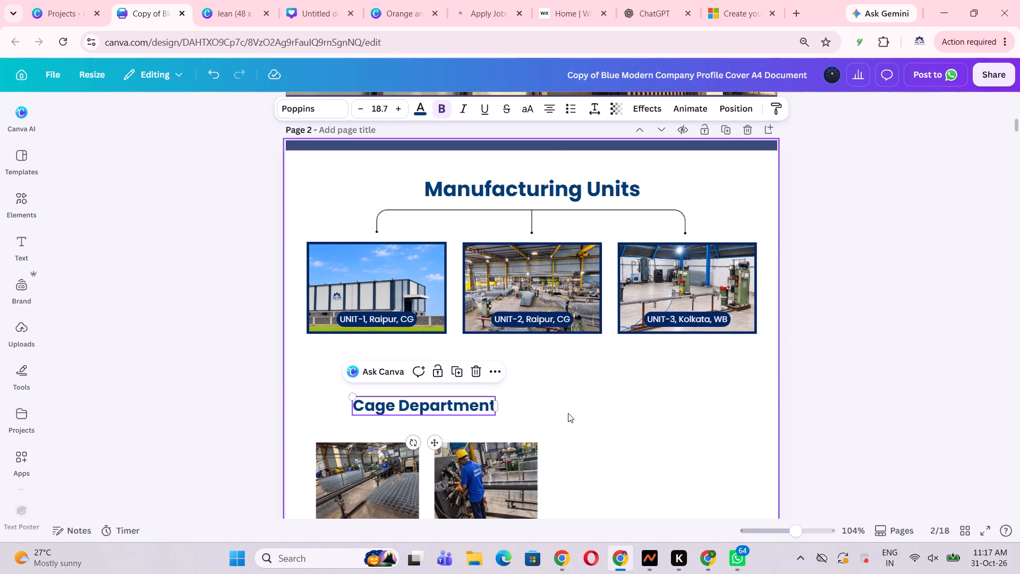
double_click(399, 107)
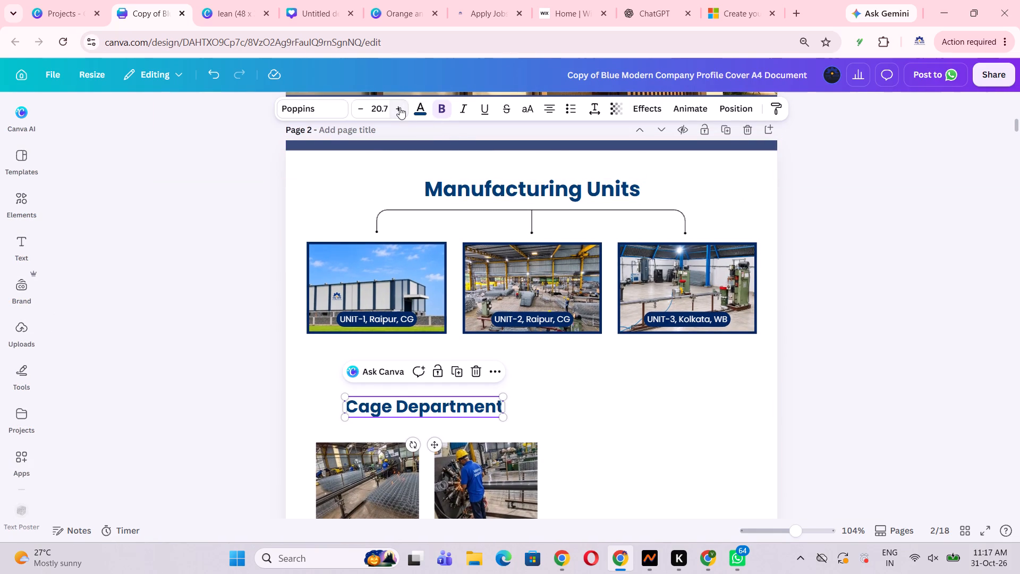
click(634, 479)
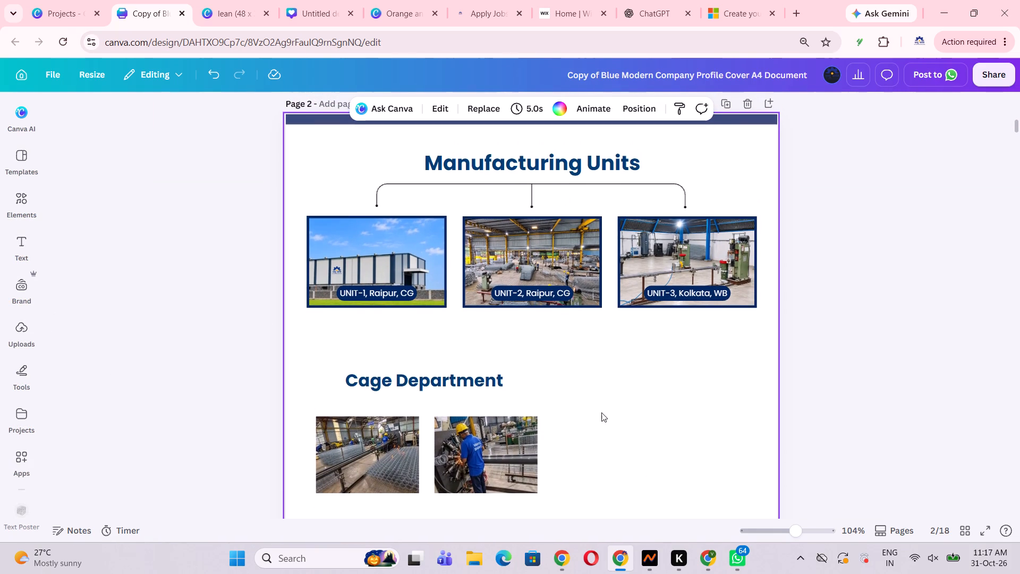
click(423, 378)
click(601, 404)
Shift the Cage Department heading and its two photos together slightly towards page 2's left margin, keeping their height on the page.
scroll(601, 404, down, 1)
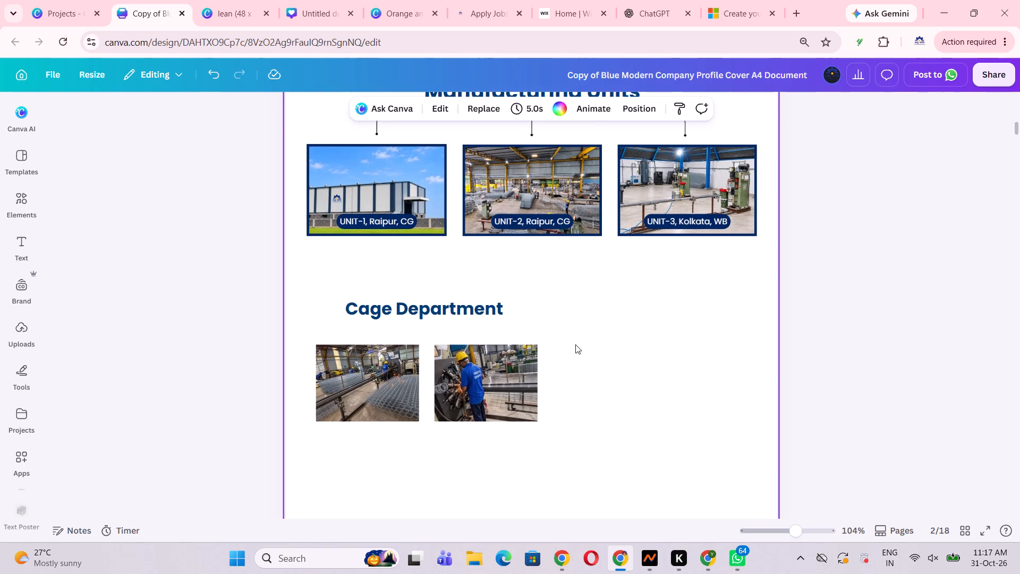
drag(575, 297, 333, 423)
drag(495, 384, 494, 384)
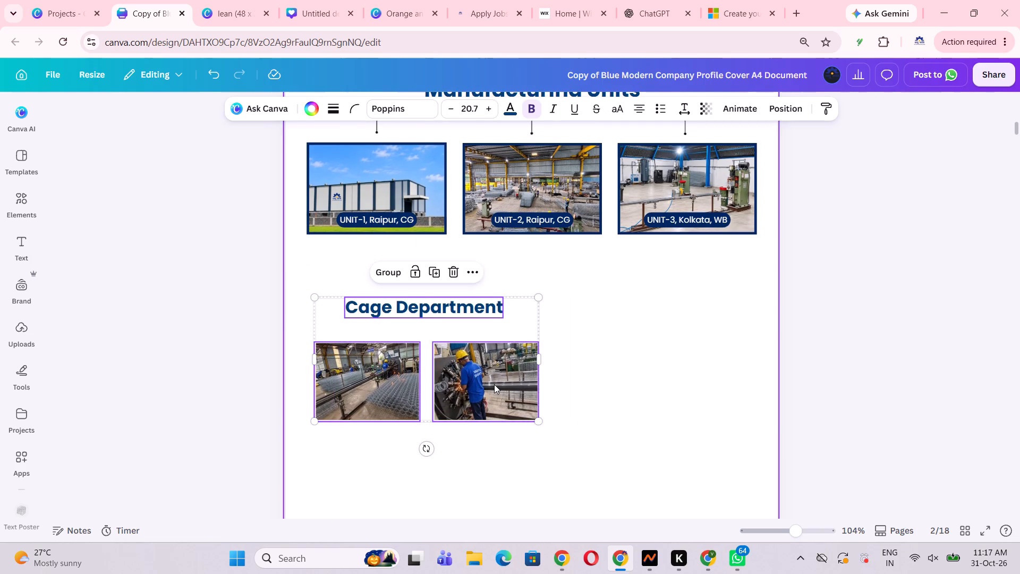
drag(494, 384, 482, 384)
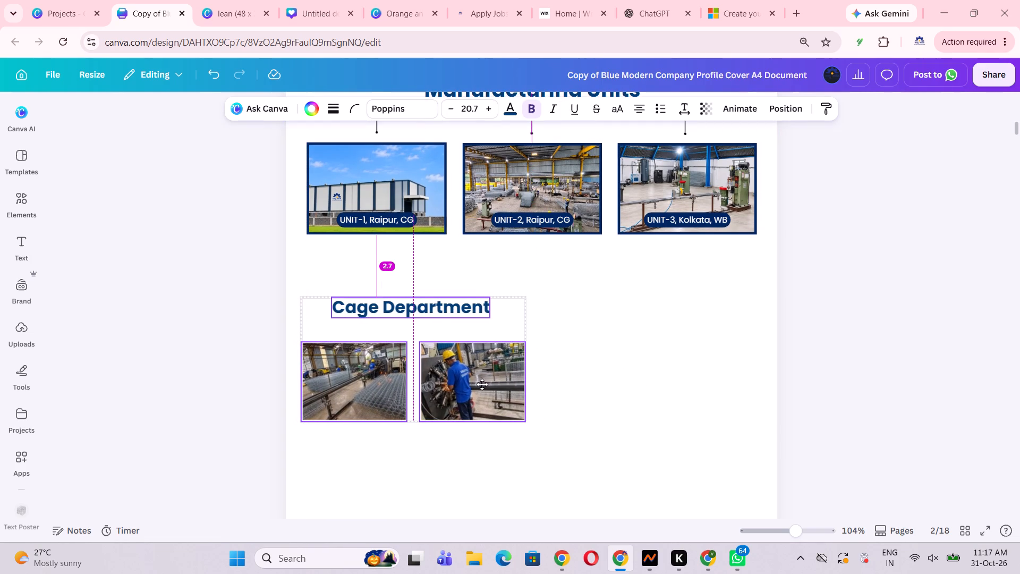
drag(482, 384, 483, 385)
click(586, 388)
Copy page 3's two Bag Department photos and caption to page 2, aligning the photos beside the Cage Department pair with a 0.6 gap.
scroll(586, 384, down, 8)
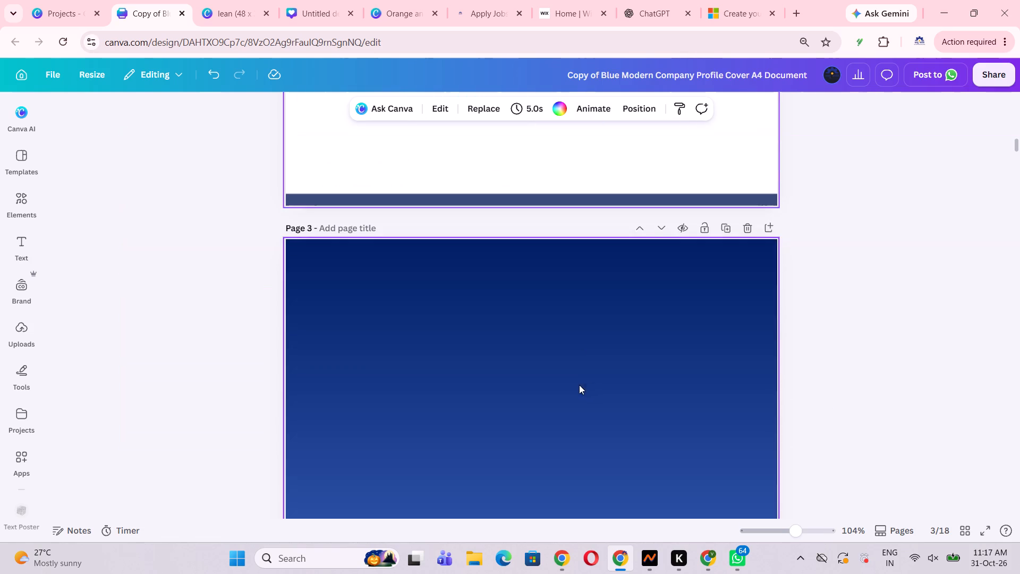
scroll(554, 396, down, 5)
drag(429, 362, 372, 232)
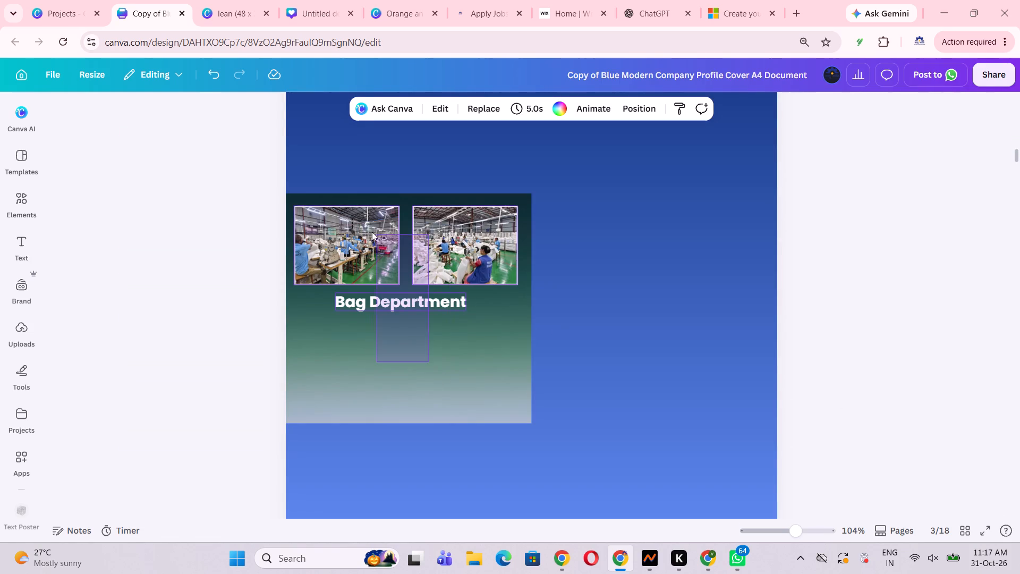
drag(372, 232, 369, 230)
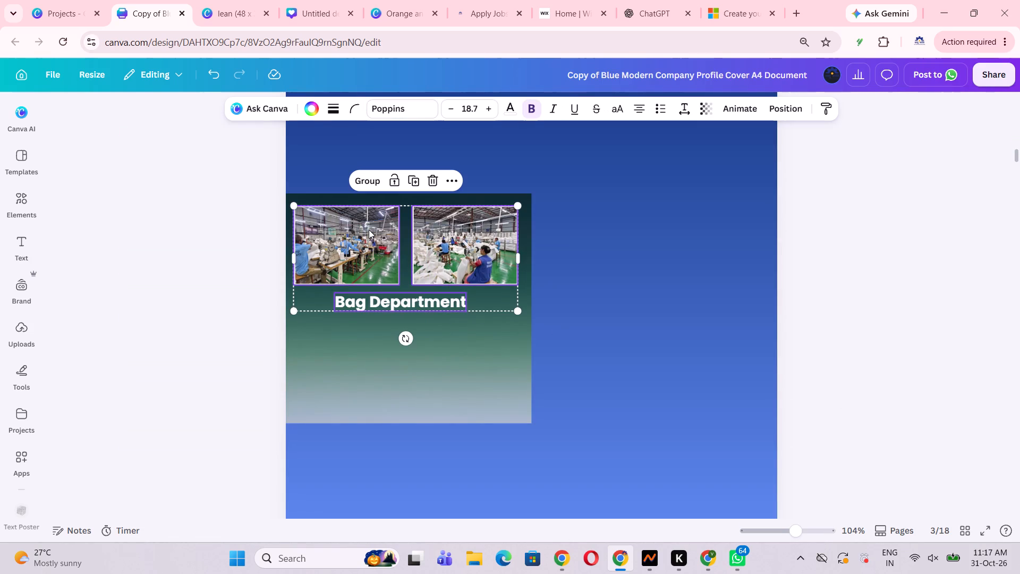
key(ctrl+c)
scroll(481, 322, up, 5)
scroll(537, 308, up, 7)
click(576, 388)
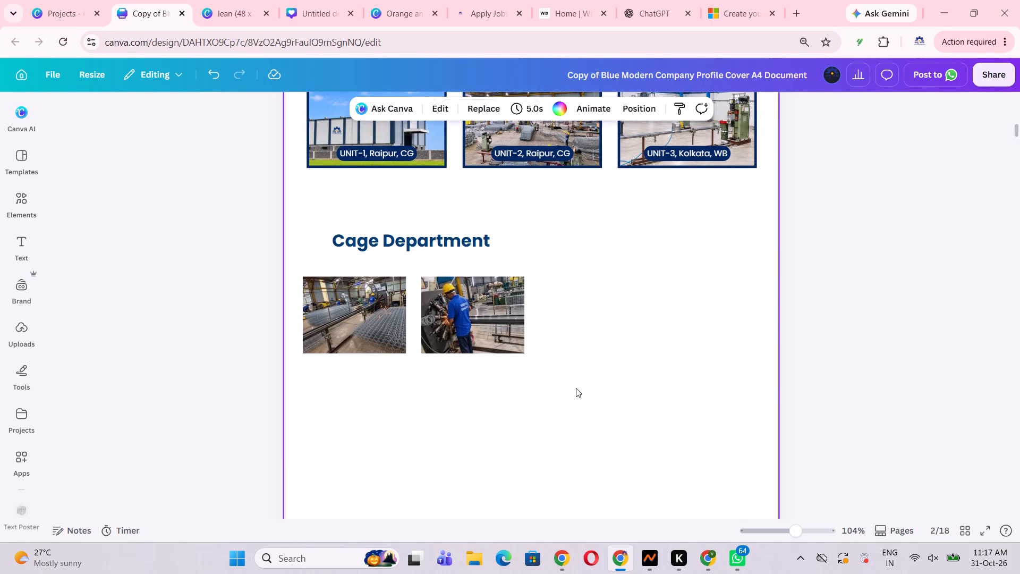
key(ctrl+v)
drag(424, 313, 677, 306)
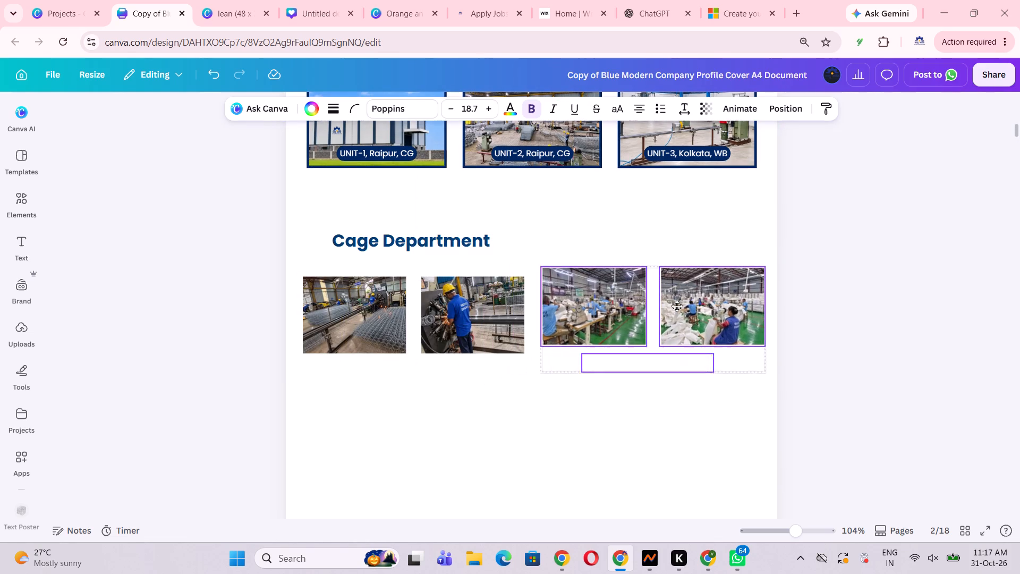
drag(677, 306, 670, 316)
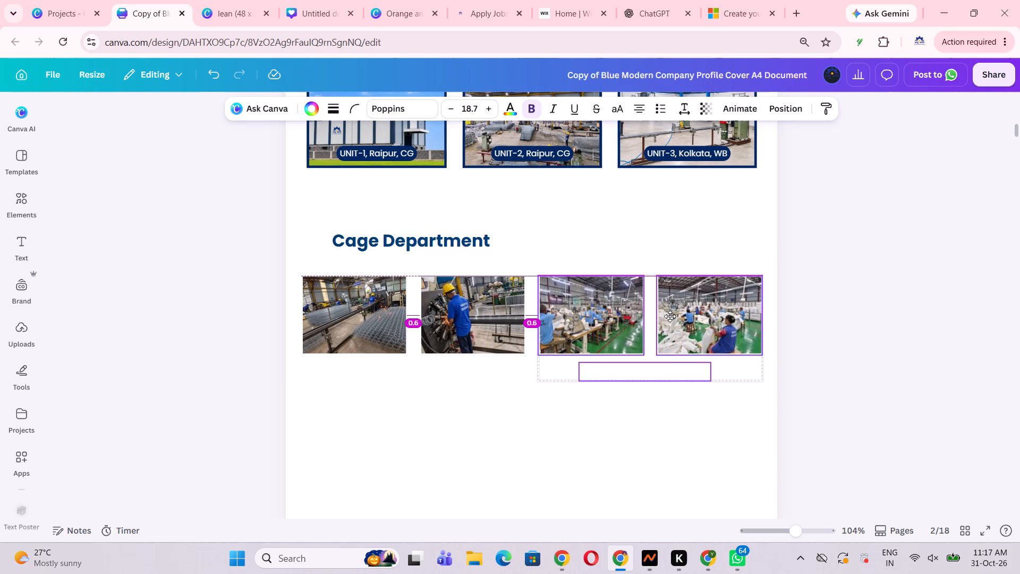
drag(670, 316, 671, 316)
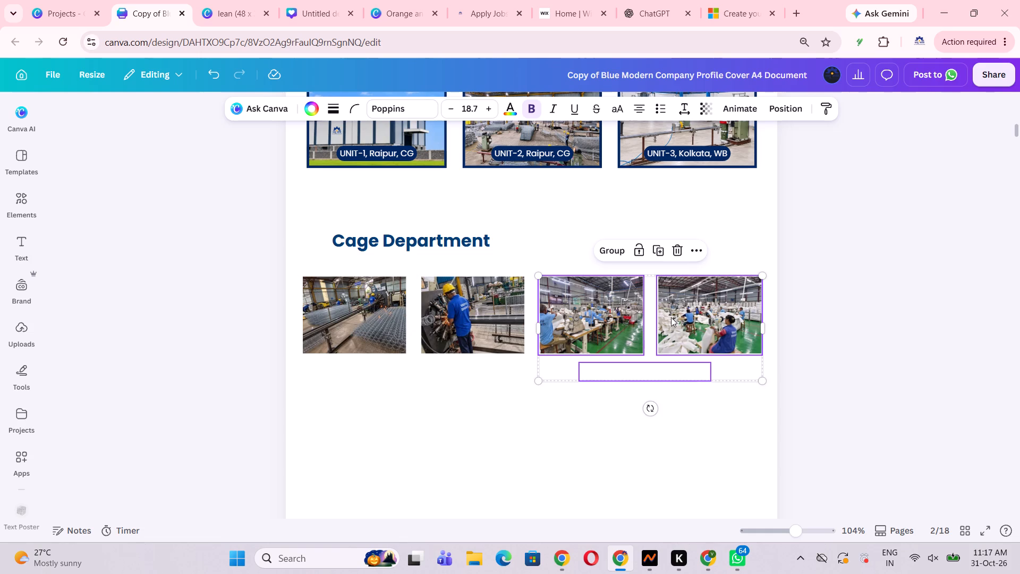
Move the Bag Department caption above its two photos, level with the Cage Department heading and roughly centred over the pair.
click(657, 374)
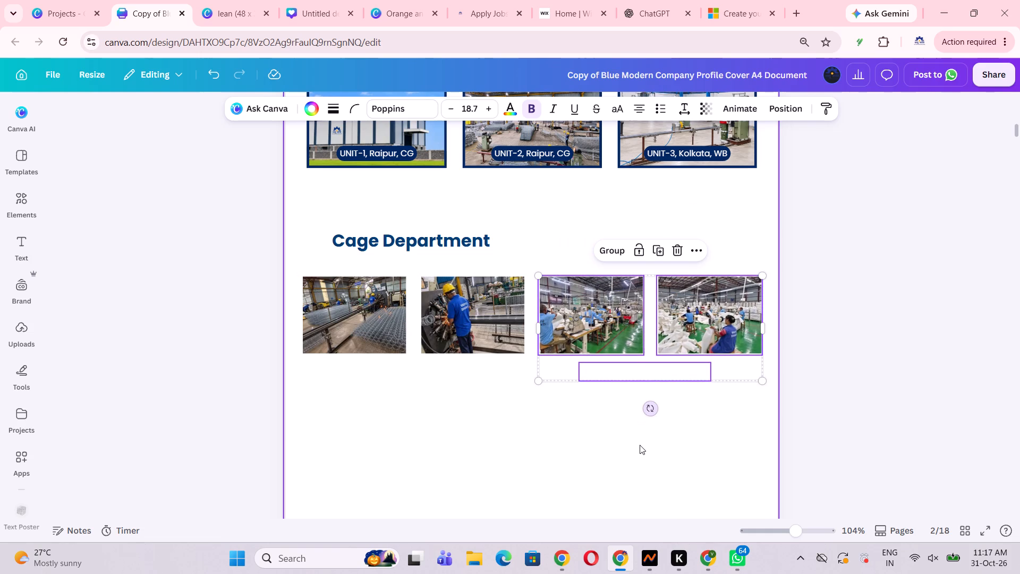
click(612, 461)
click(653, 367)
drag(624, 381, 628, 282)
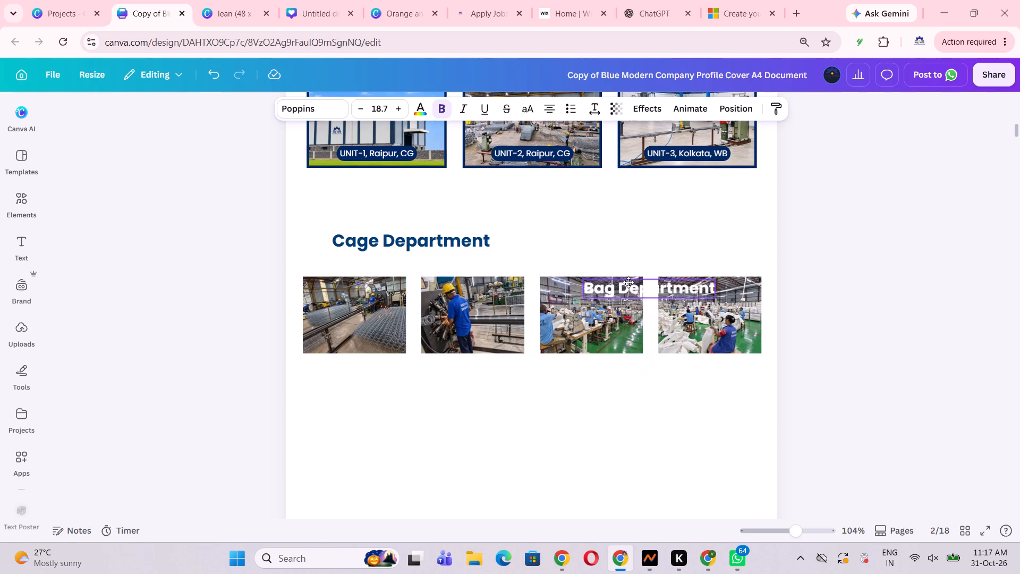
drag(628, 282, 628, 251)
Open the text colour choices for page 2's Bag Department caption.
click(423, 108)
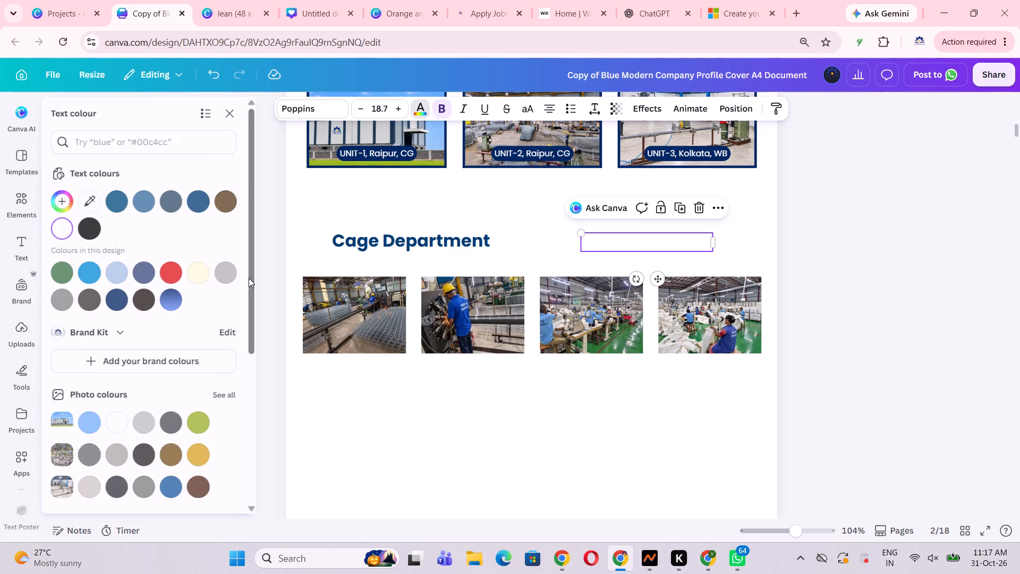
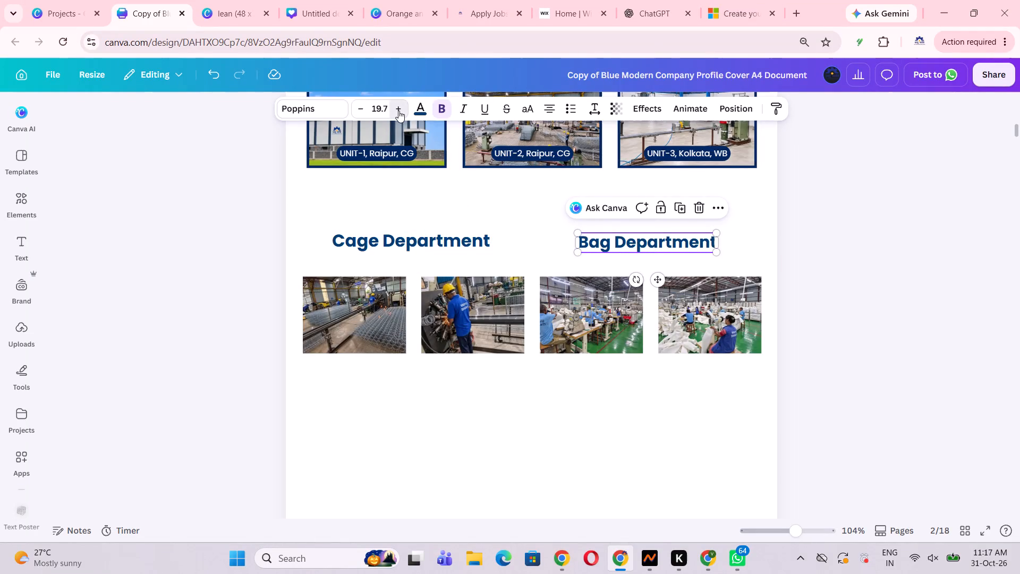
Raise page 2's Bag Department heading slightly so it lines up with the Cage Department heading and stays centred over its two photos.
click(662, 462)
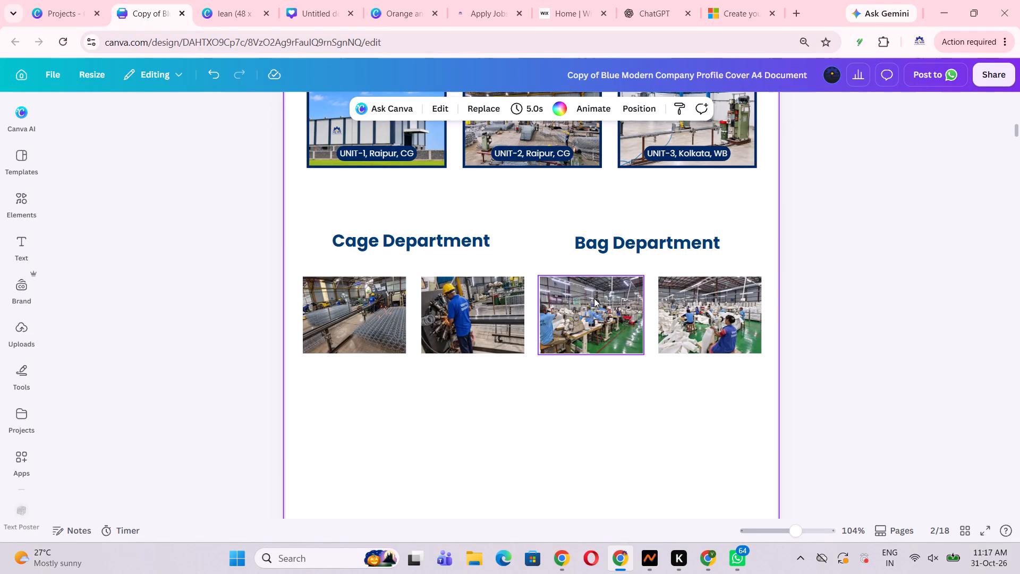
click(666, 238)
click(666, 239)
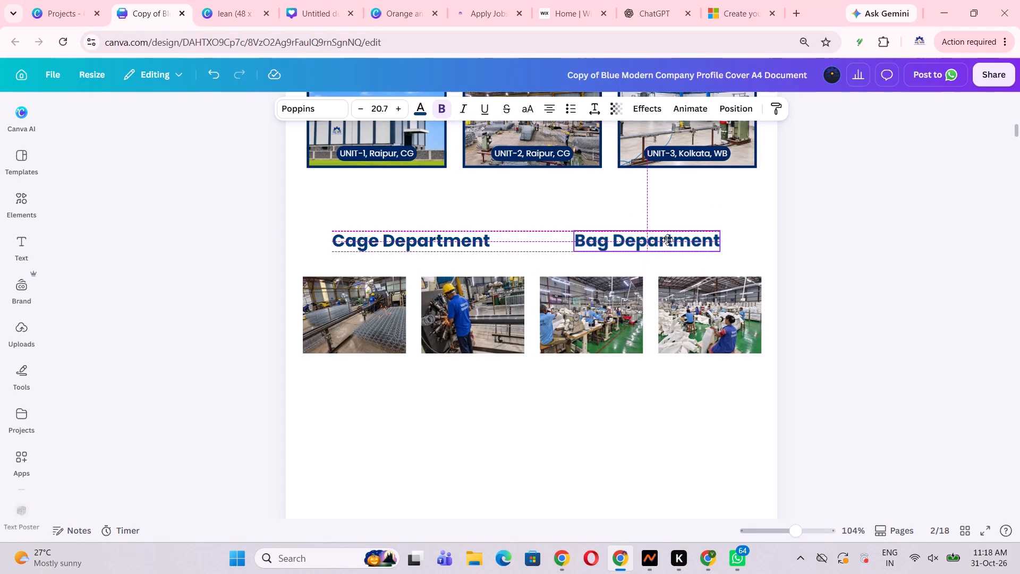
click(668, 383)
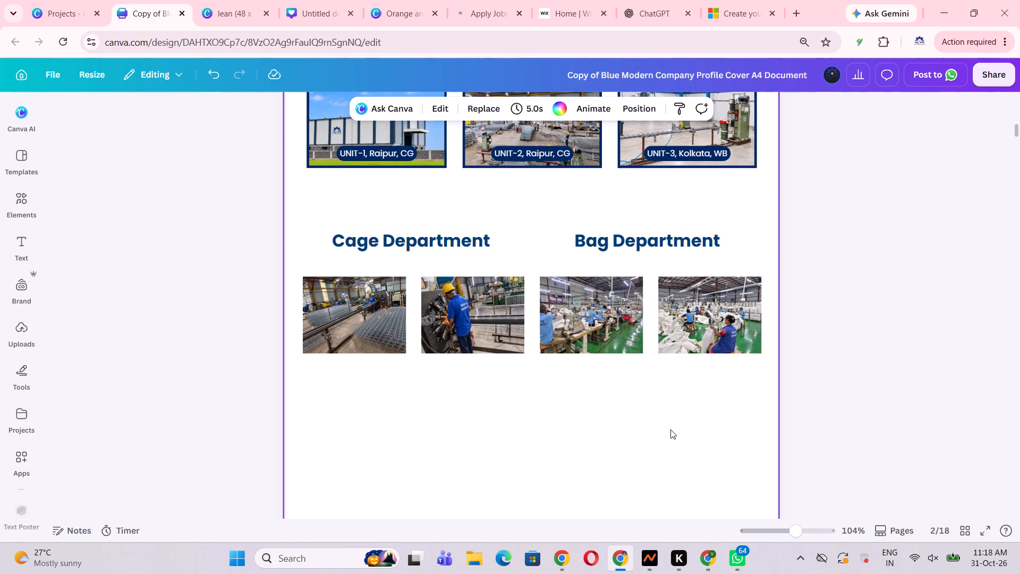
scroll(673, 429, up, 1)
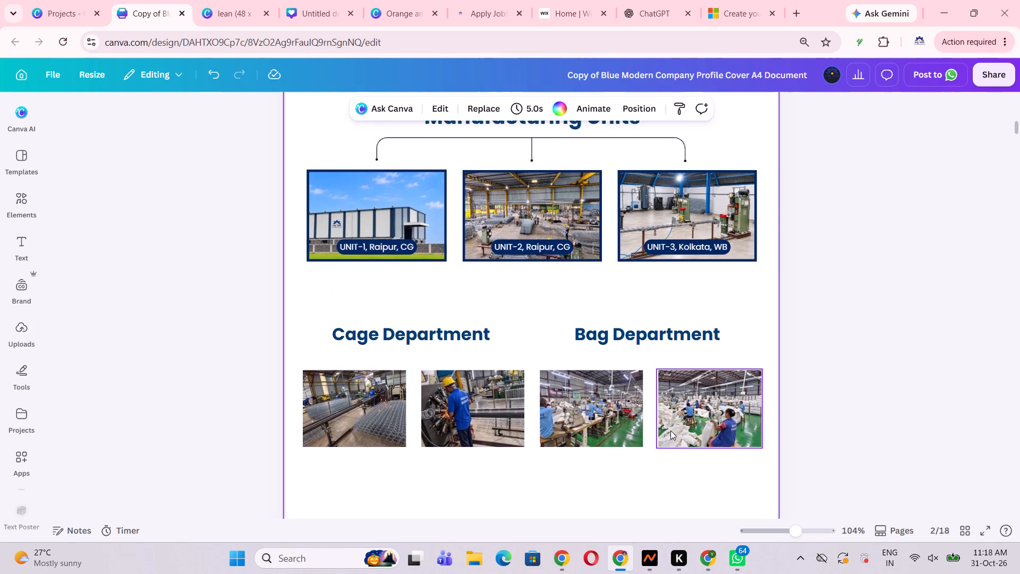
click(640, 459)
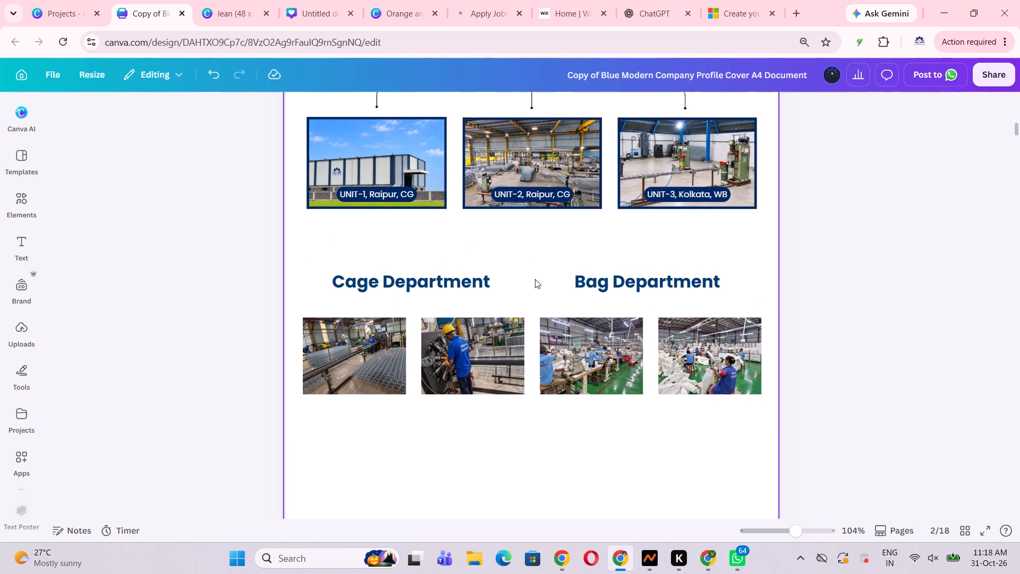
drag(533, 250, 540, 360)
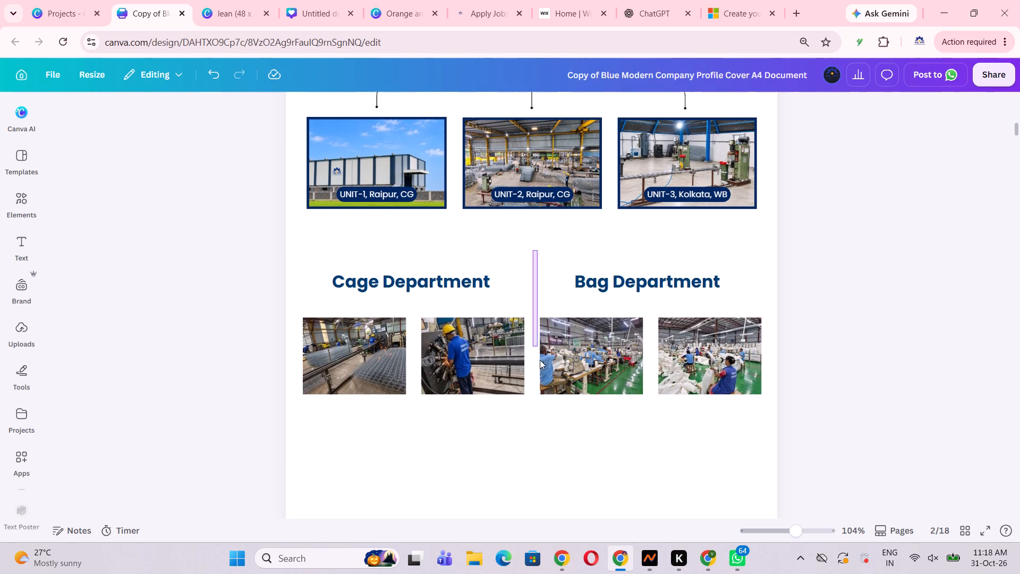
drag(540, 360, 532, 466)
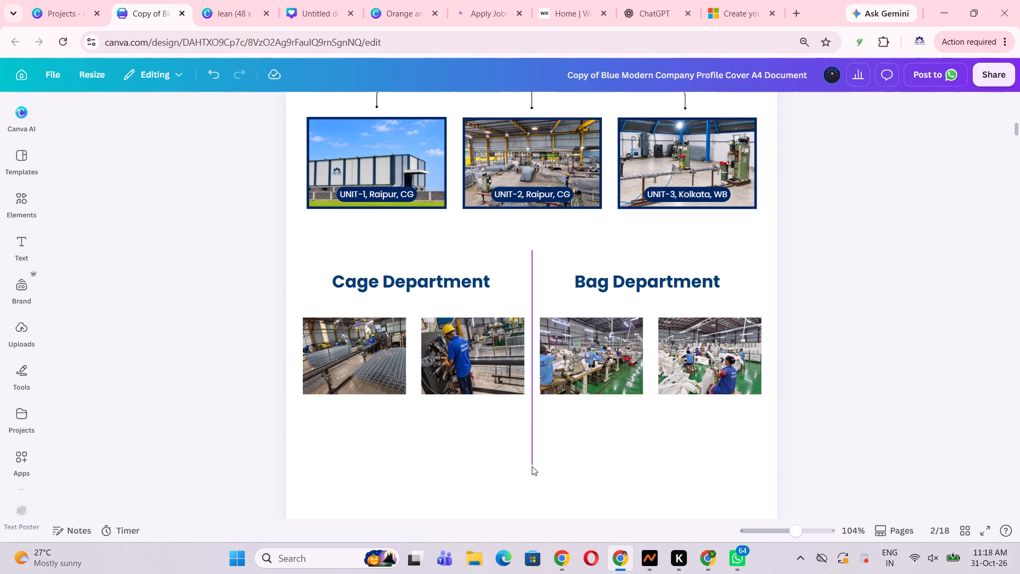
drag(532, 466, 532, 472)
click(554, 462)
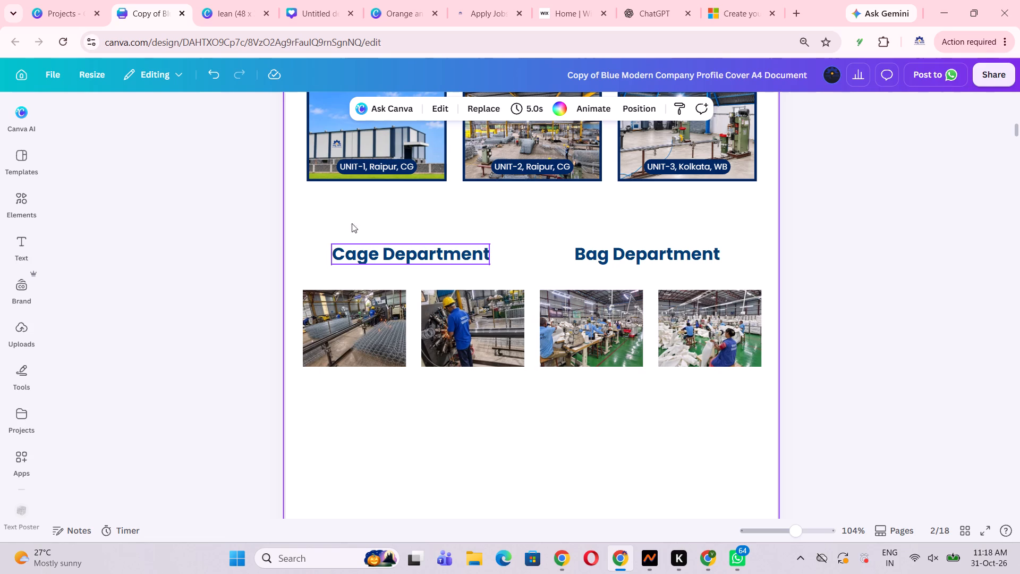
Move the Cage Department heading and its two photos together further down page 2, clearing the space beneath the unit photos.
drag(328, 224, 495, 385)
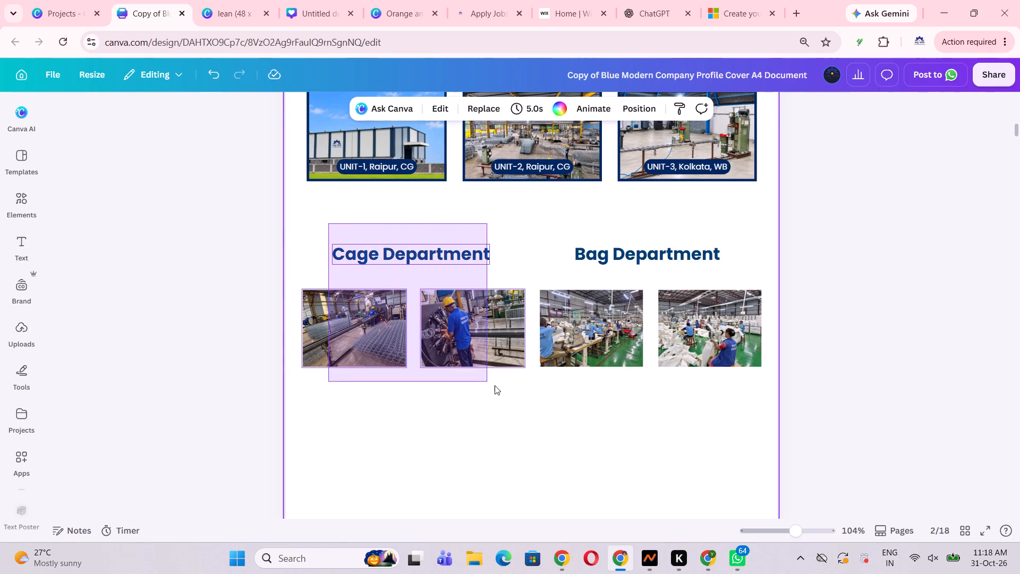
drag(495, 385, 503, 392)
drag(501, 331, 505, 491)
Move the Bag Department heading and its two photos to page 2's centre, about 2.3 from the unit photos and Cage Department heading.
drag(377, 201, 736, 390)
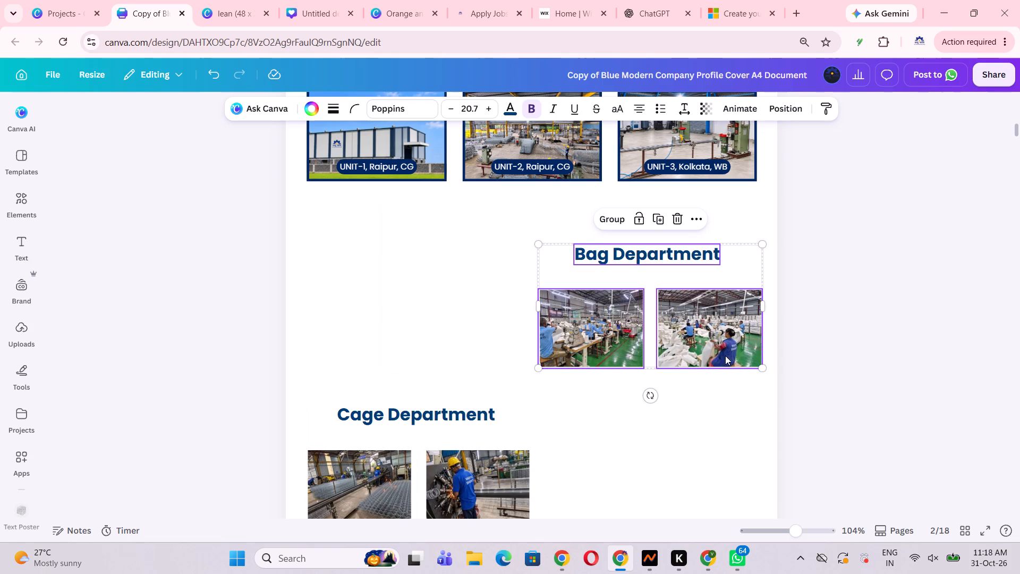
drag(724, 344, 591, 326)
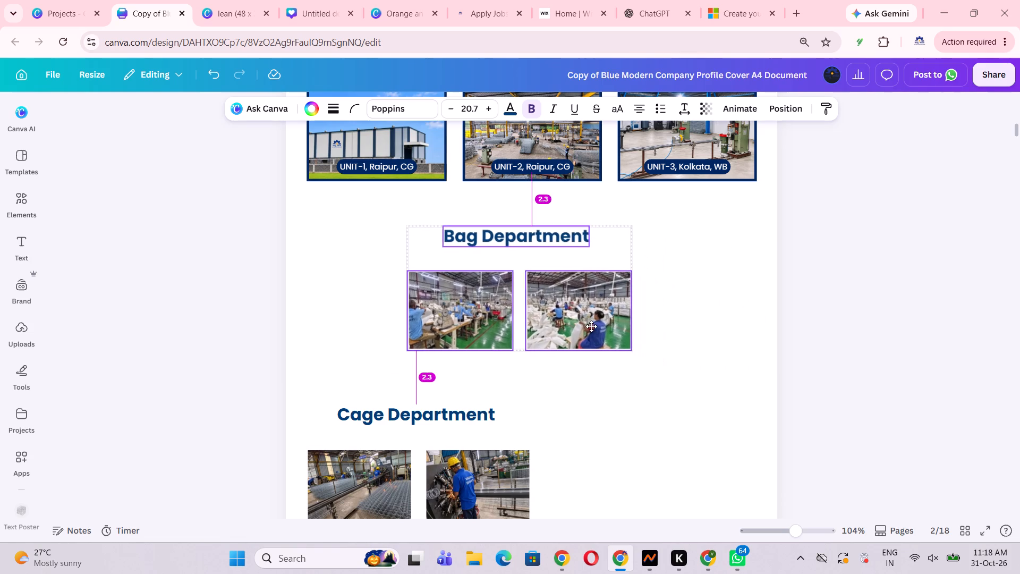
drag(591, 326, 603, 326)
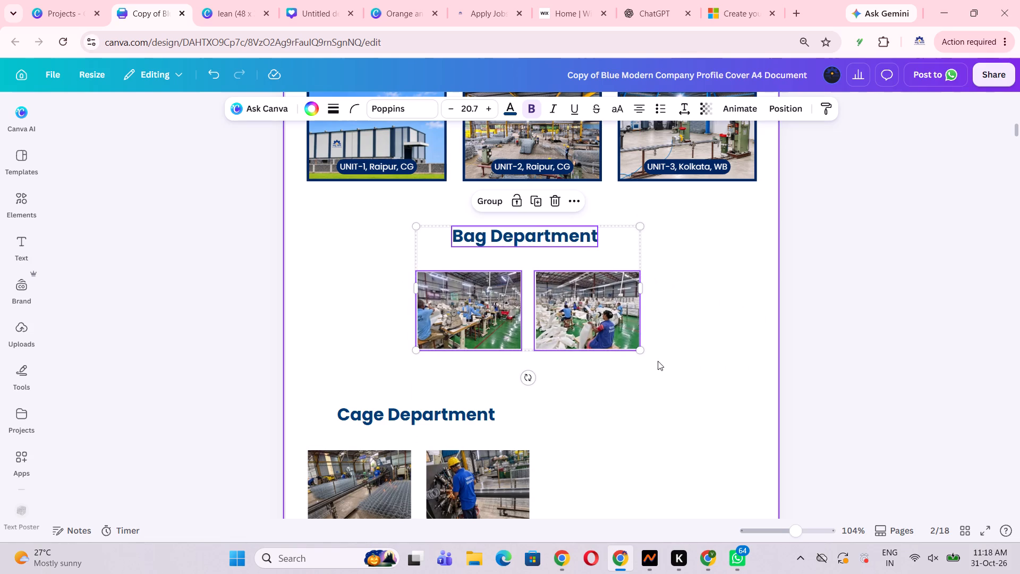
Enlarge the Bag Department heading and its two photos together until the heading's font size is about 28.8.
drag(644, 350, 730, 420)
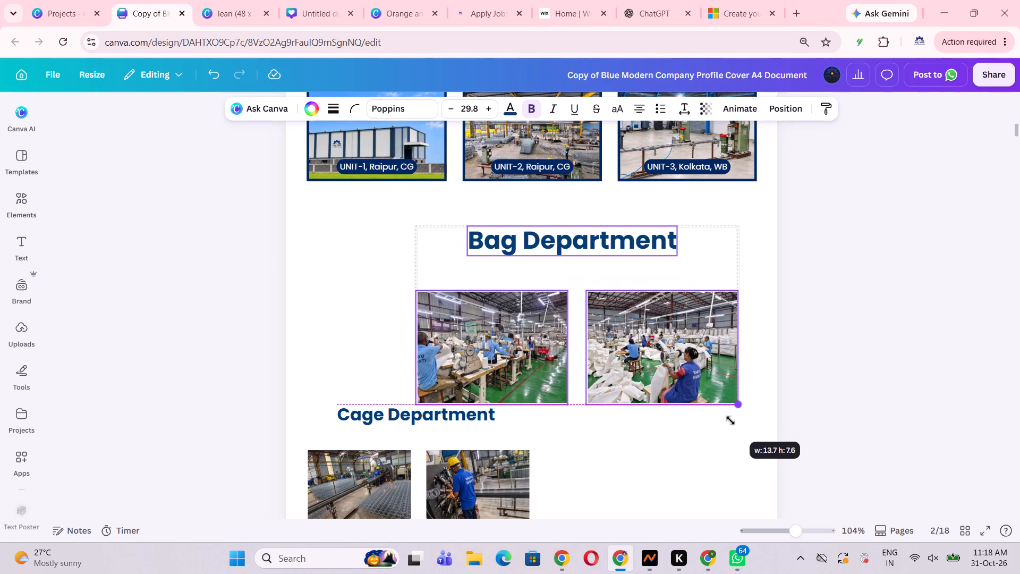
drag(730, 420, 720, 419)
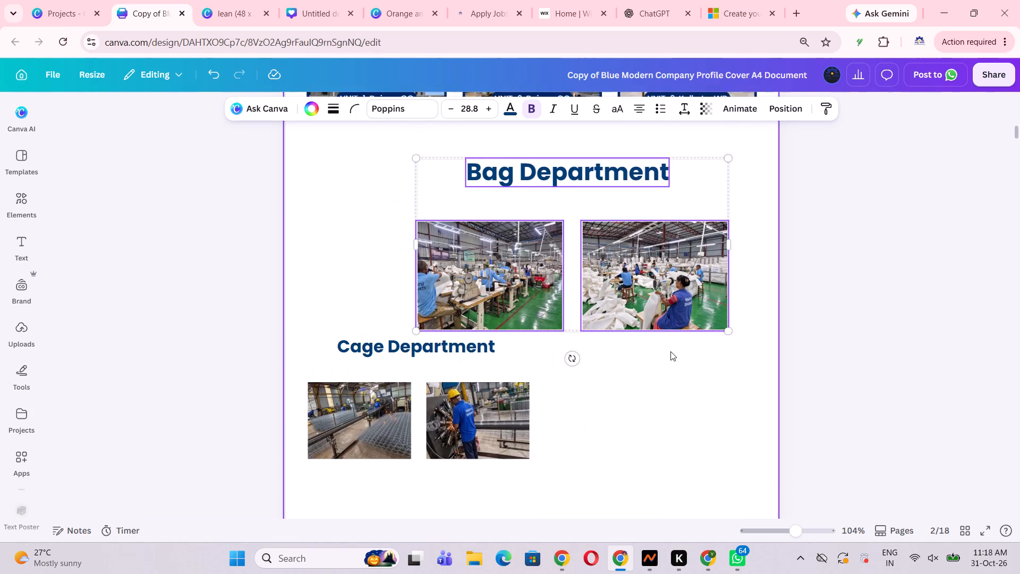
Centre the enlarged Bag Department heading and photos horizontally on page 2, about 1.3 below the unit photos.
scroll(698, 385, up, 1)
drag(668, 383, 644, 377)
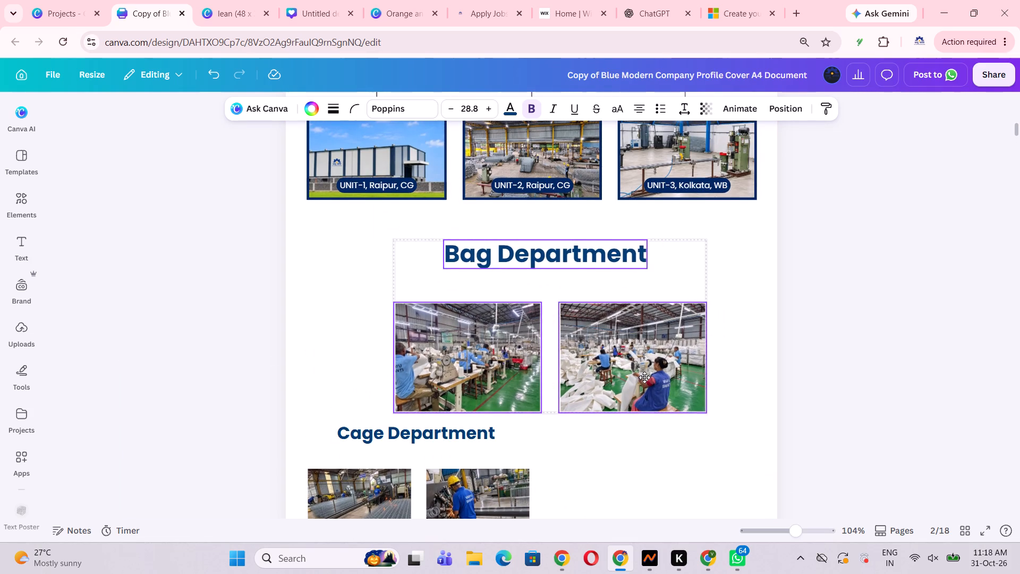
drag(644, 377, 629, 377)
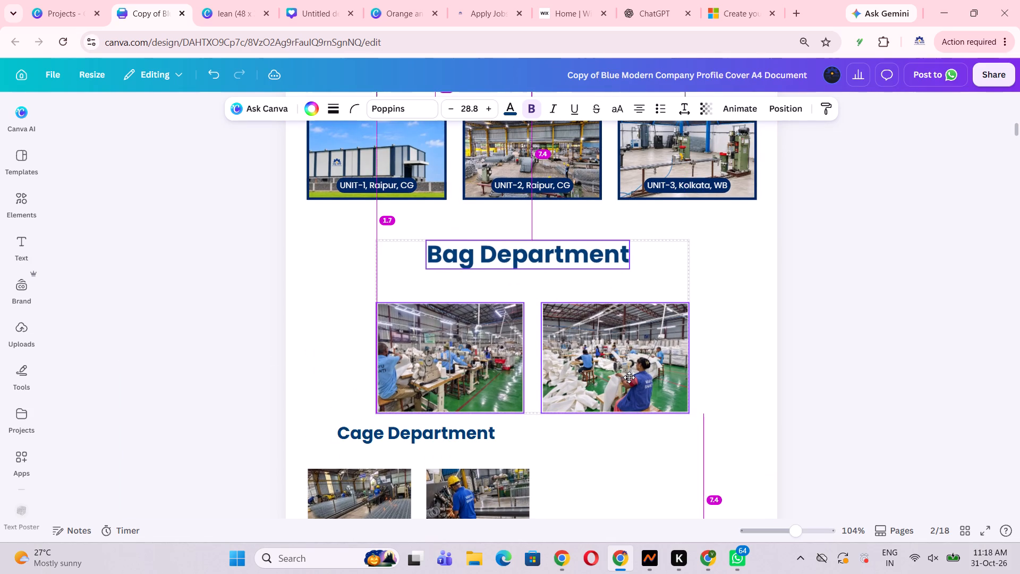
drag(629, 377, 628, 378)
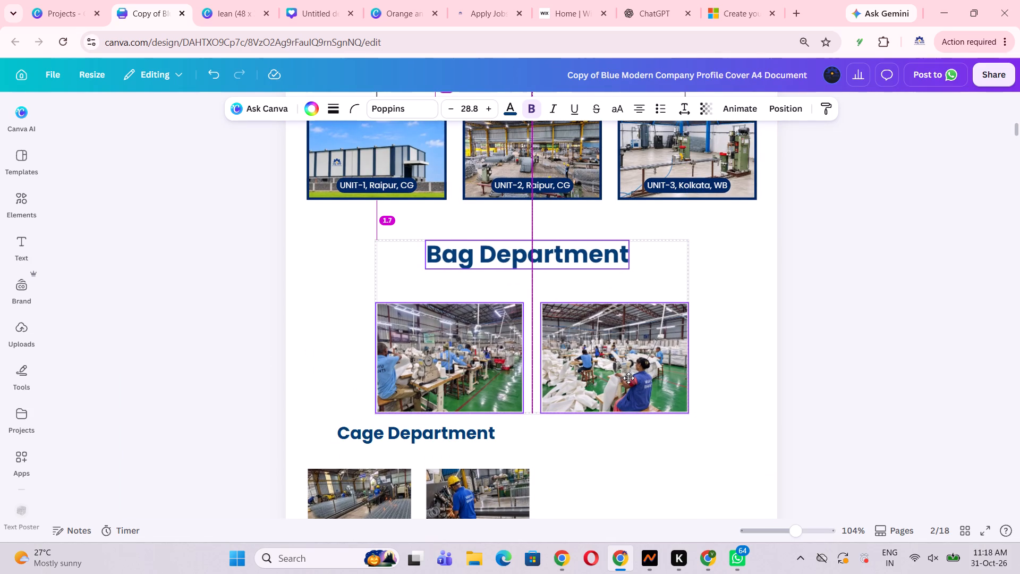
drag(628, 378, 628, 367)
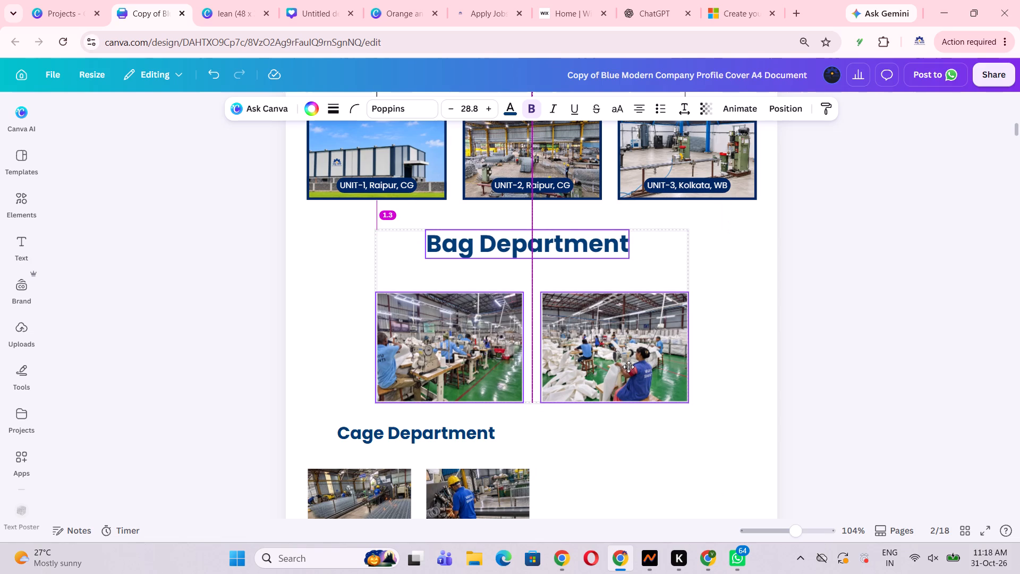
drag(628, 367, 628, 370)
click(729, 352)
Reduce the Bag Department heading's font size to roughly match the Manufacturing Units heading.
scroll(729, 352, down, 1)
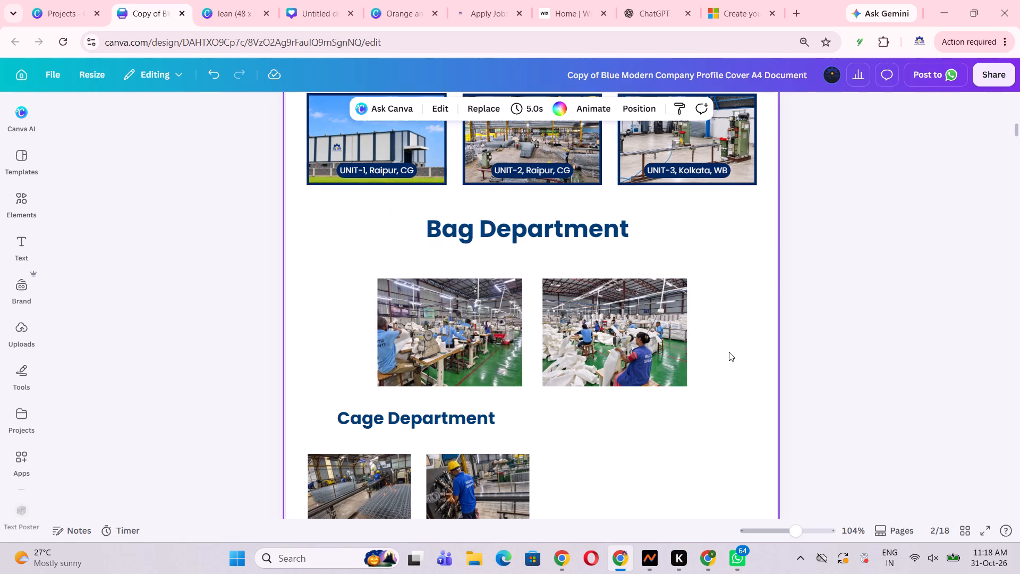
scroll(729, 352, up, 1)
click(627, 336)
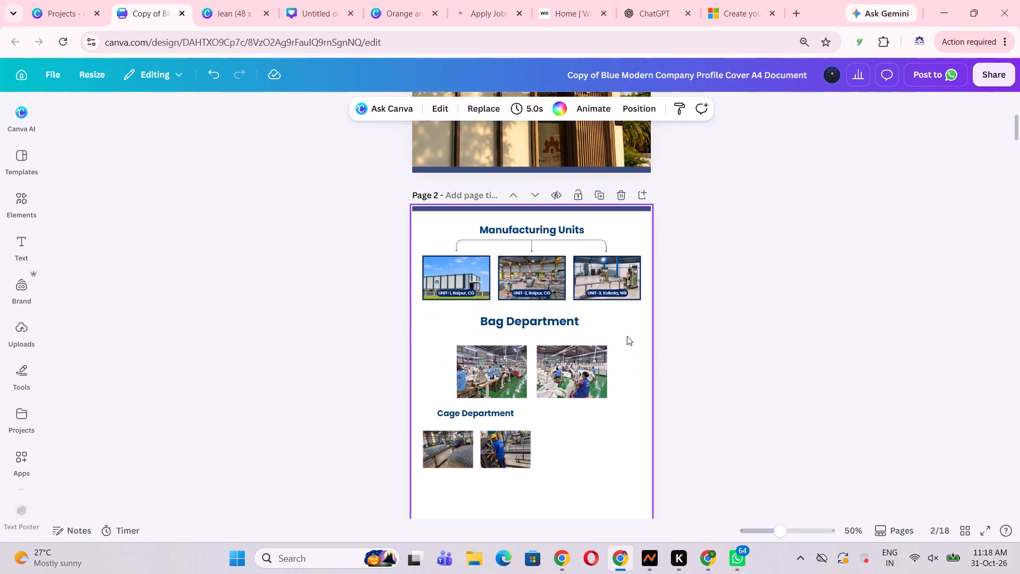
click(535, 227)
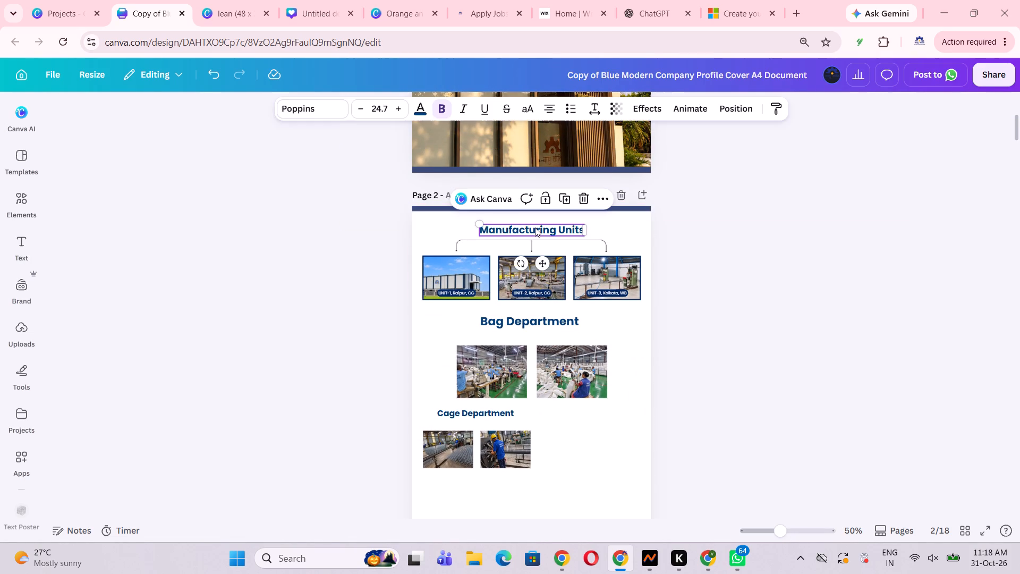
click(543, 320)
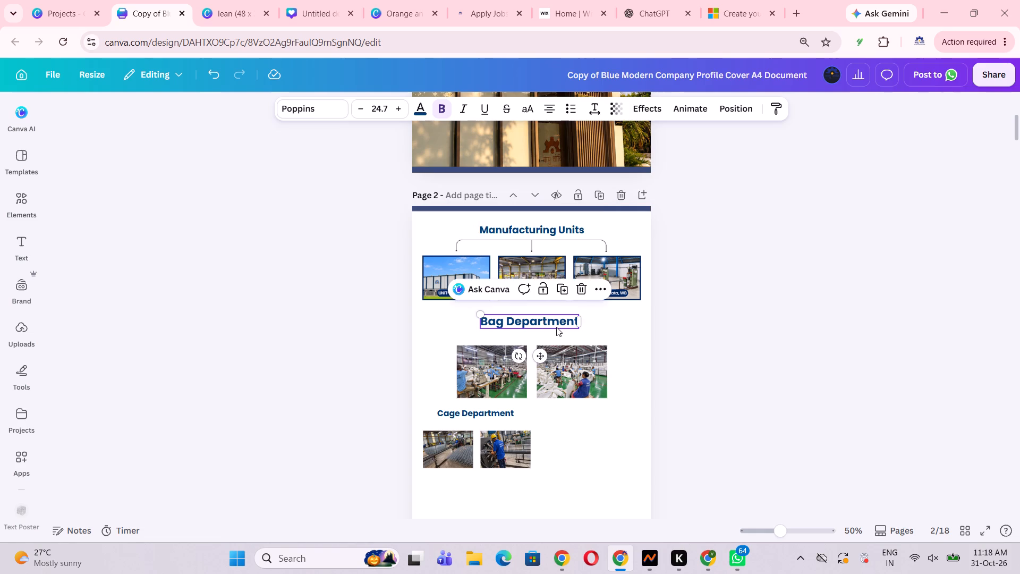
triple_click(367, 111)
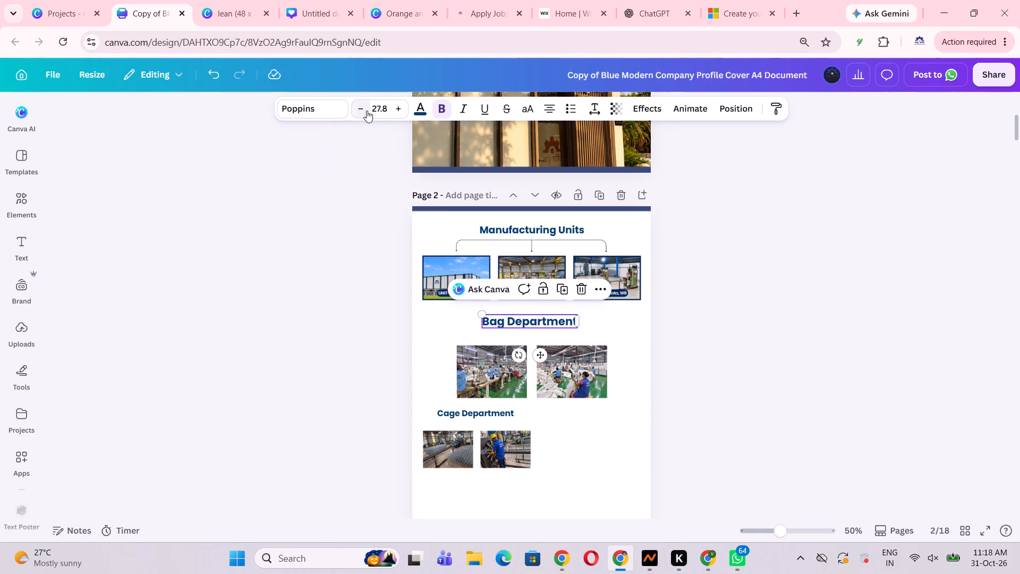
click(367, 111)
click(367, 111)
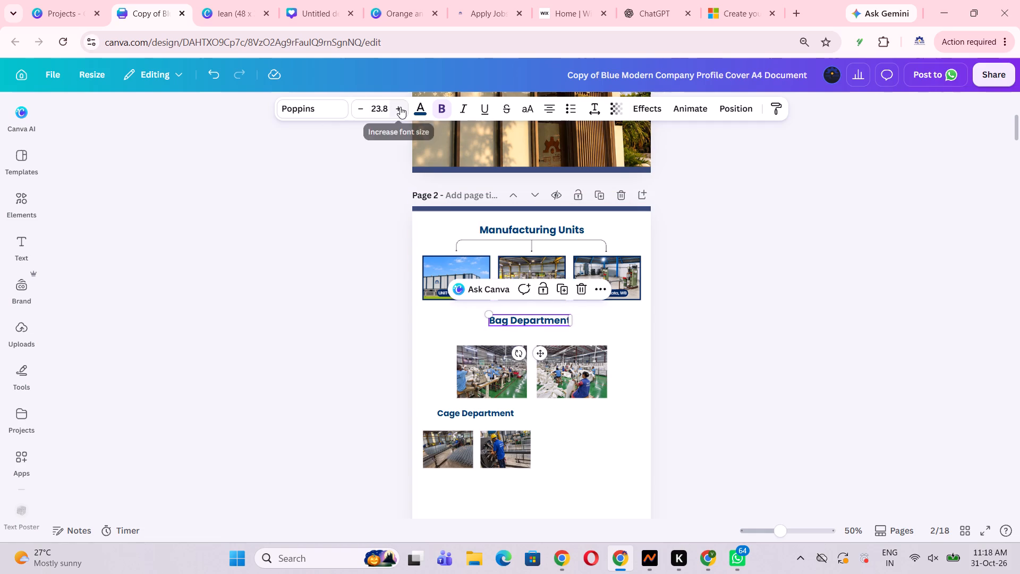
click(400, 107)
click(731, 370)
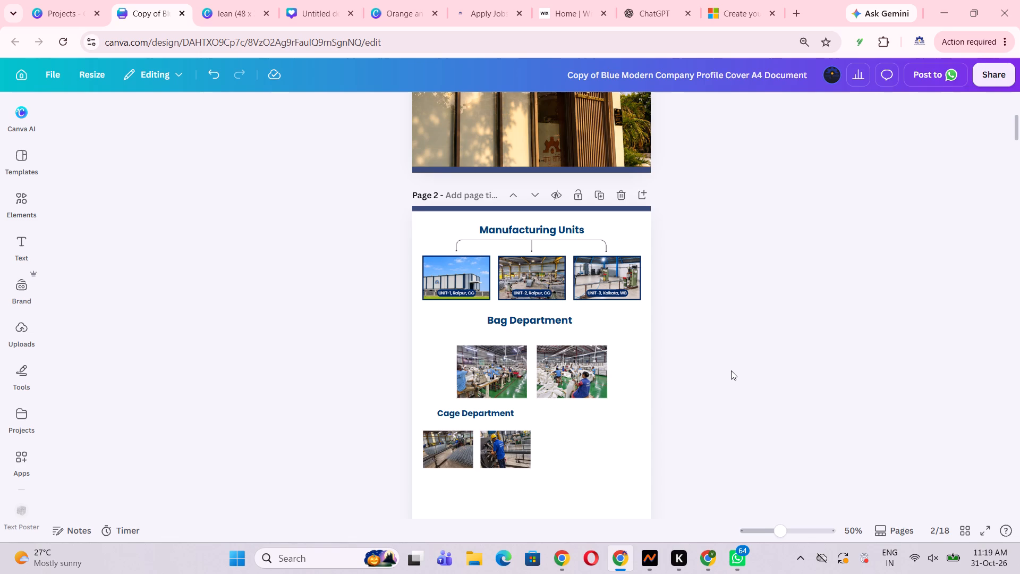
Duplicate the curved connector line under Manufacturing Units and place the copy between the Bag Department heading and photos, spanning the photos' outer edges.
click(641, 350)
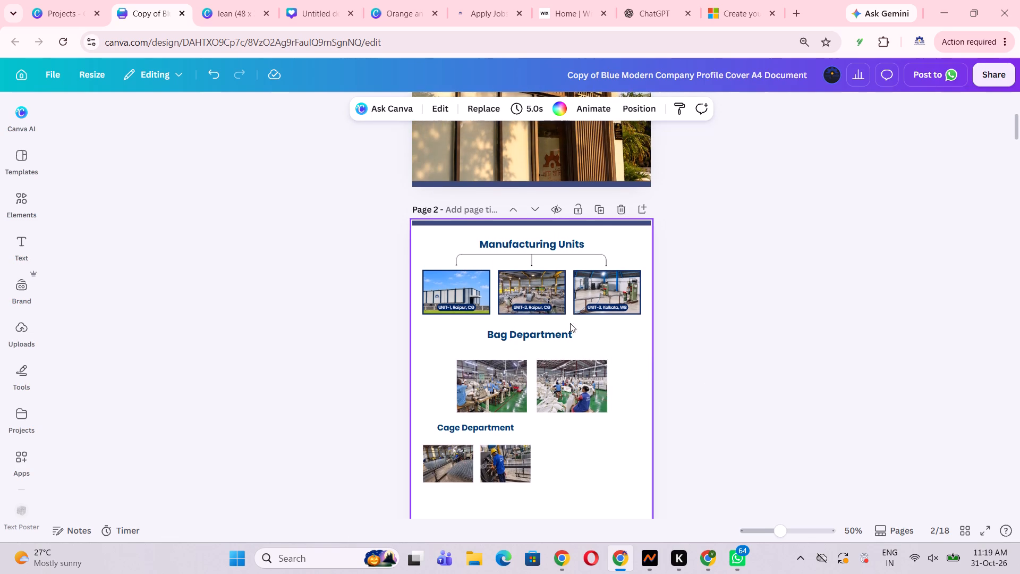
click(569, 263)
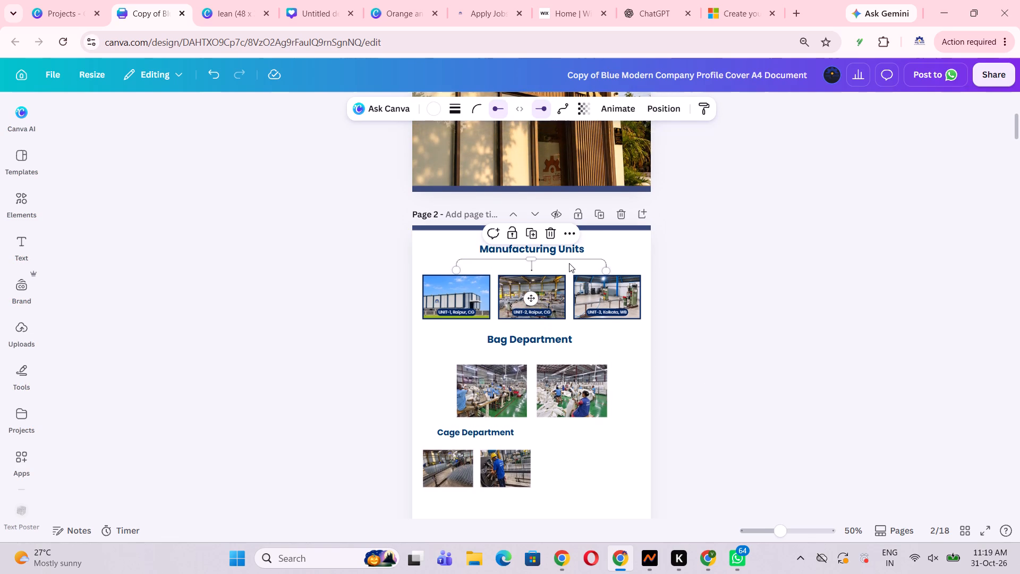
key(ctrl+c)
key(ctrl+v)
drag(538, 305, 527, 377)
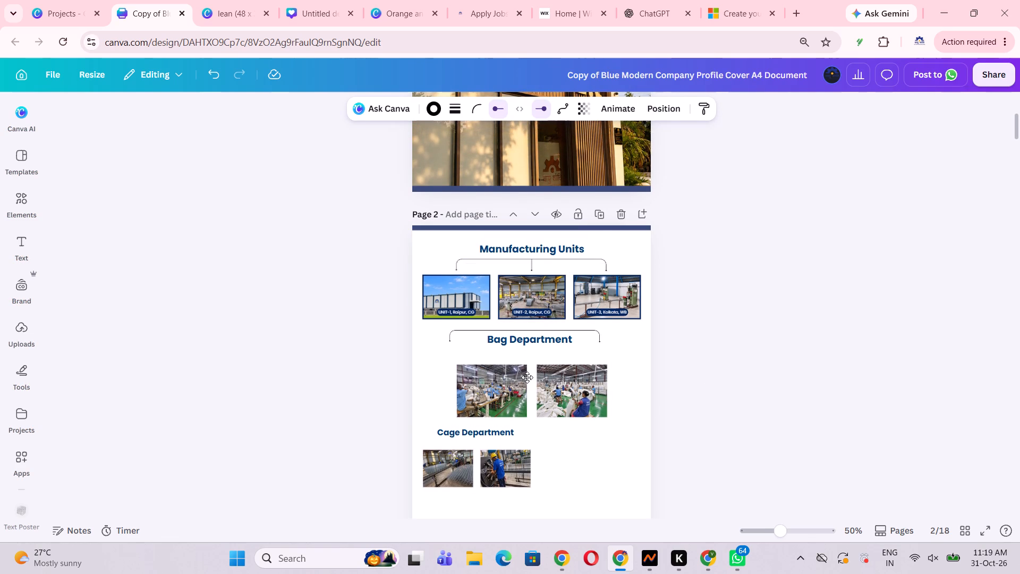
drag(527, 377, 532, 393)
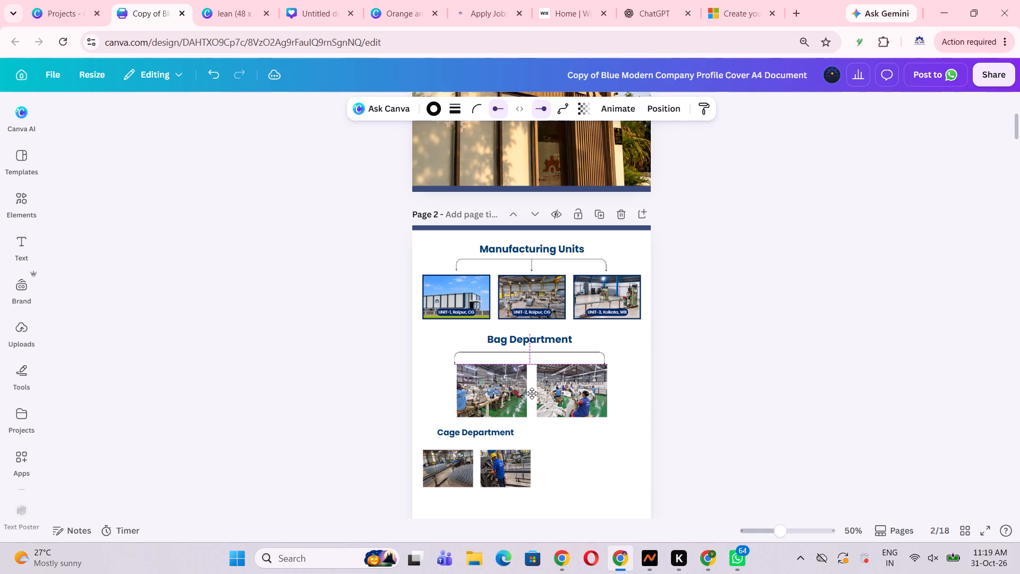
drag(532, 393, 534, 391)
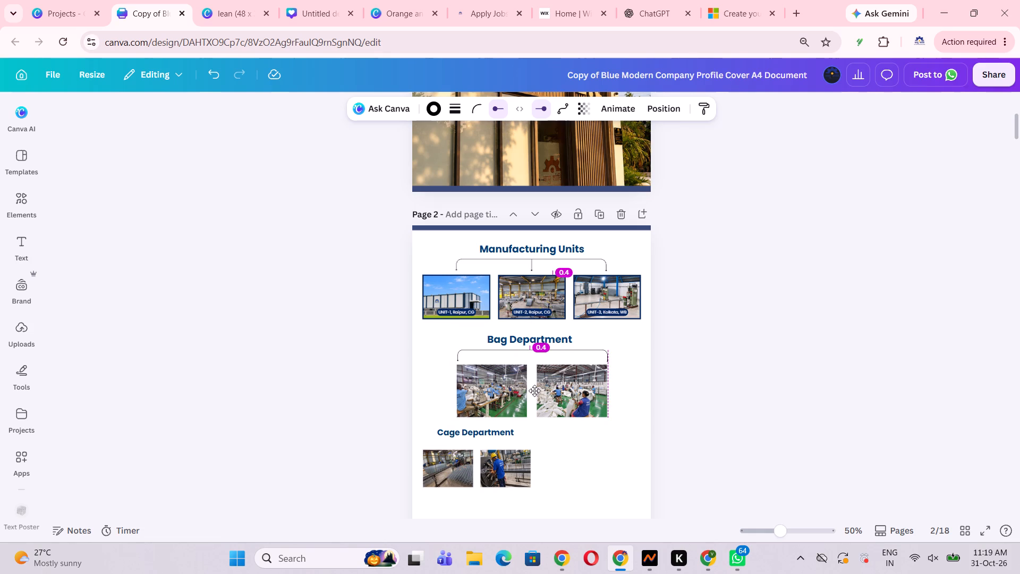
drag(534, 391, 534, 391)
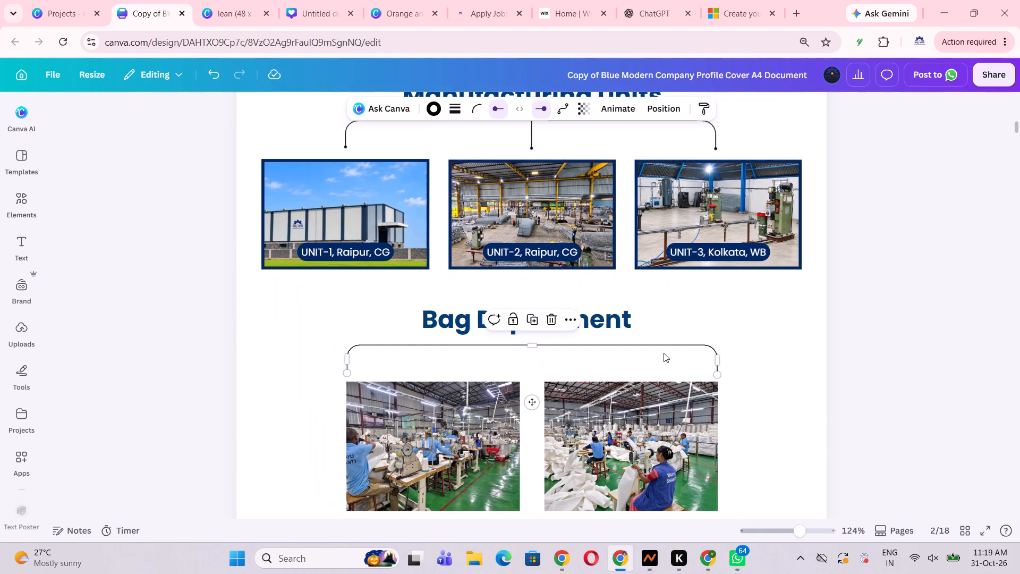
Shift the Bag Department connector line slightly so it is centred beneath the heading with a gap of about 0.3.
scroll(664, 353, down, 1)
scroll(728, 304, up, 1)
click(718, 378)
scroll(718, 379, down, 1)
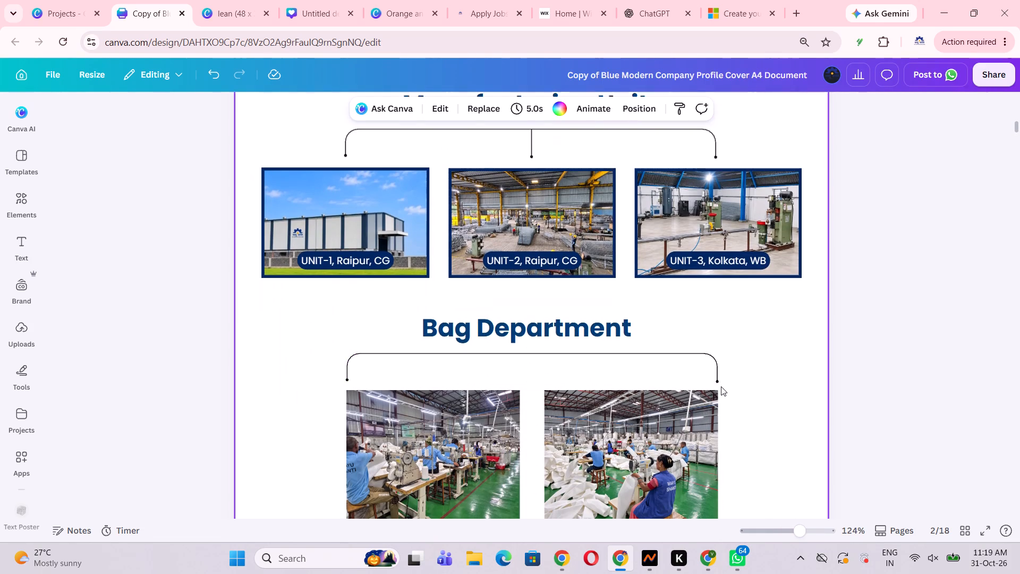
scroll(721, 386, down, 1)
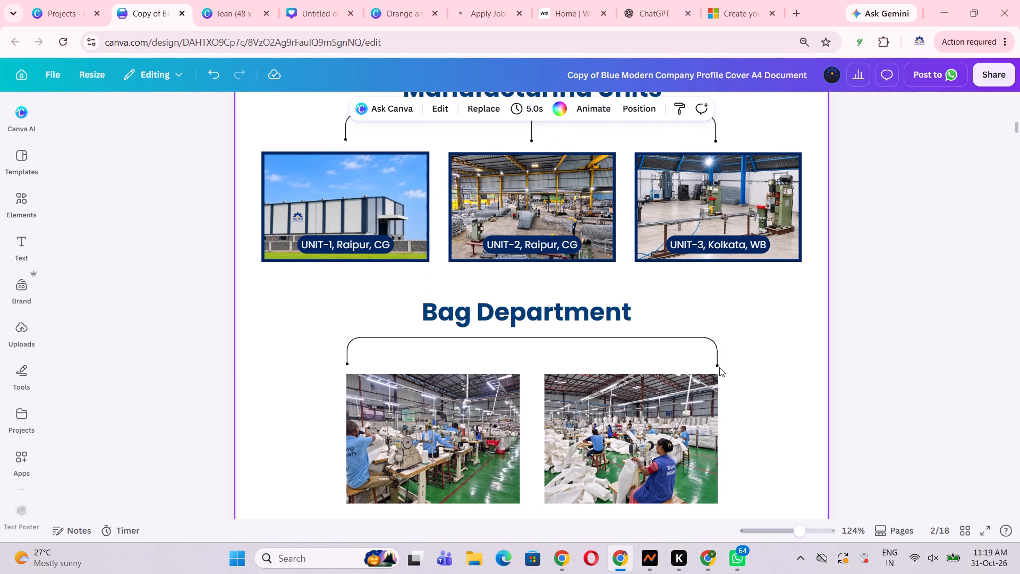
click(717, 365)
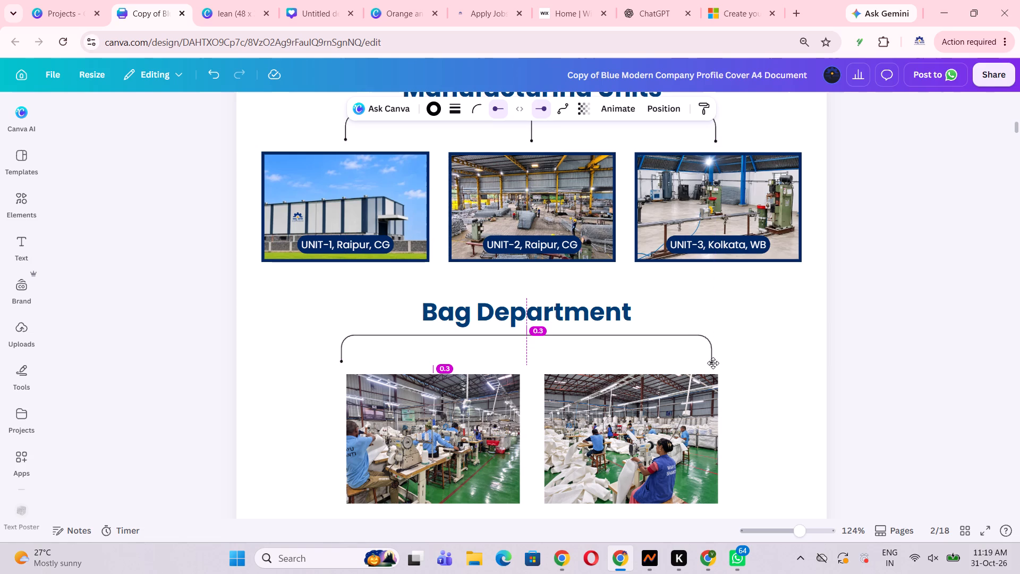
scroll(713, 363, up, 1)
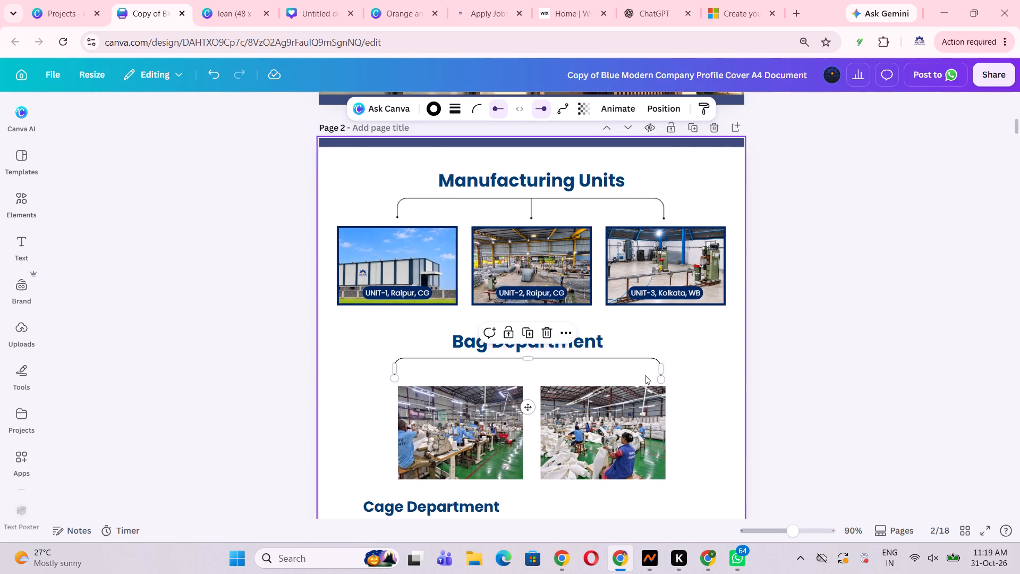
Narrow the Bag Department connector line by bringing its right arm and endpoint inward to the heading's right edge, with a smoothly curved corner.
drag(663, 371, 615, 376)
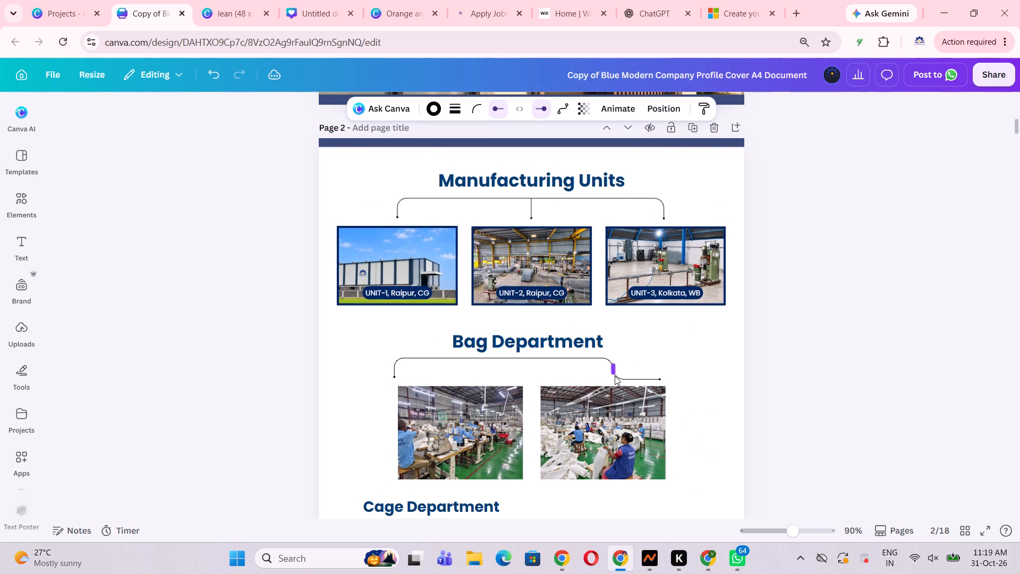
drag(615, 376, 603, 377)
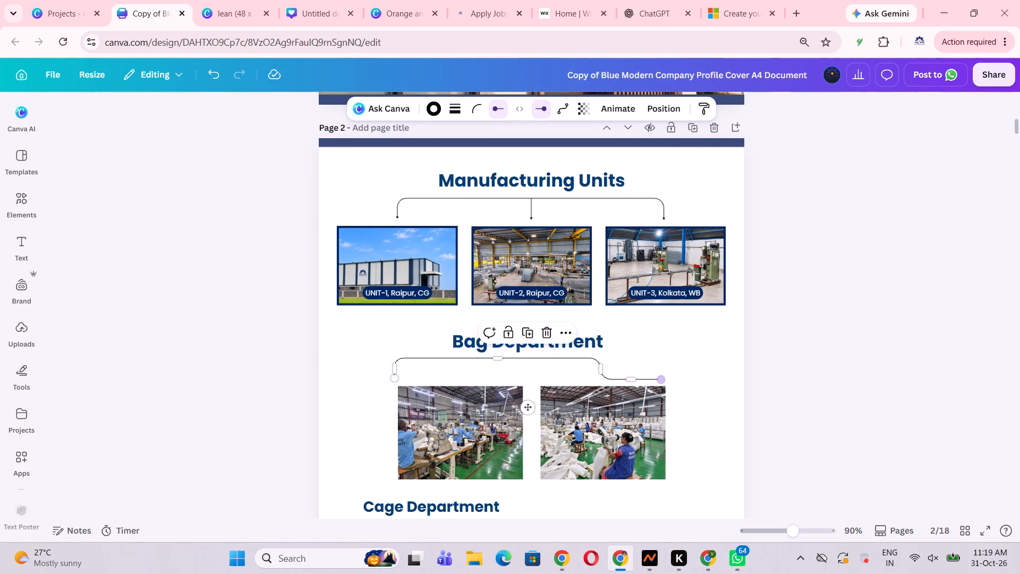
drag(660, 377, 602, 373)
click(643, 368)
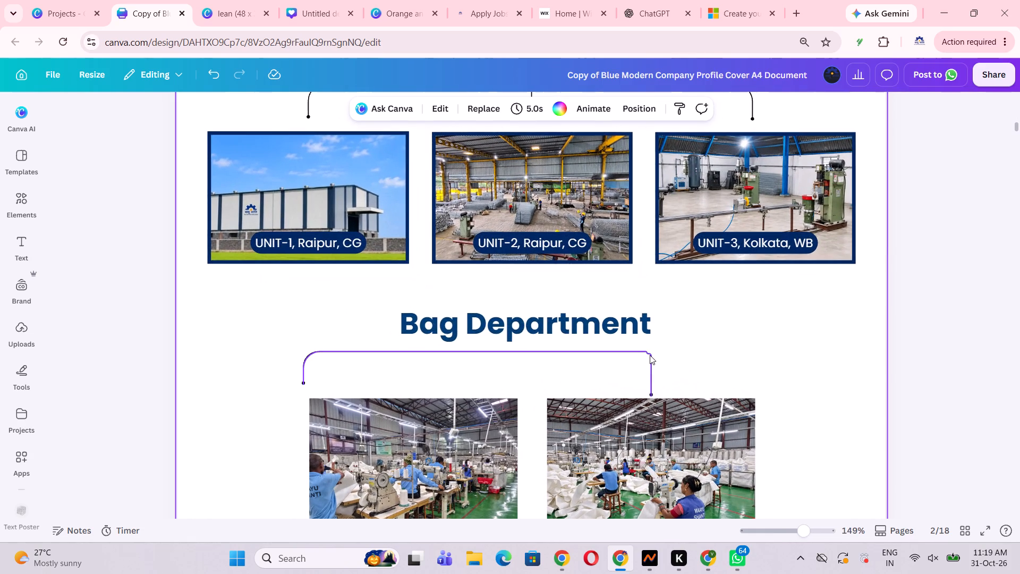
click(650, 354)
drag(648, 354, 655, 353)
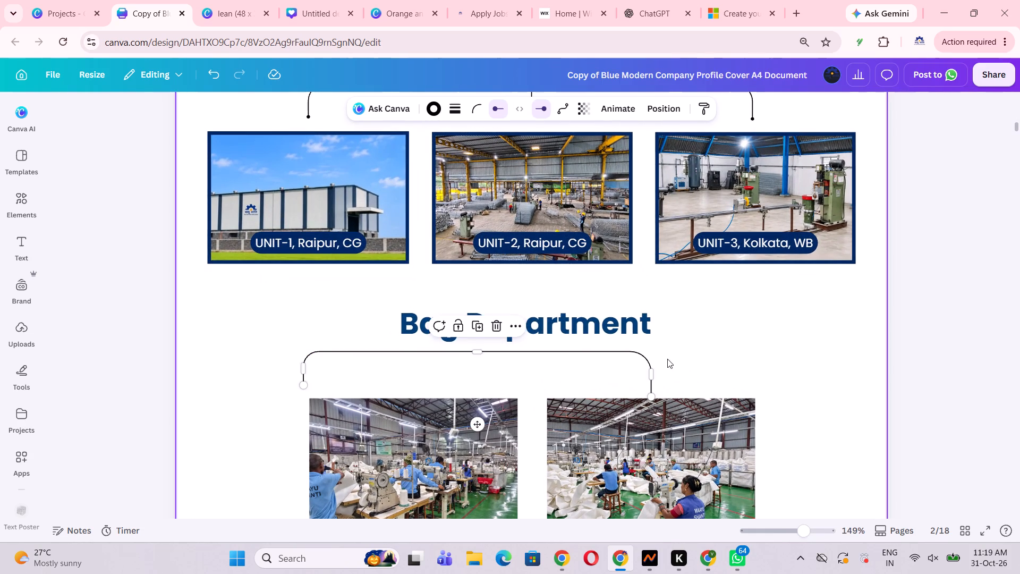
click(670, 360)
drag(652, 395, 654, 387)
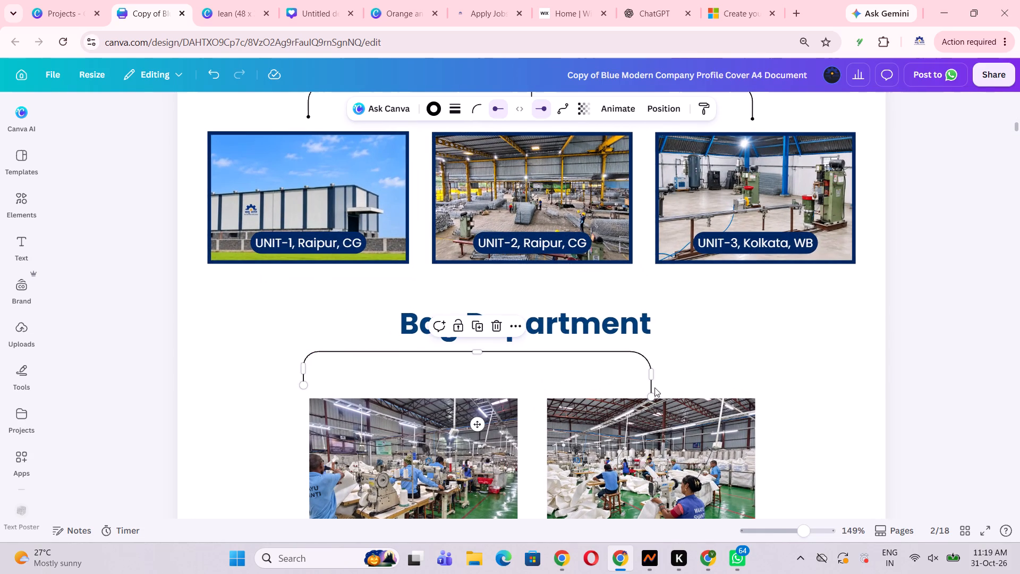
drag(654, 387, 655, 387)
drag(649, 396, 649, 389)
click(676, 384)
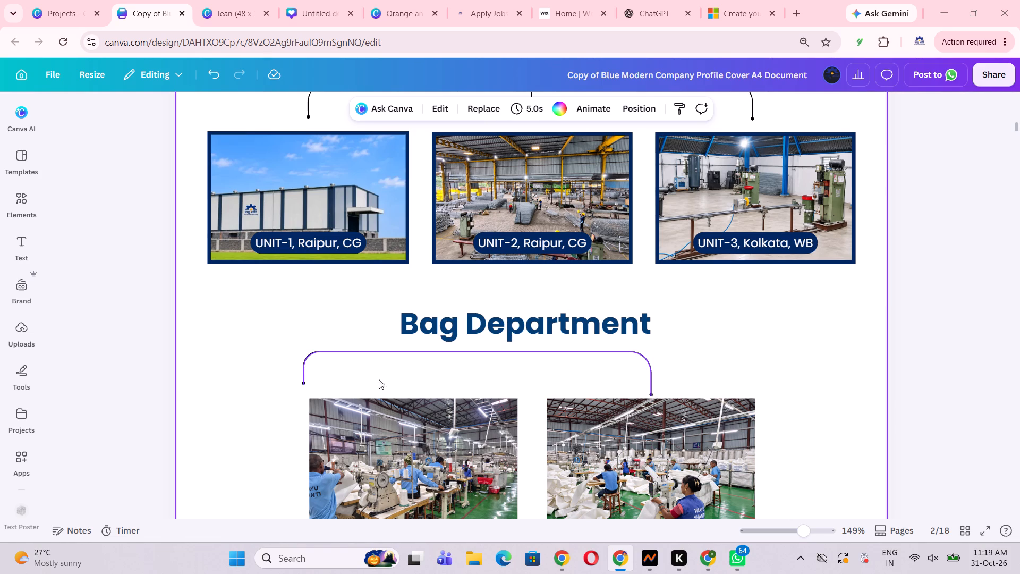
Bring the connector line's left arm and endpoint inward to just inside the Bag Department heading's left edge, keeping the arm vertical.
click(302, 371)
drag(302, 371, 406, 374)
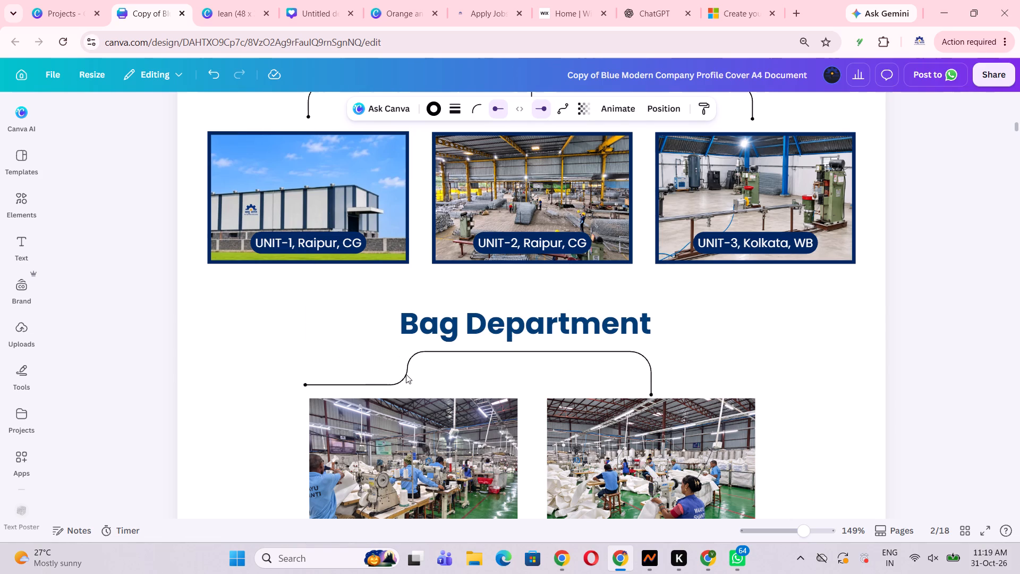
drag(406, 374, 406, 377)
drag(303, 384, 401, 386)
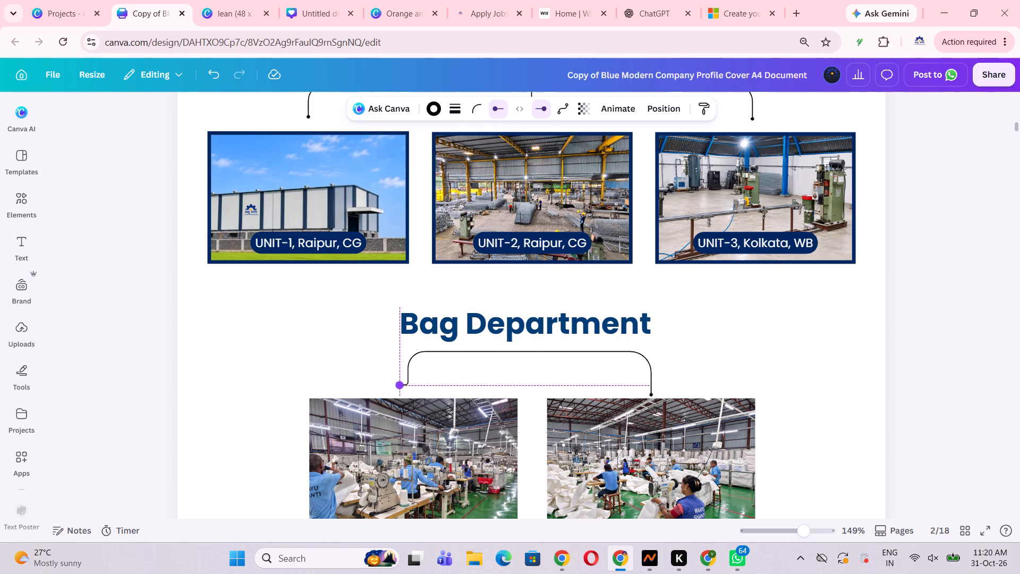
drag(401, 386, 407, 390)
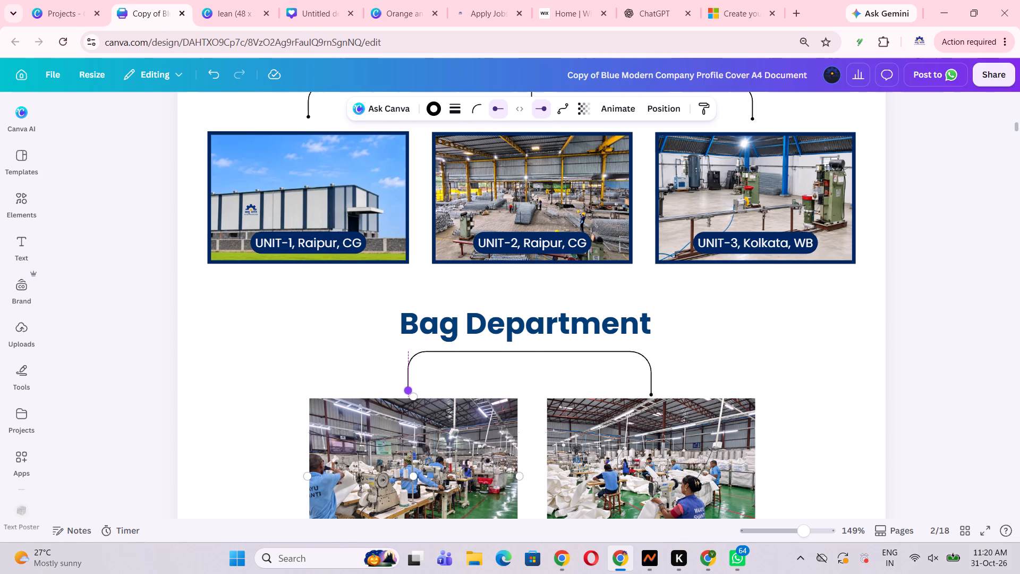
drag(407, 390, 409, 384)
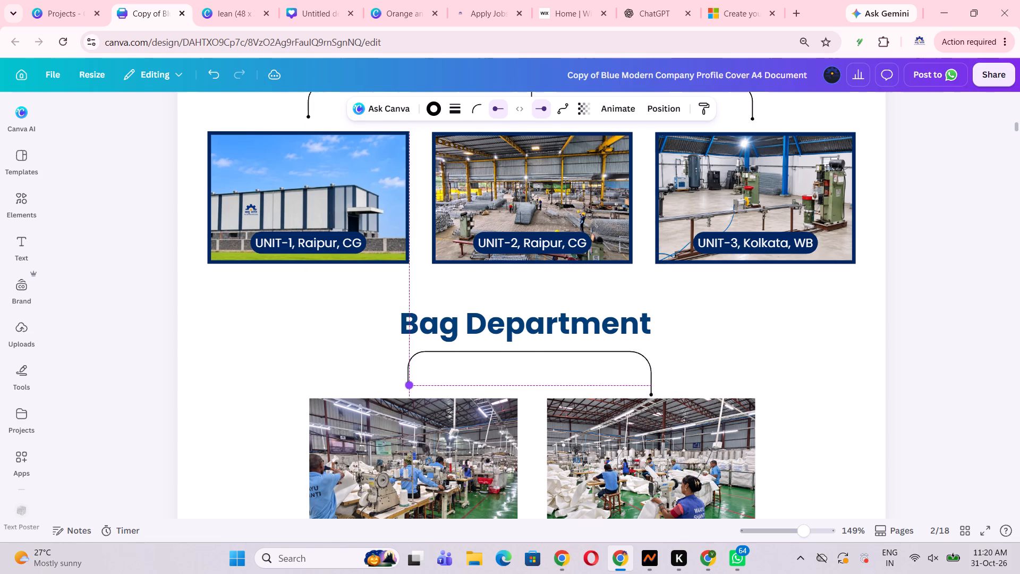
drag(409, 384, 408, 387)
click(438, 376)
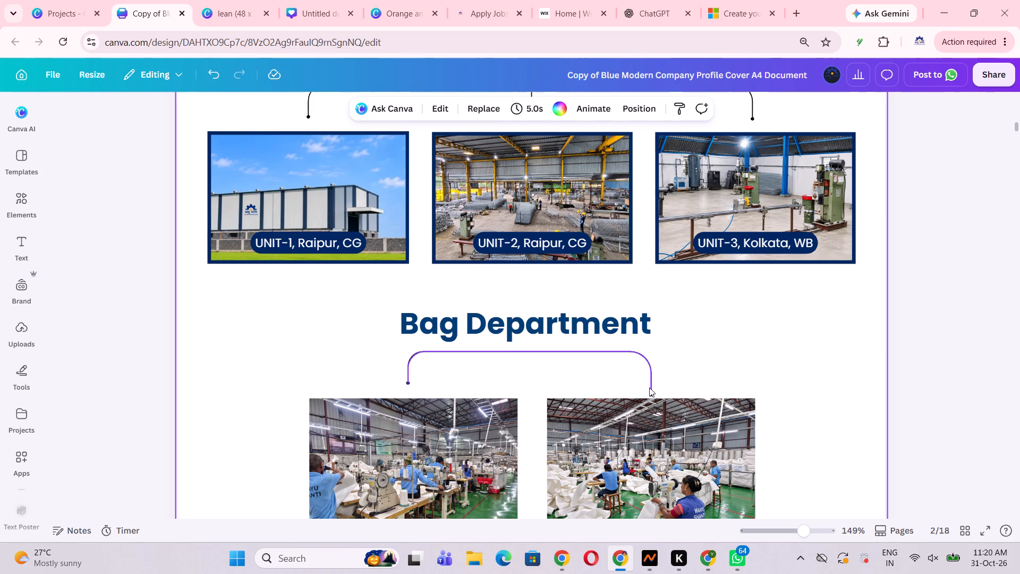
Shorten the right arm of the Bag Department connector line so its endpoint is level with the left one.
click(649, 387)
drag(651, 399, 649, 390)
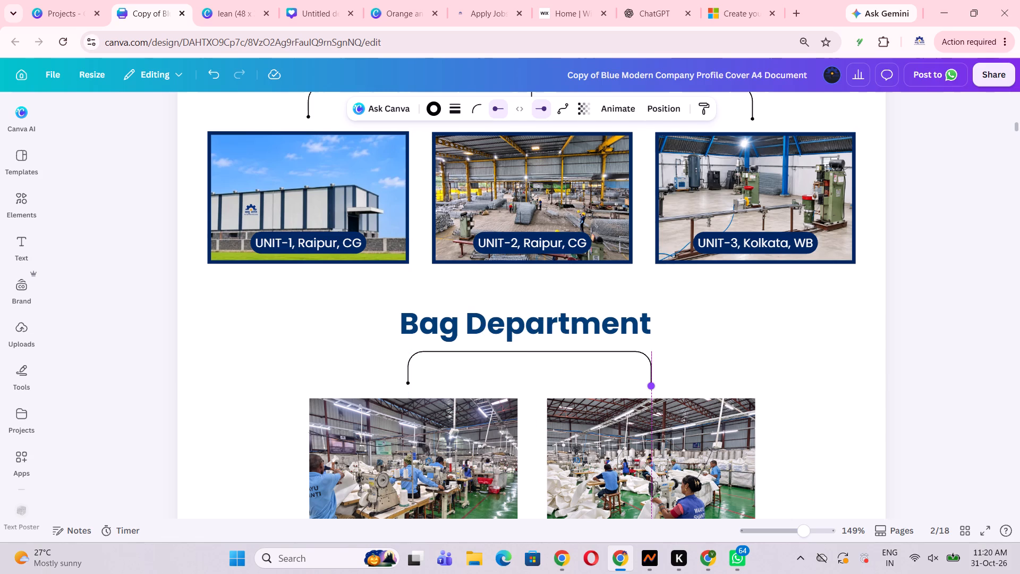
drag(649, 390, 650, 387)
click(719, 374)
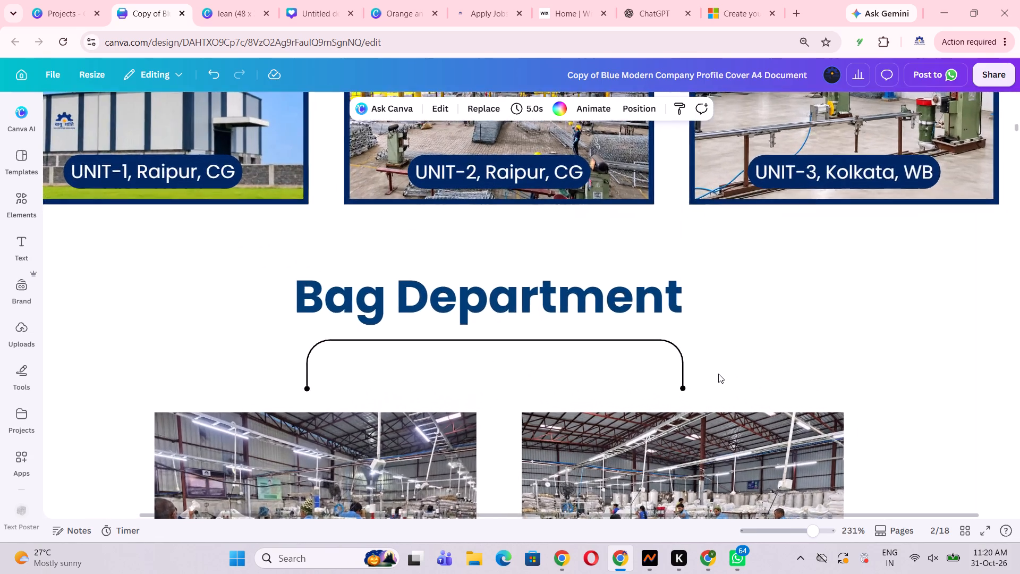
Examine the Bag Department connector line up close and against the whole page for alignment with the heading and photos.
scroll(717, 374, up, 2)
scroll(716, 373, down, 1)
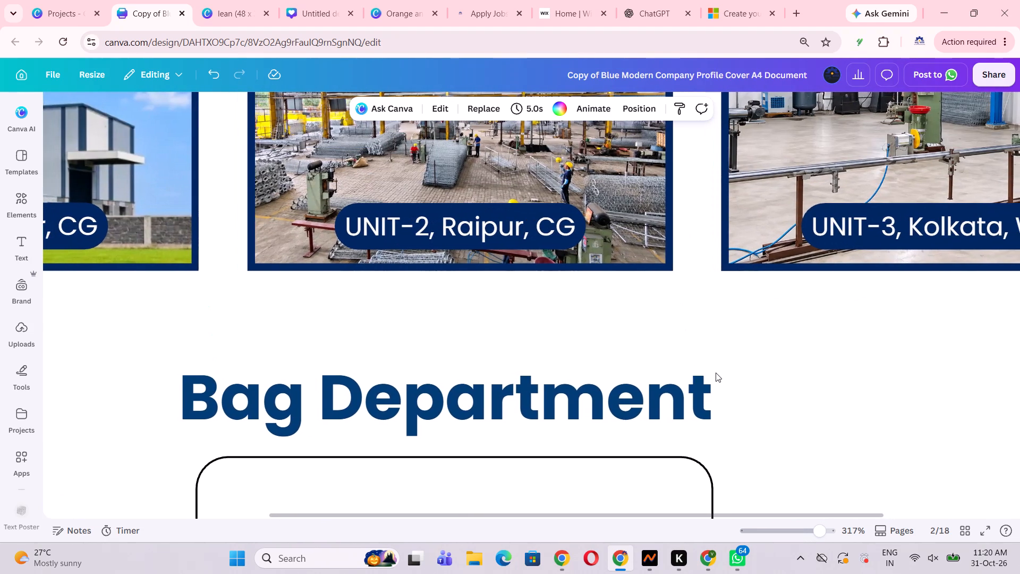
scroll(716, 373, down, 2)
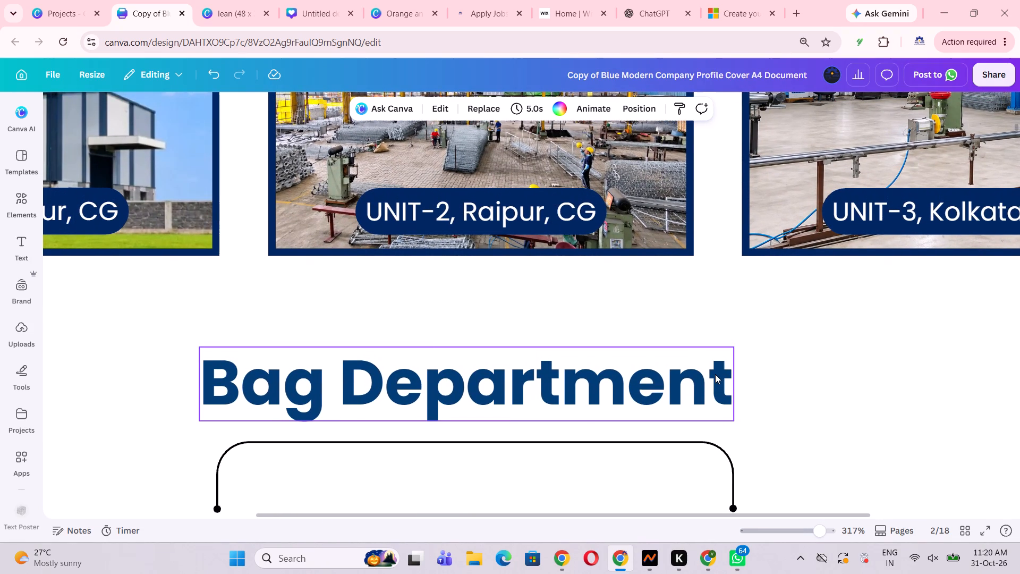
drag(651, 516, 633, 517)
click(878, 430)
scroll(885, 392, down, 1)
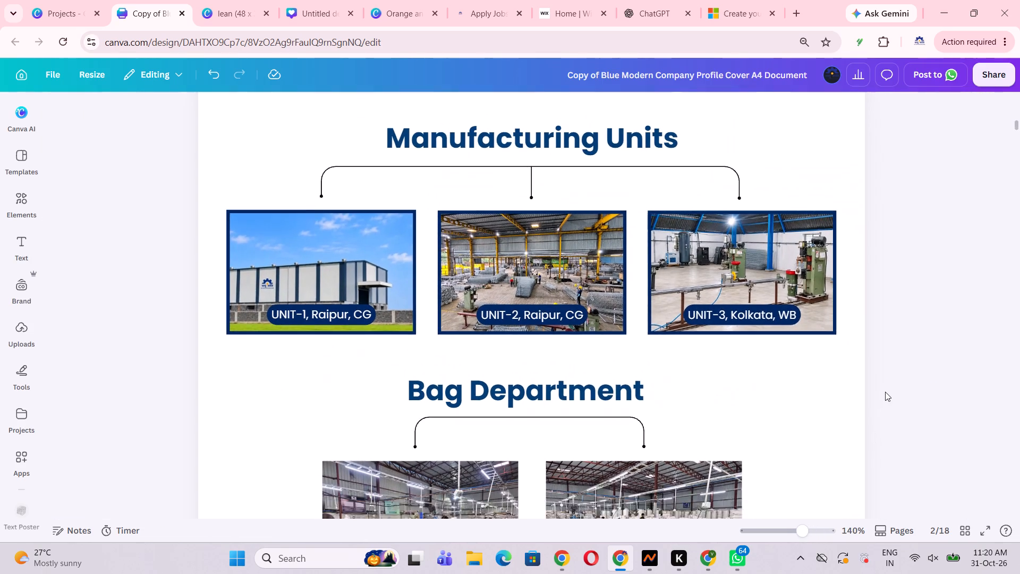
scroll(885, 392, down, 1)
click(936, 333)
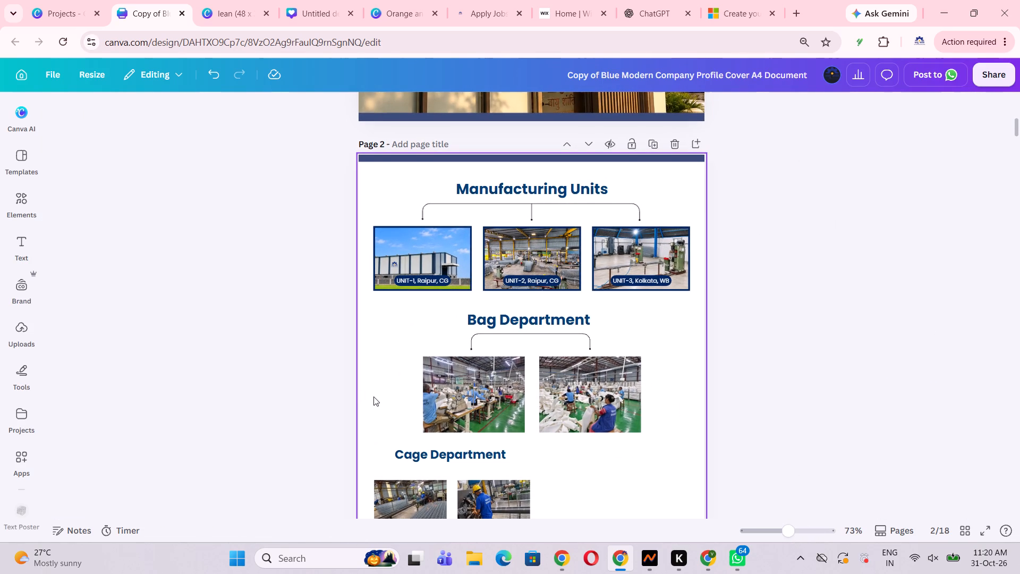
Move the Cage Department heading and two photos together beneath the Bag Department photos, leaving a gap of about 1.3.
scroll(373, 396, down, 2)
scroll(630, 364, up, 1)
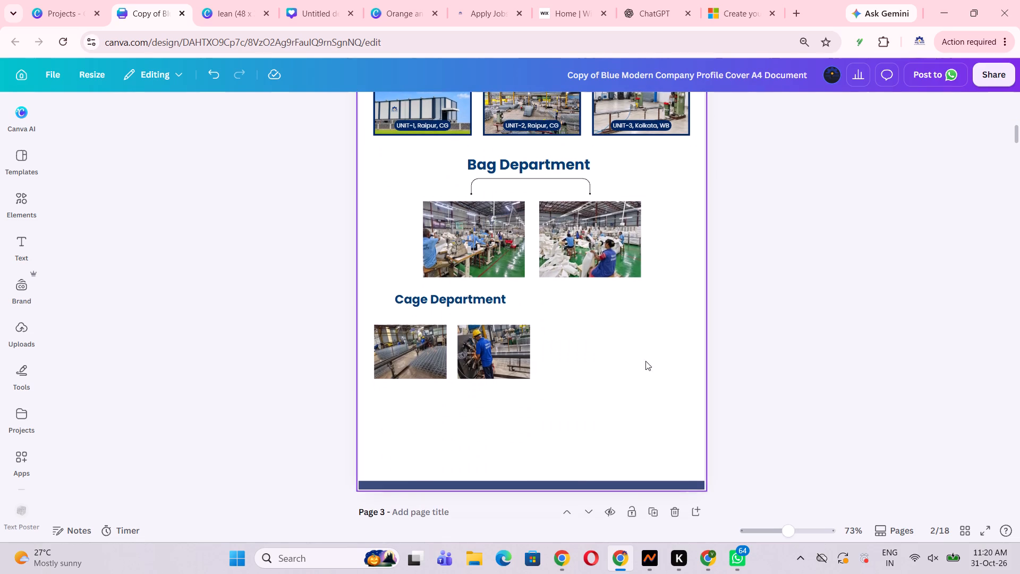
scroll(645, 361, up, 1)
click(674, 358)
drag(379, 306, 501, 421)
drag(502, 378, 582, 402)
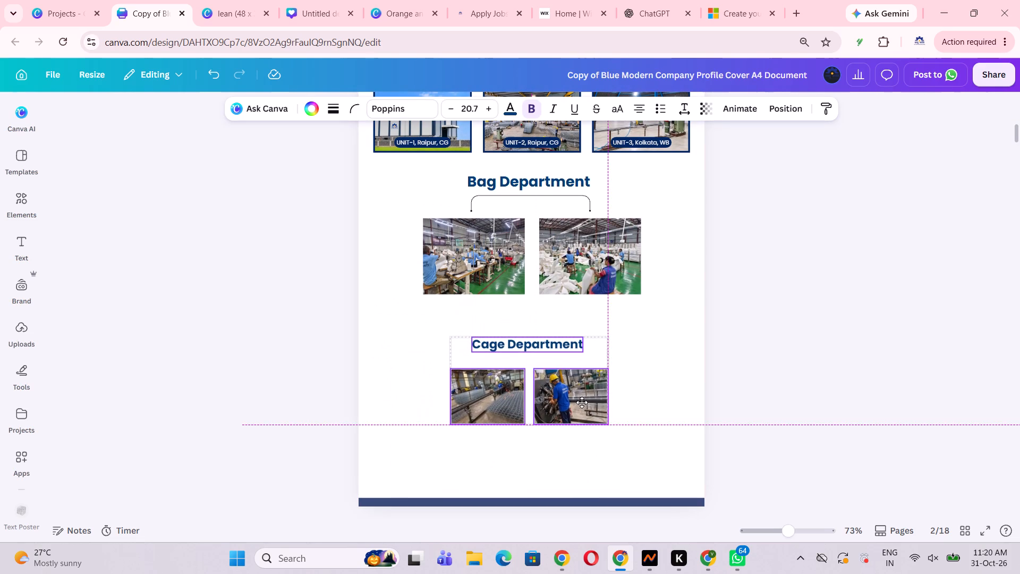
drag(582, 402, 584, 384)
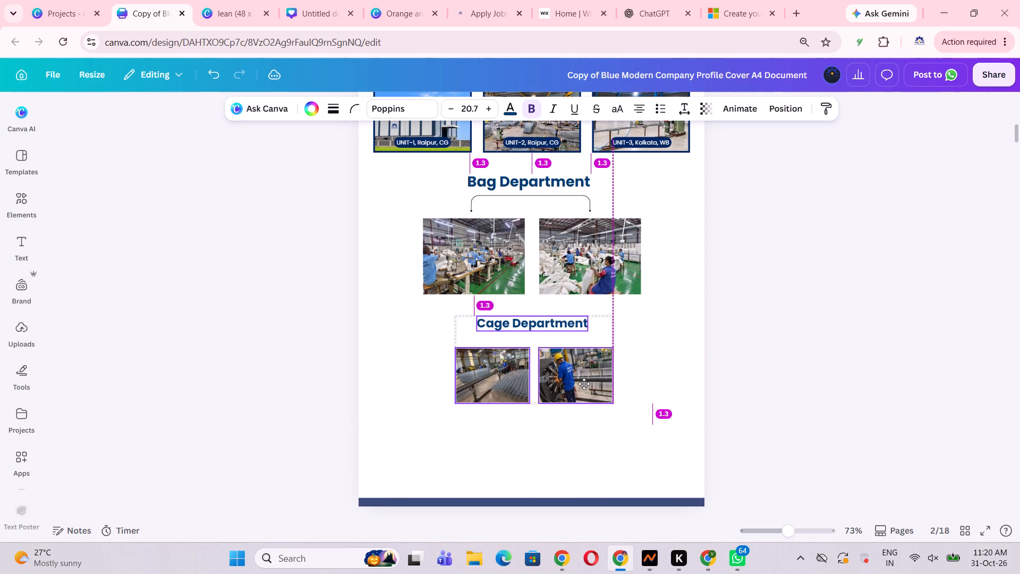
drag(584, 384, 584, 384)
Enlarge the Cage Department heading and photos together until the photos roughly match the Bag Department photos in size.
drag(612, 402, 614, 406)
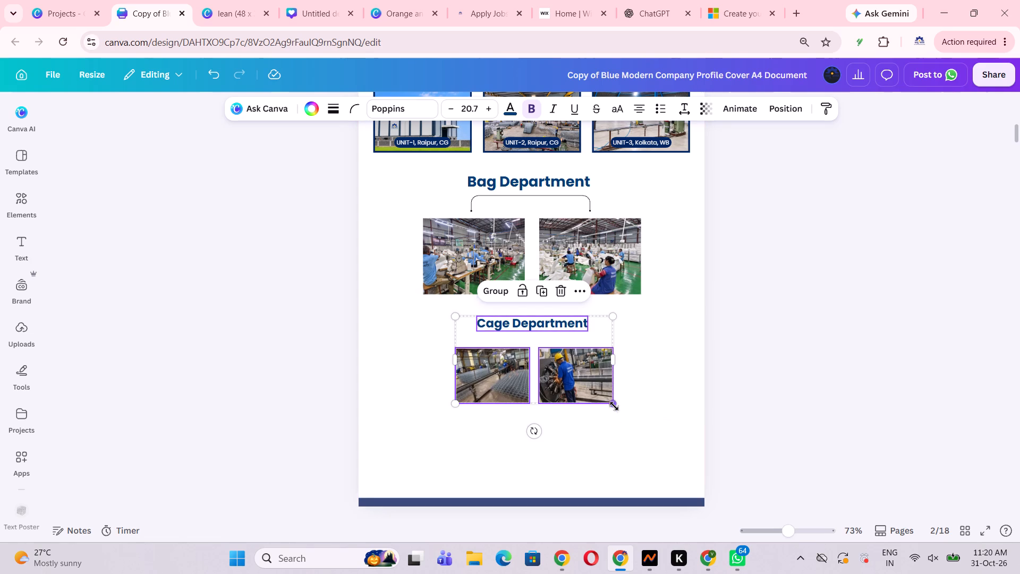
drag(614, 406, 653, 501)
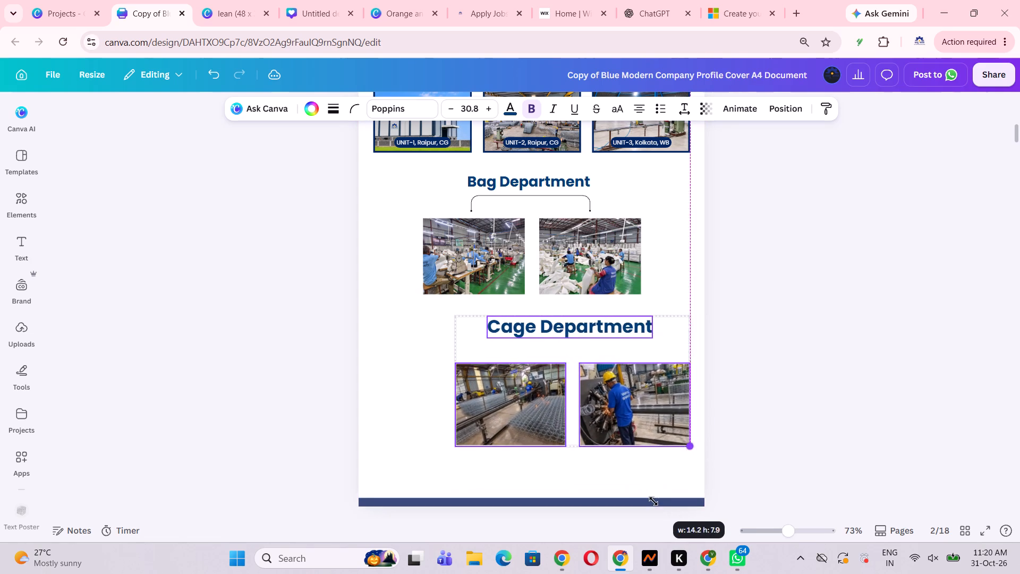
drag(653, 501, 645, 489)
click(721, 473)
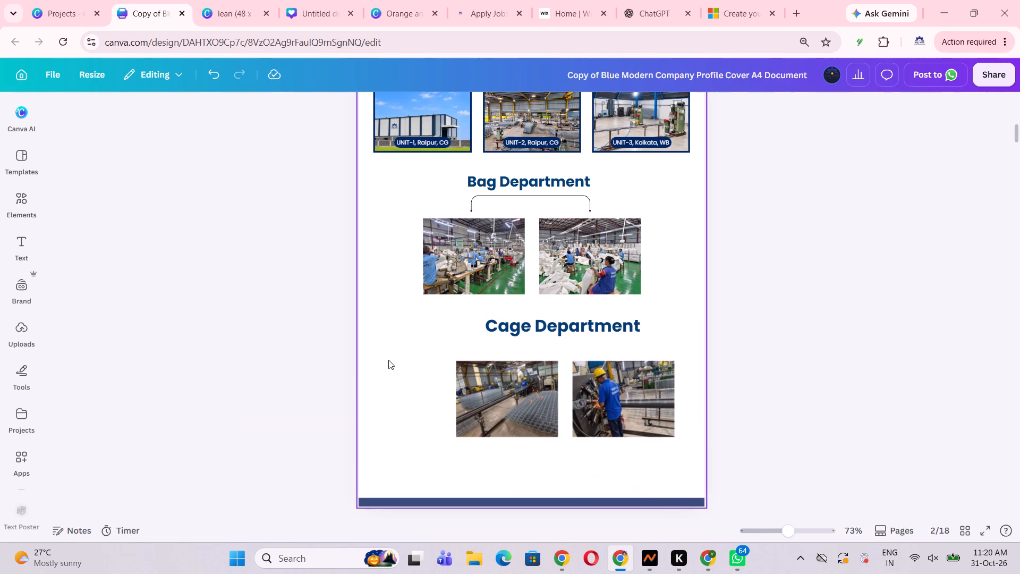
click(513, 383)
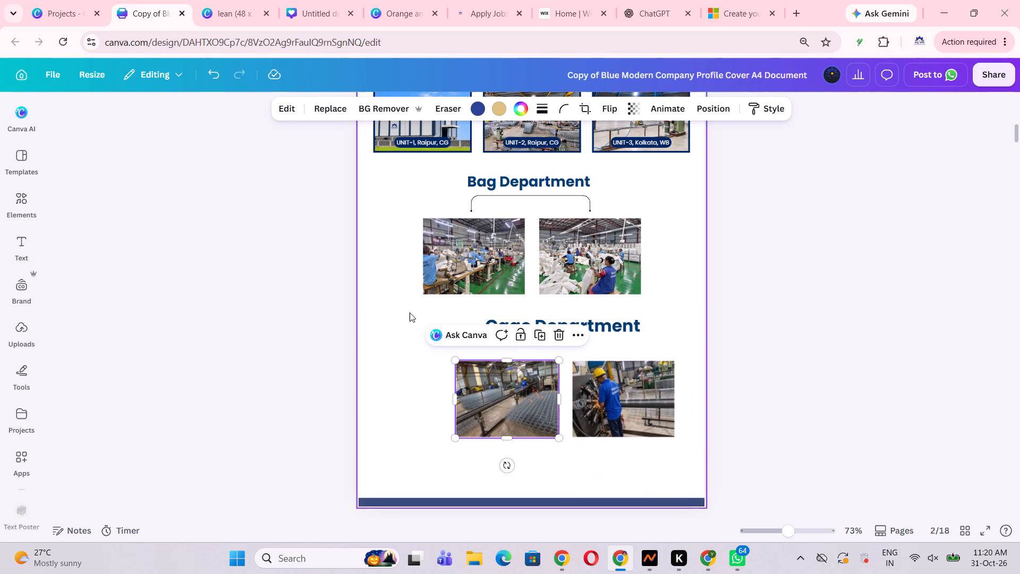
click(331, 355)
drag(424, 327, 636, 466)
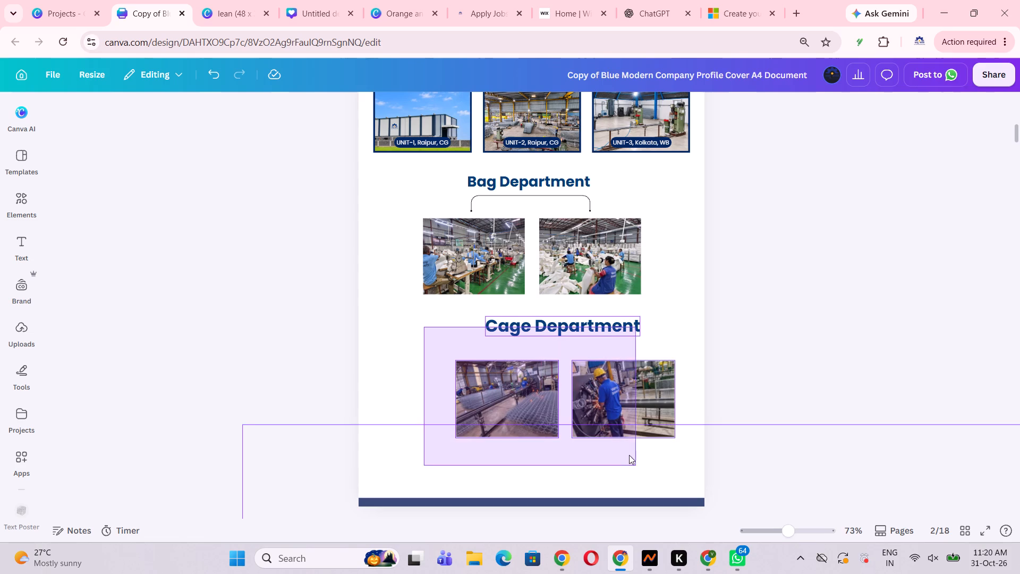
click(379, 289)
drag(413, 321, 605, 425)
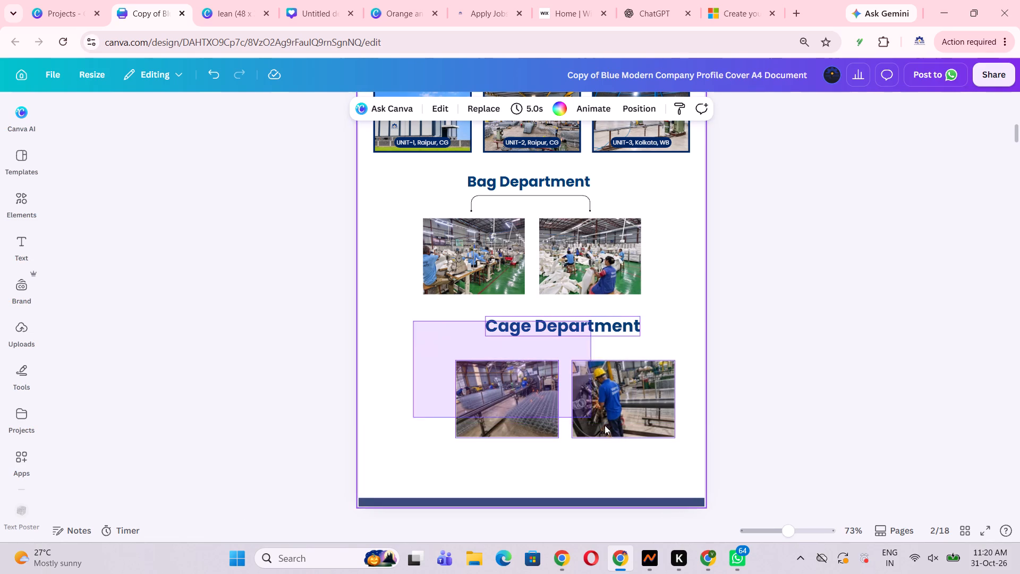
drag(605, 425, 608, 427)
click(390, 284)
Lock the navy footer graphic at the bottom of page 2.
click(491, 497)
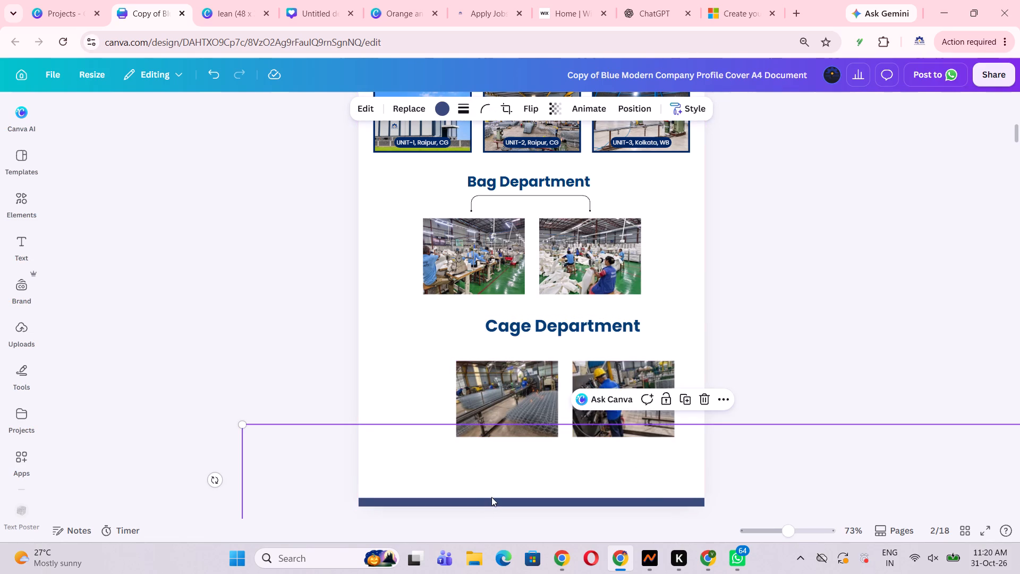
click(662, 399)
click(797, 374)
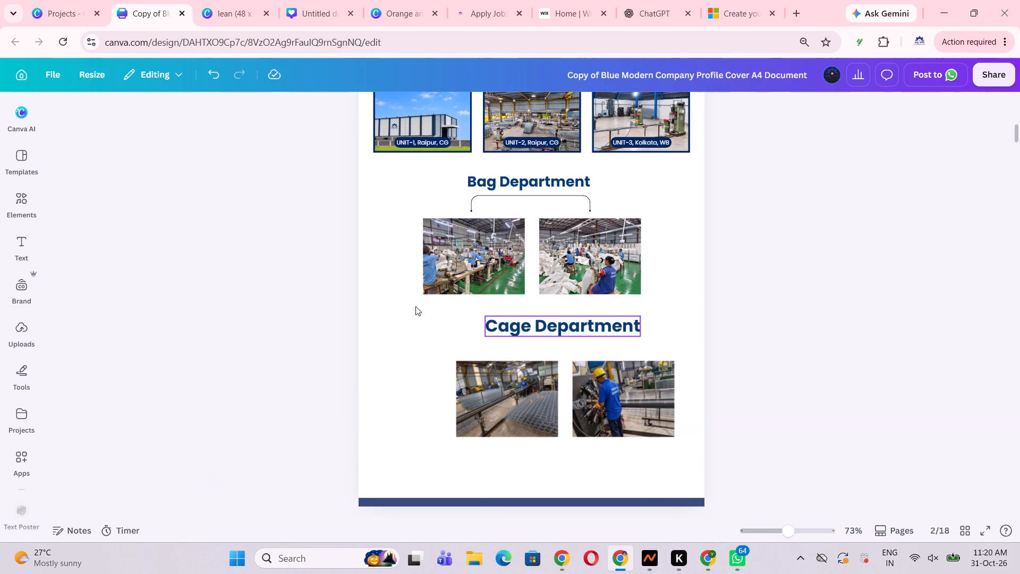
Reposition the enlarged Cage Department heading and photos together so the photos line up directly beneath the Bag Department photos.
drag(415, 306, 576, 420)
drag(577, 413, 549, 267)
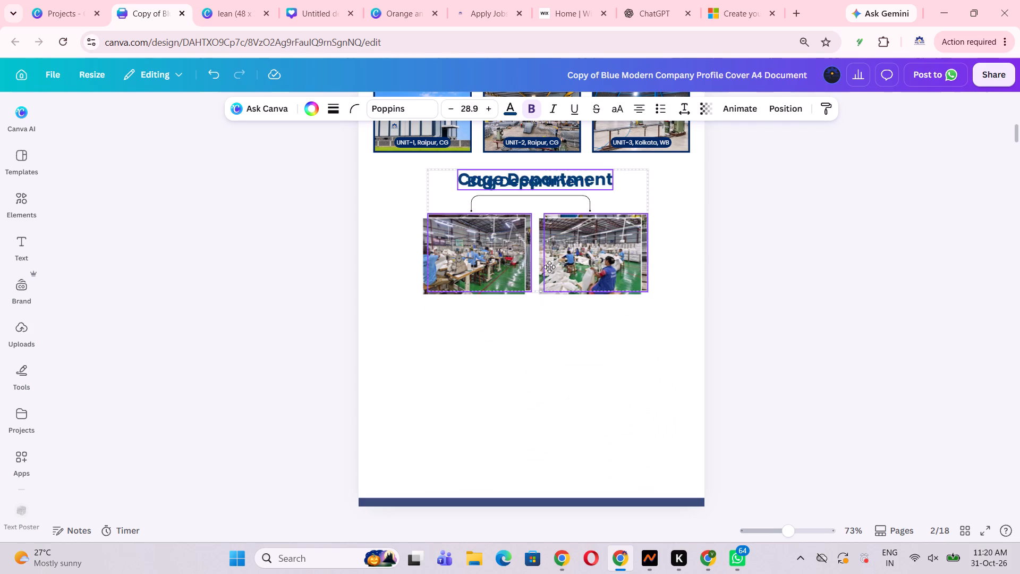
drag(549, 267, 542, 409)
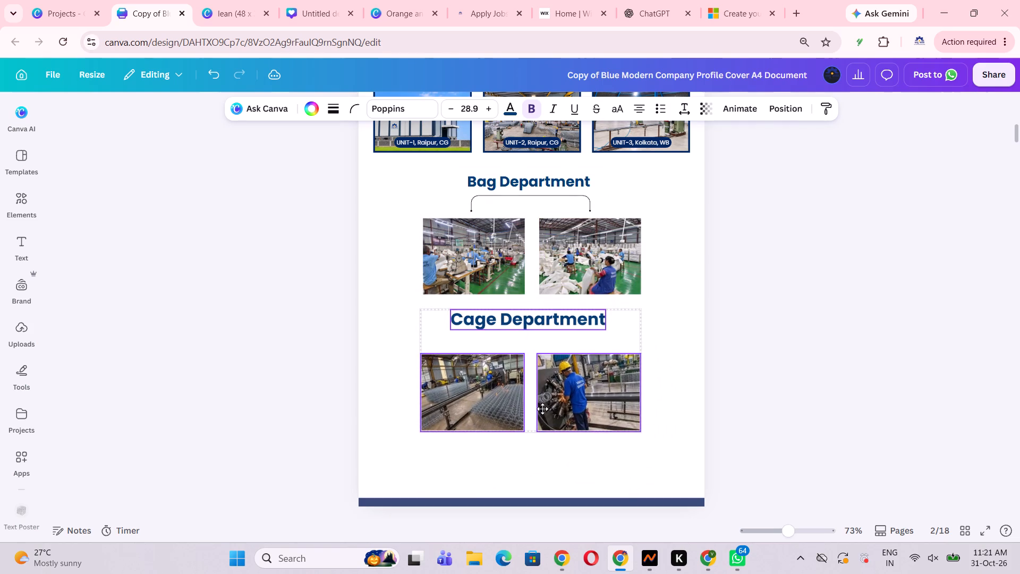
drag(542, 409, 542, 412)
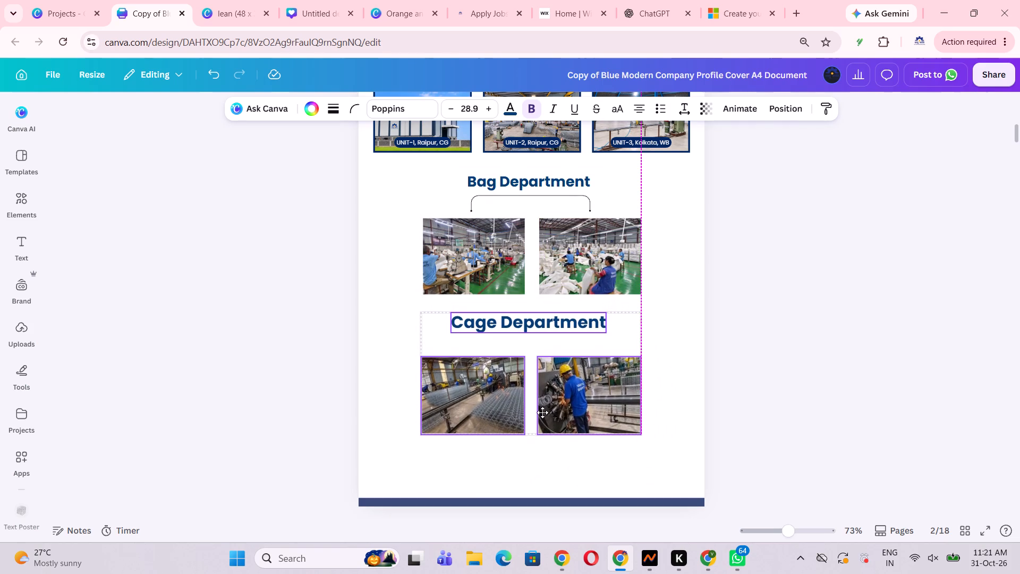
drag(542, 412, 542, 413)
click(744, 401)
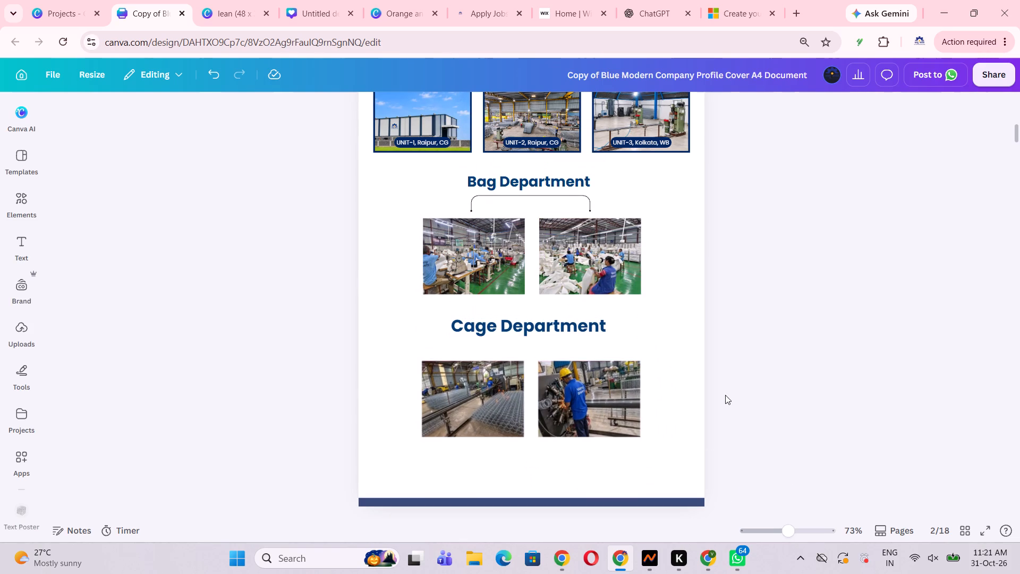
Reduce the Cage Department heading's font size to 24.9.
click(553, 321)
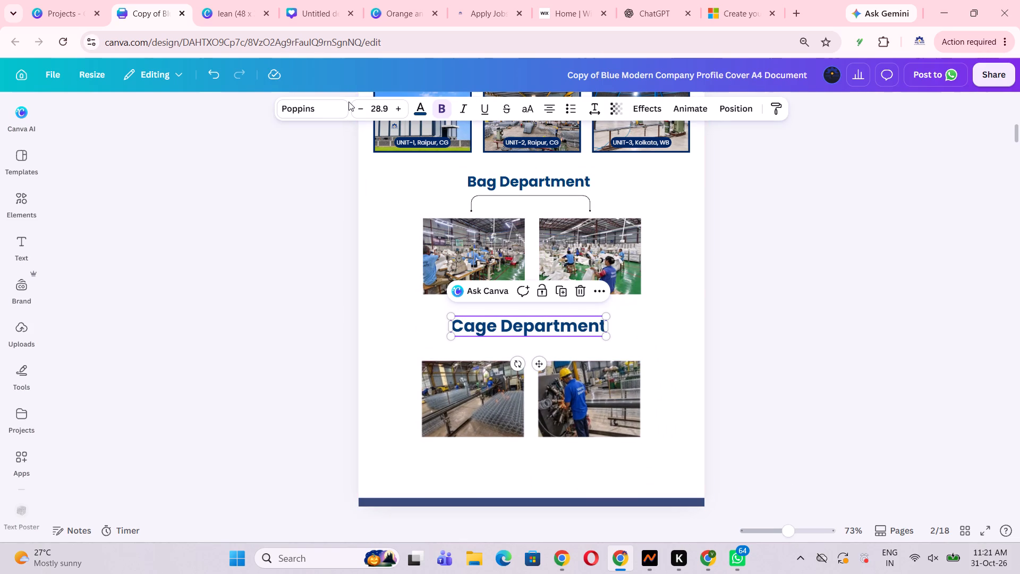
triple_click(357, 105)
click(358, 105)
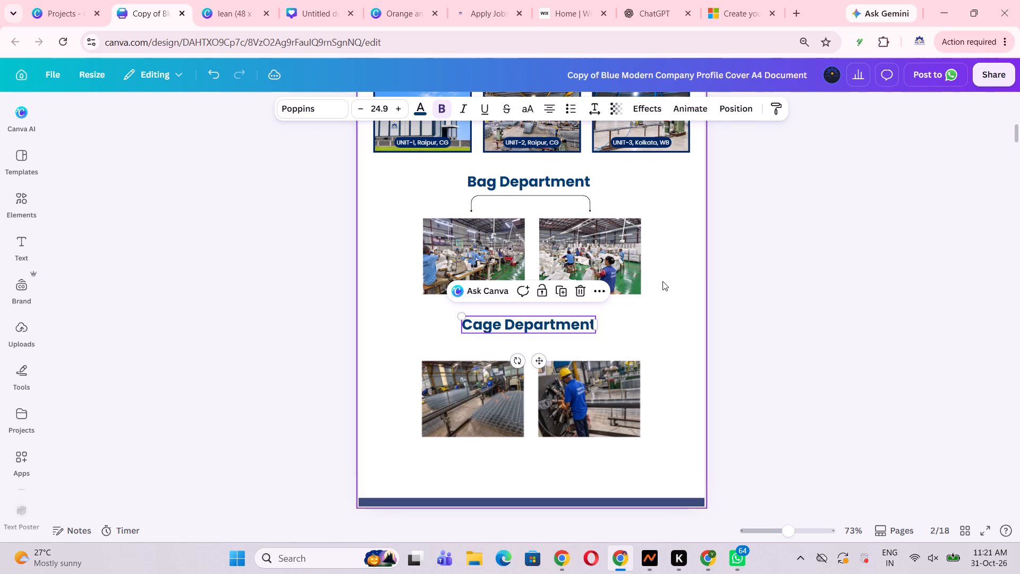
click(679, 309)
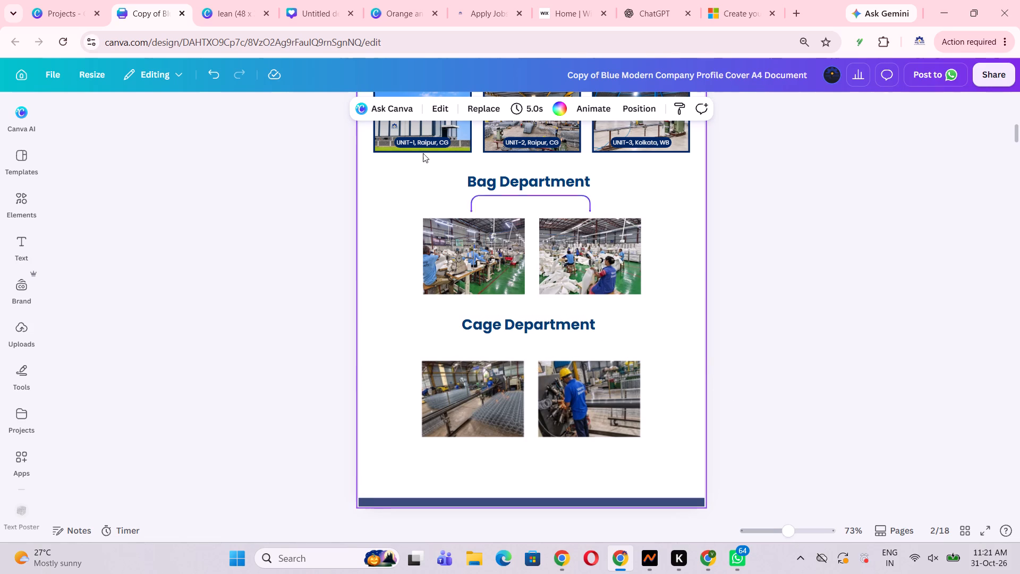
Duplicate the Bag Department connector line and position the copy between the Cage Department heading and its two photos.
click(525, 196)
key(ctrl+c)
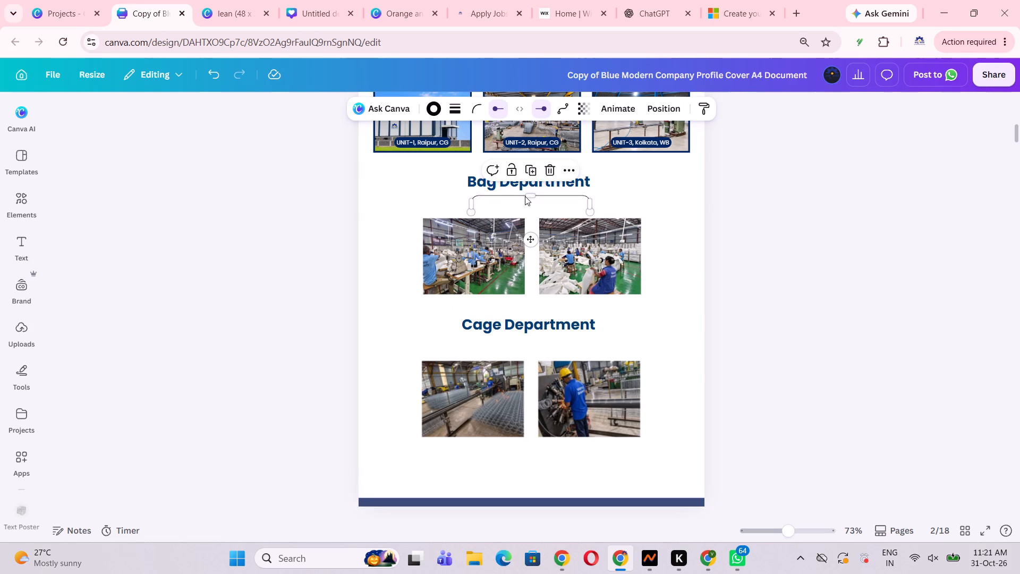
key(ctrl+v)
drag(540, 251, 534, 389)
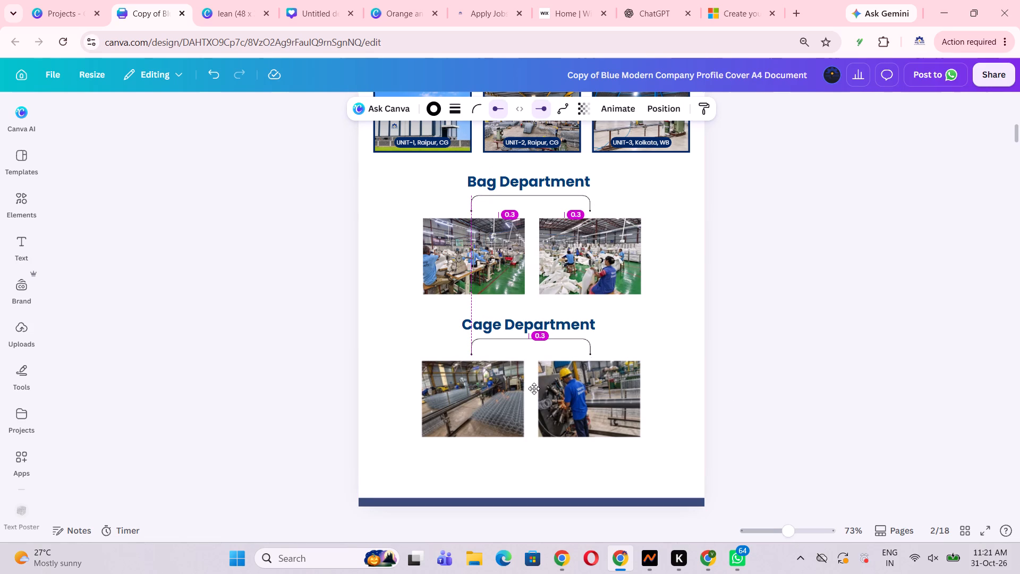
drag(534, 389, 530, 390)
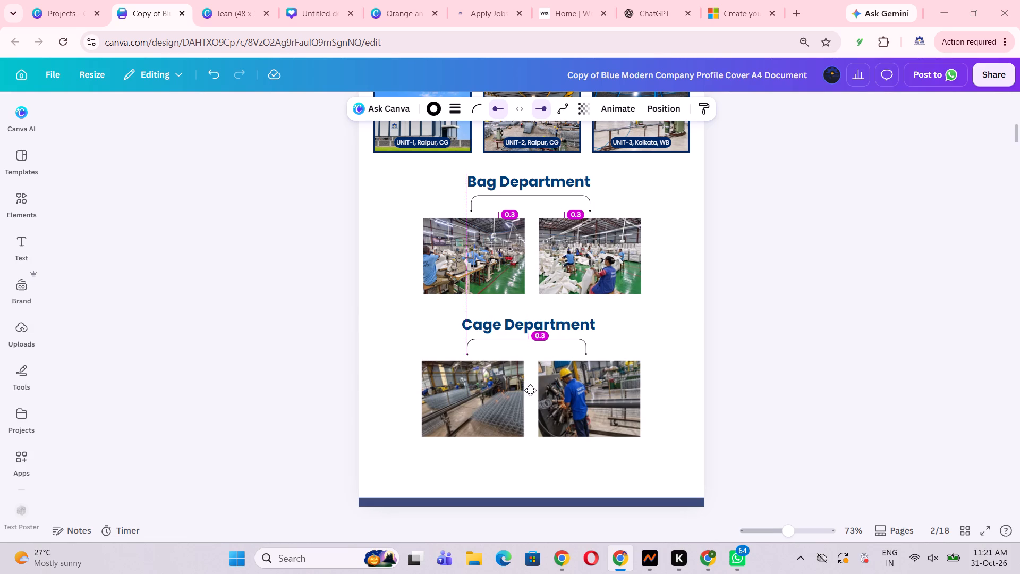
drag(530, 390, 530, 389)
drag(530, 389, 531, 389)
click(806, 382)
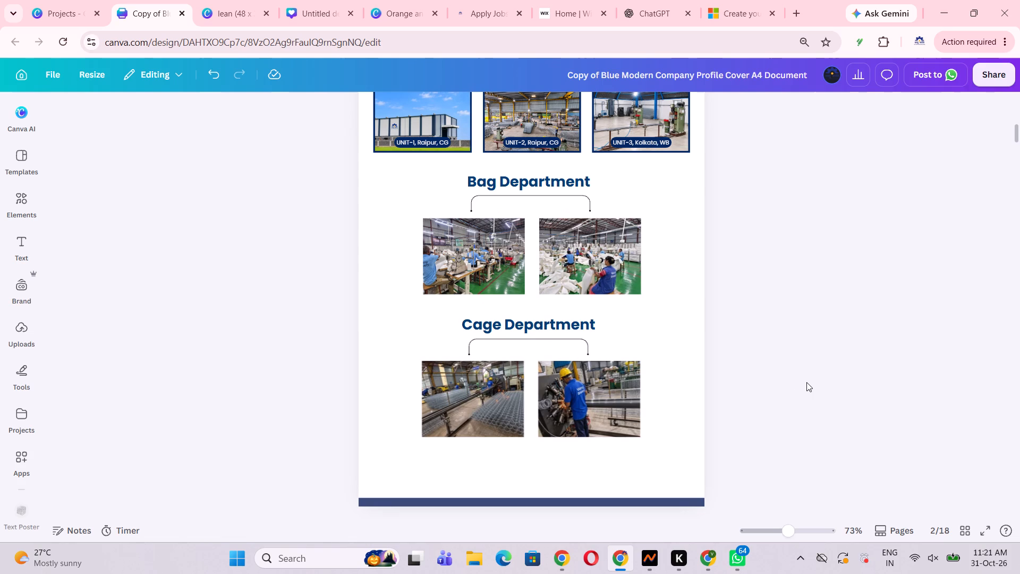
Slightly shrink the Manufacturing Units heading, connector lines and three unit photos together, and recentre them on page 2.
scroll(806, 382, up, 1)
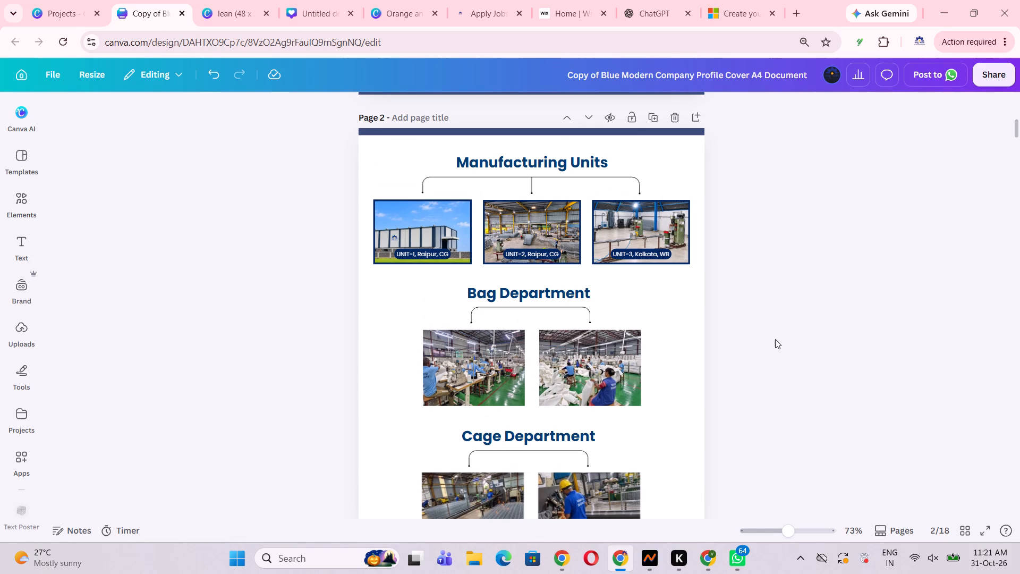
scroll(816, 335, down, 1)
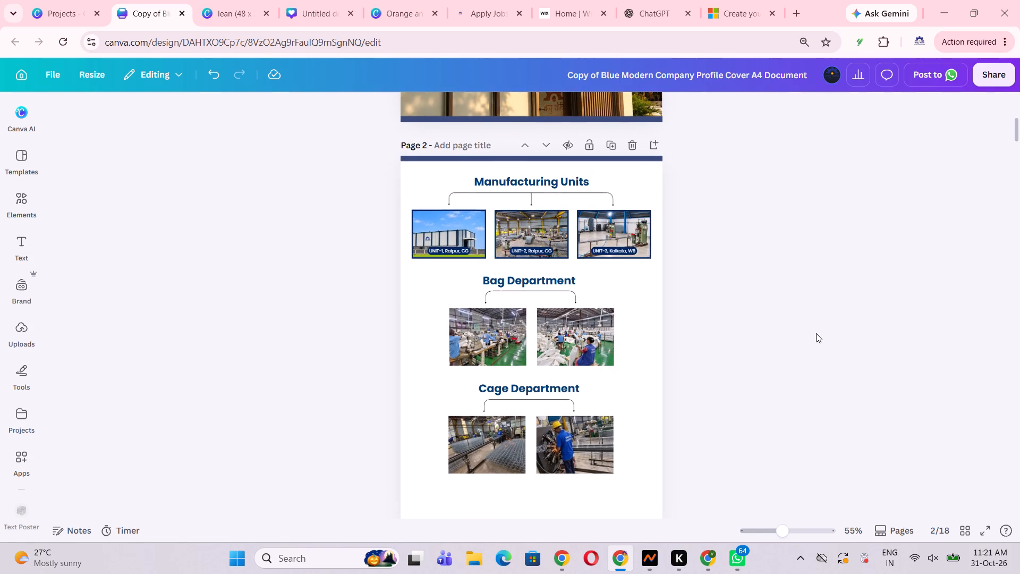
scroll(816, 333, up, 1)
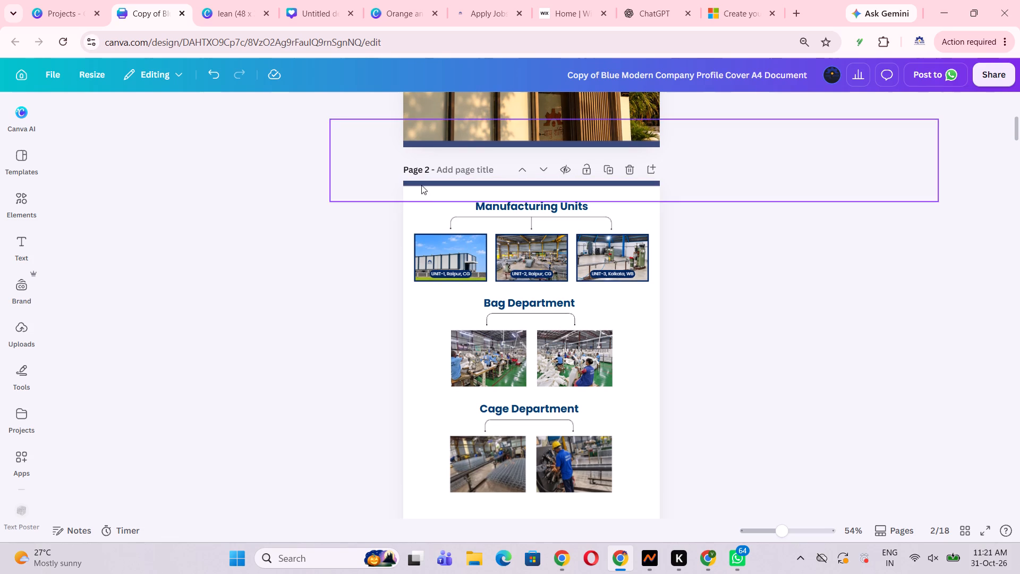
click(686, 368)
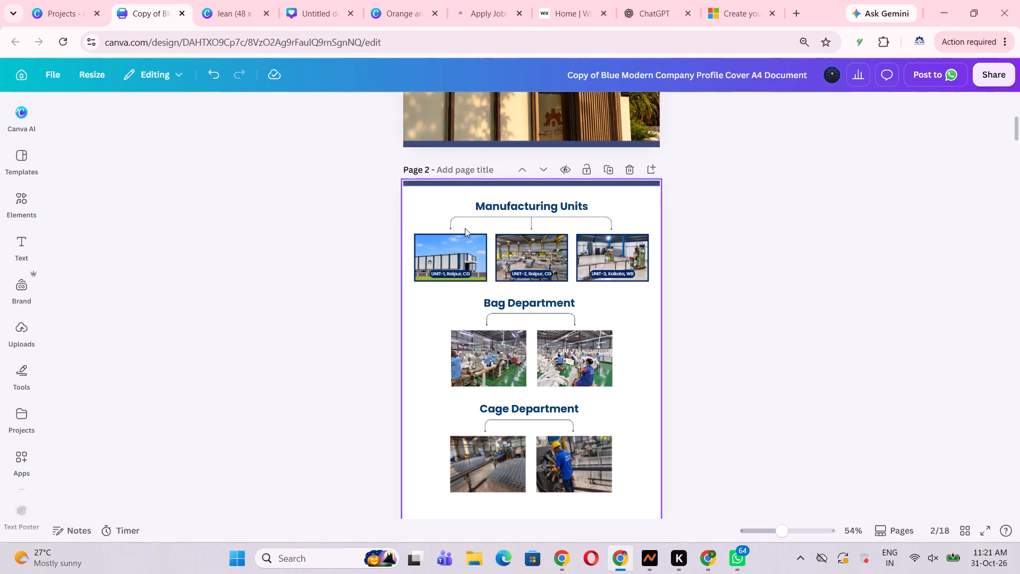
drag(446, 203, 640, 285)
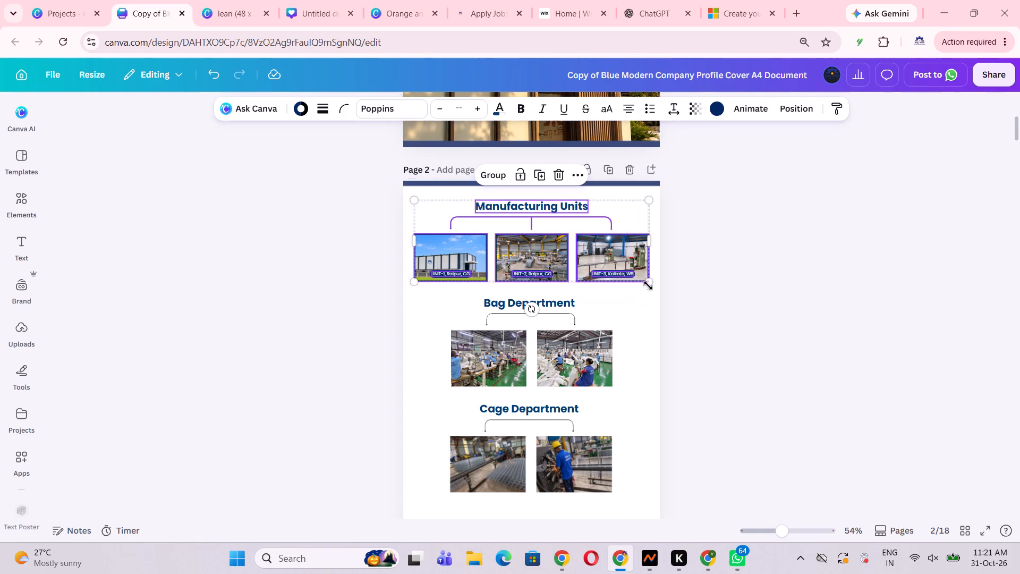
drag(649, 281, 630, 275)
drag(591, 248, 599, 248)
click(733, 343)
Shrink the Bag Department heading, connector and photos together to a 16.9 heading size, placing them on the page's left side beneath the unit photos.
drag(460, 291, 494, 314)
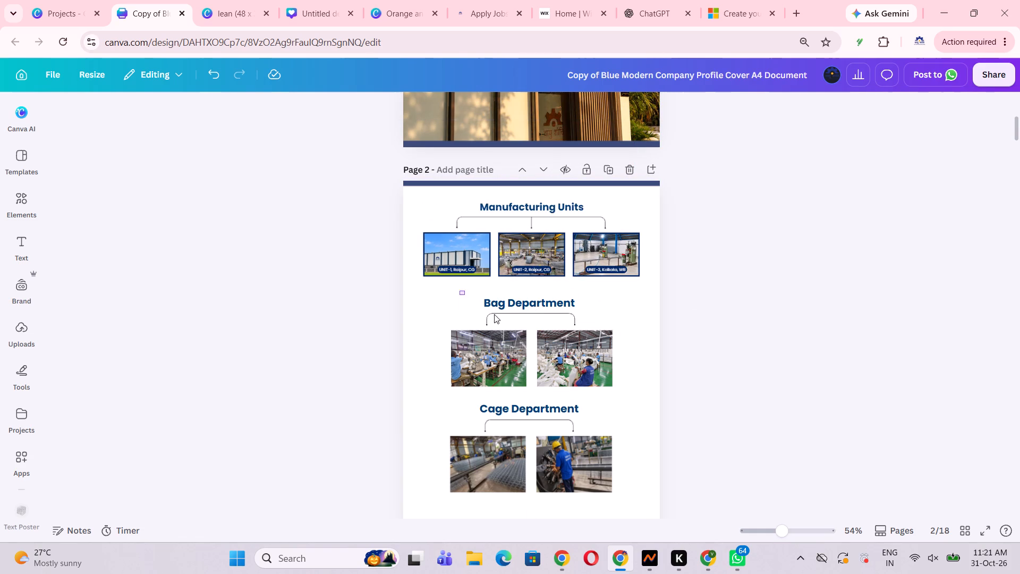
drag(494, 314, 615, 389)
drag(615, 389, 575, 359)
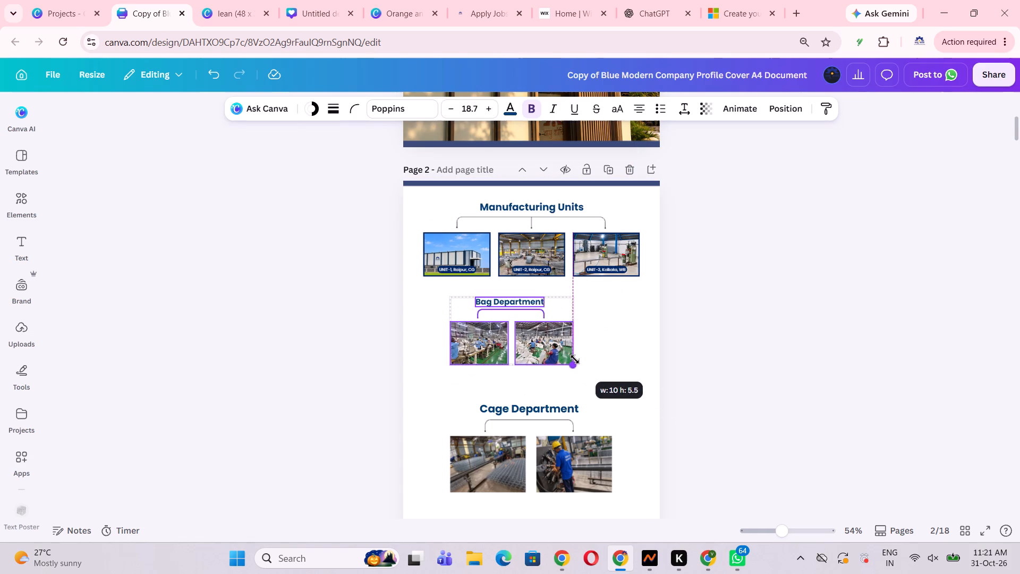
drag(575, 359, 576, 362)
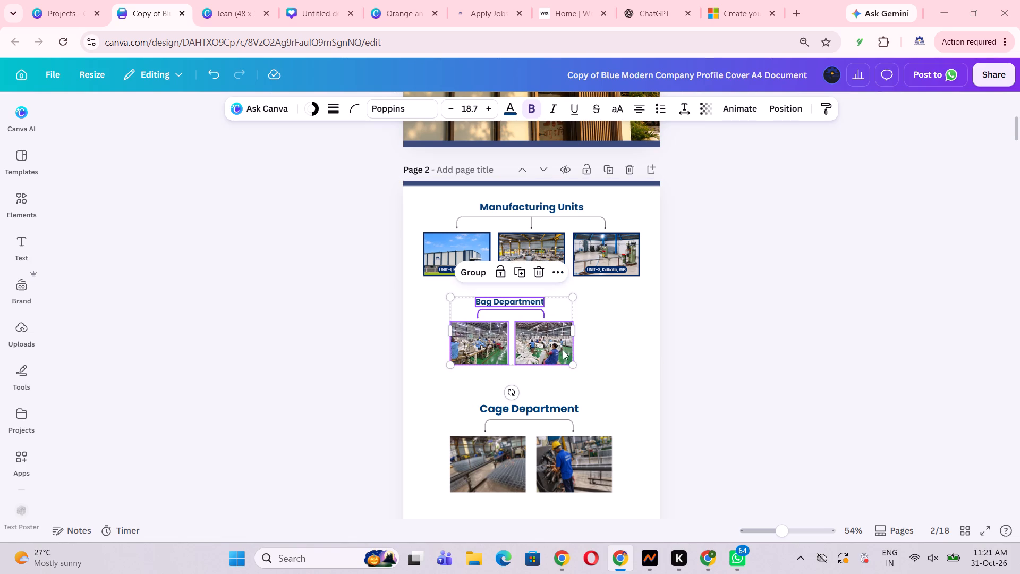
drag(561, 348, 527, 343)
drag(586, 300, 430, 352)
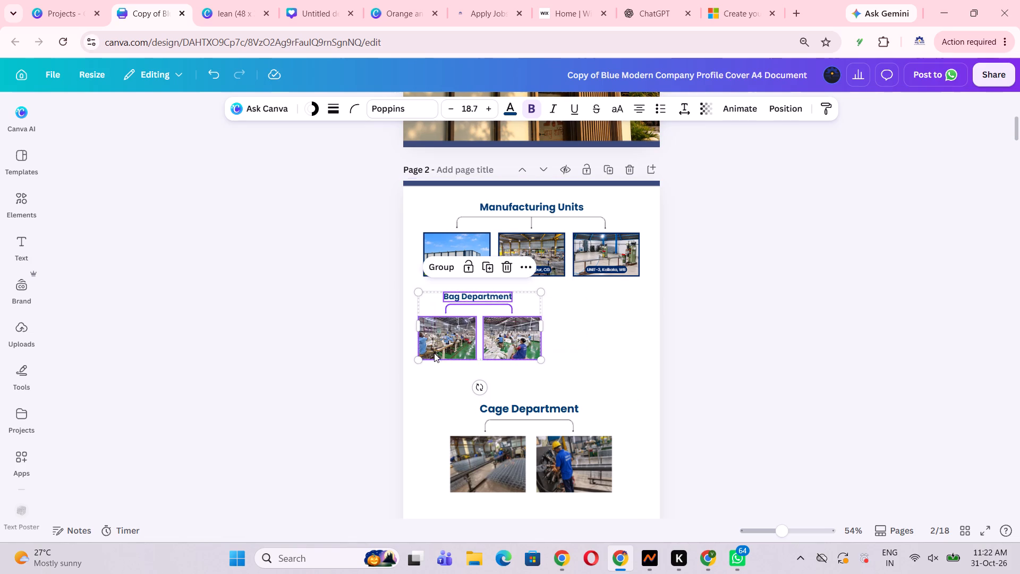
drag(541, 359, 528, 356)
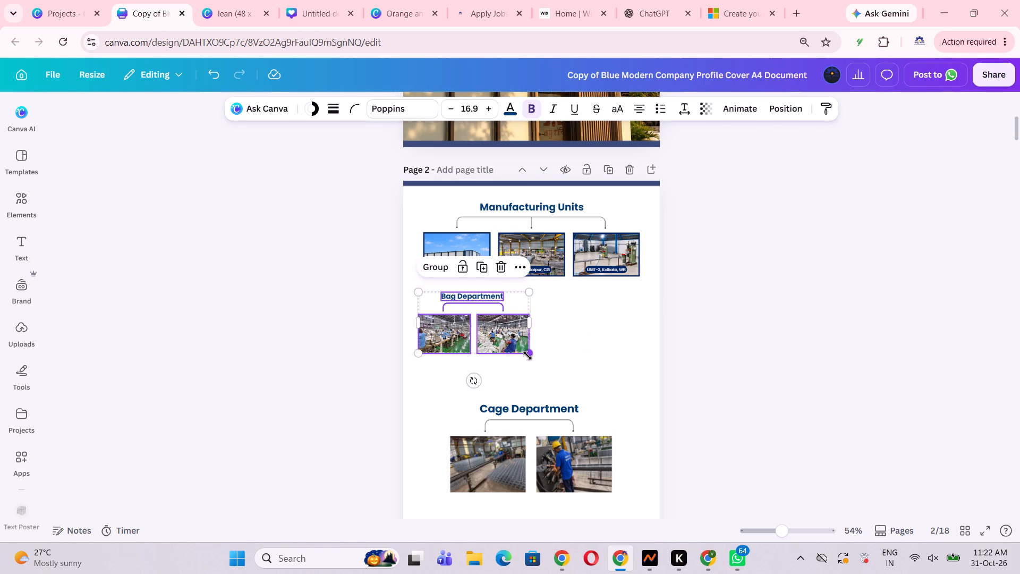
click(577, 356)
Shrink the Cage Department heading, connector and photos together to a 17.1 heading size, roughly matching the Bag Department set.
drag(607, 390, 420, 477)
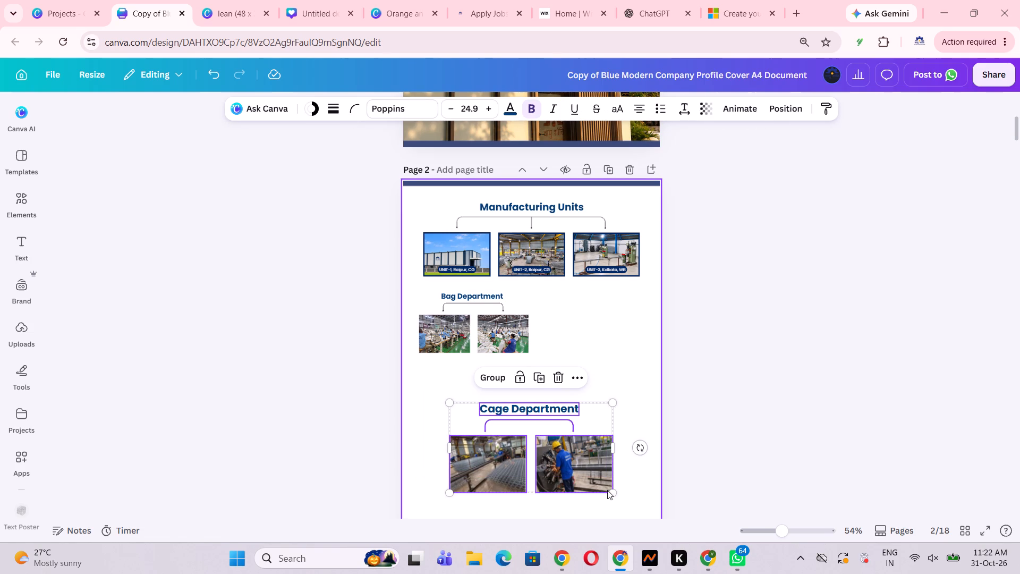
drag(612, 491, 548, 471)
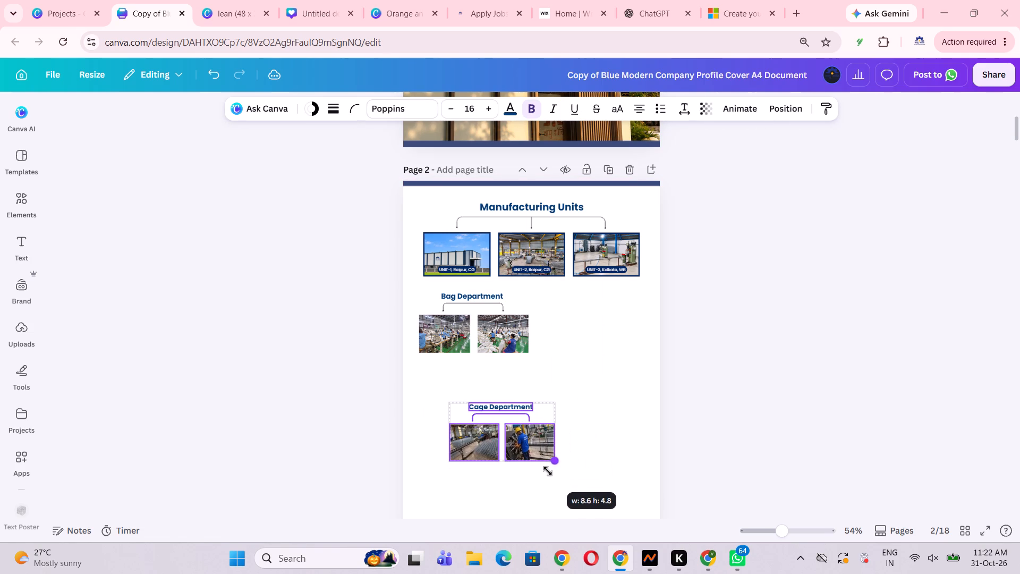
drag(548, 471, 555, 482)
drag(543, 453, 523, 340)
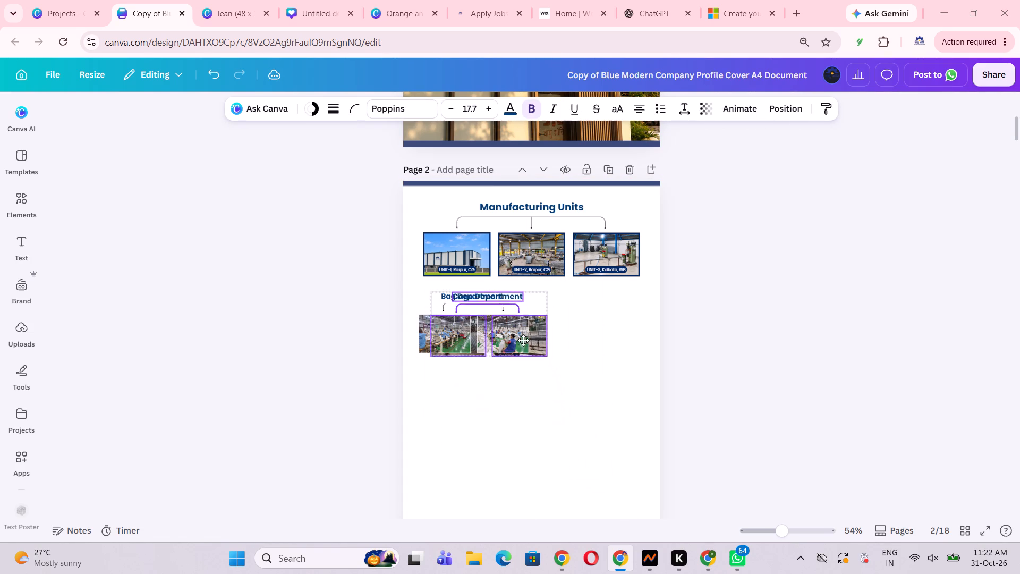
drag(523, 340, 527, 433)
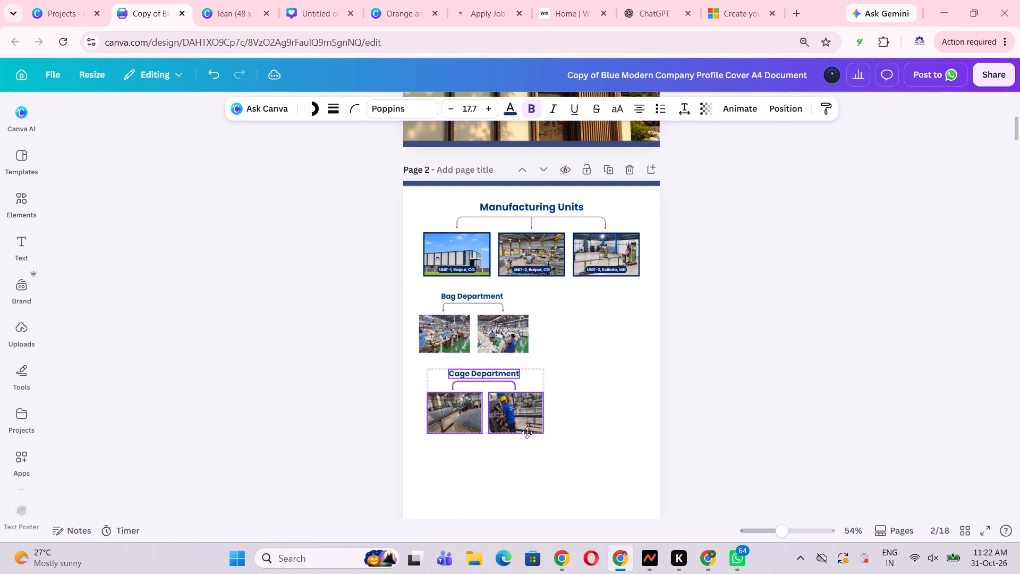
drag(527, 433, 532, 444)
click(554, 455)
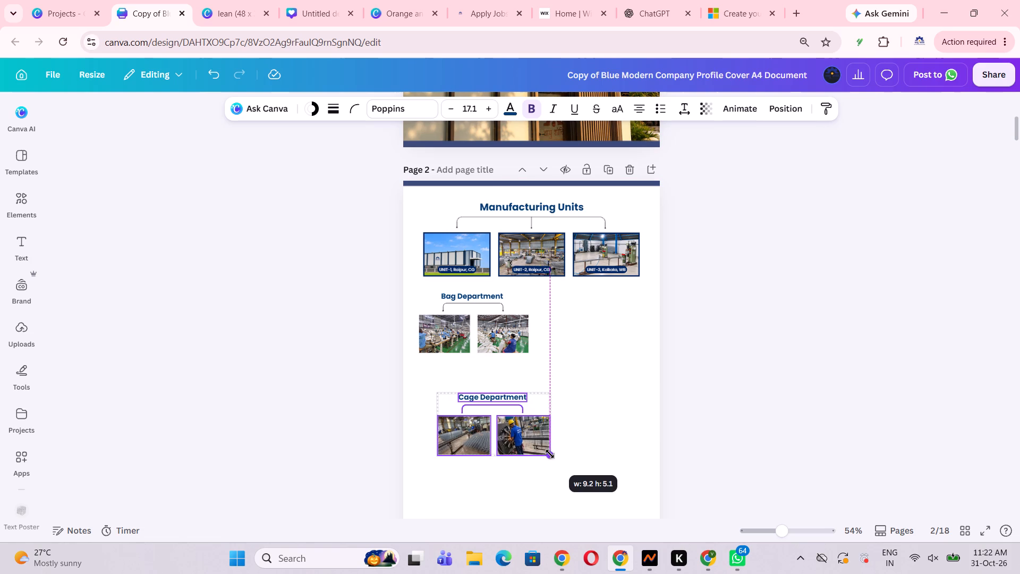
Move the Cage Department heading, connector and photos beside the Bag Department set, with both headings level.
drag(532, 437, 511, 334)
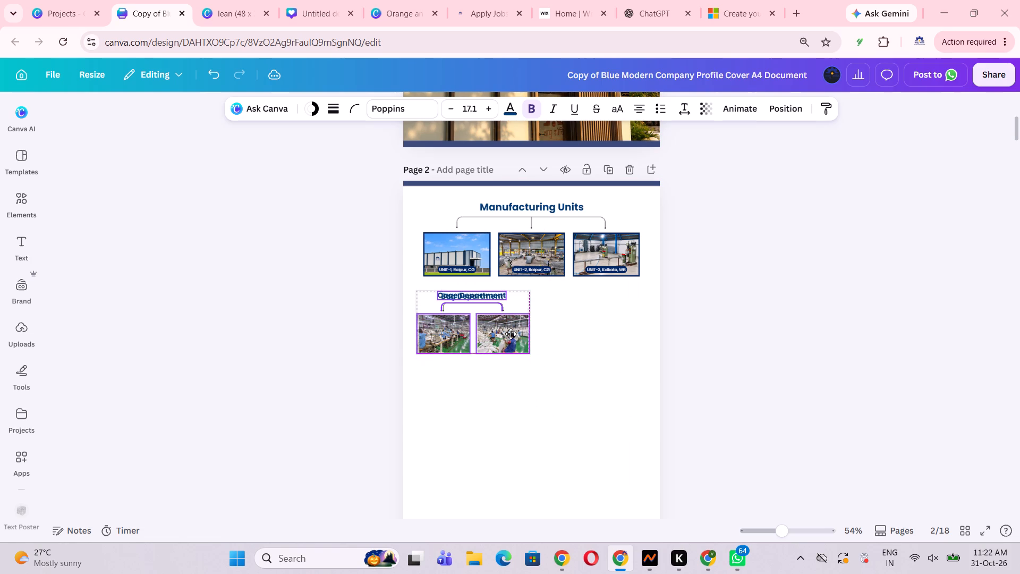
drag(511, 334, 627, 342)
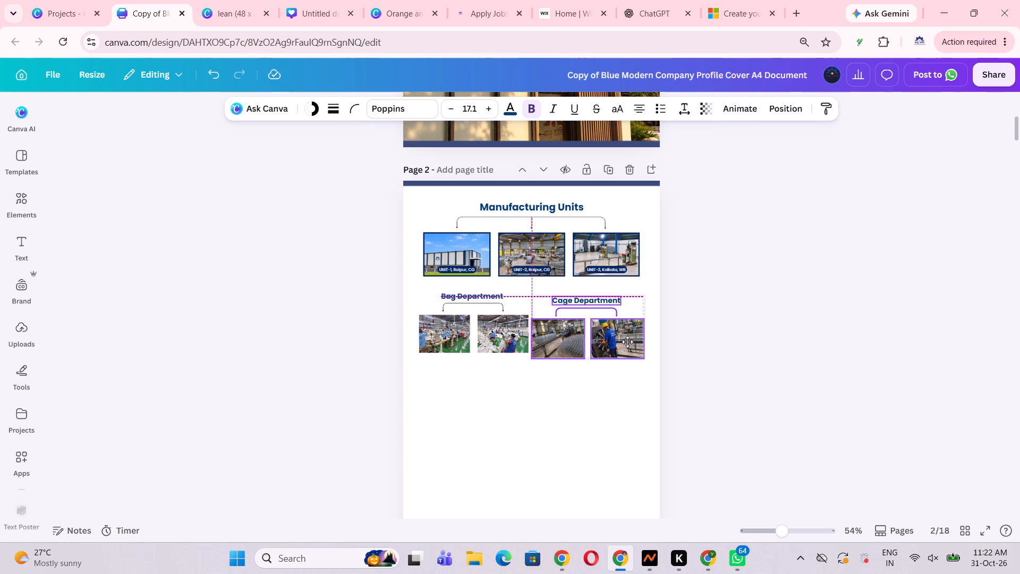
drag(627, 342, 629, 336)
click(712, 339)
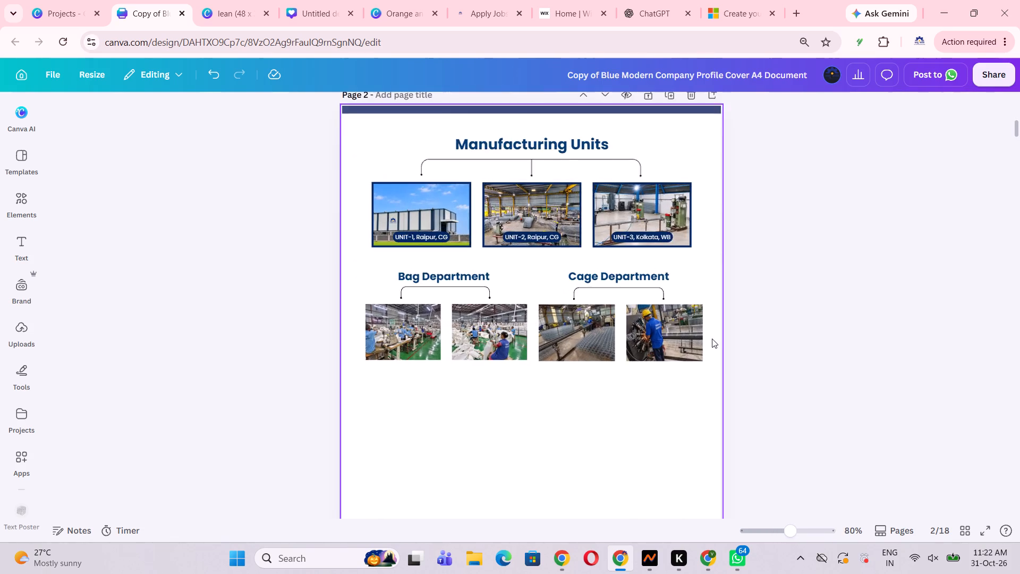
Add a square shape beneath the Bag Department photos and fill it with the design's dark navy blue.
click(679, 435)
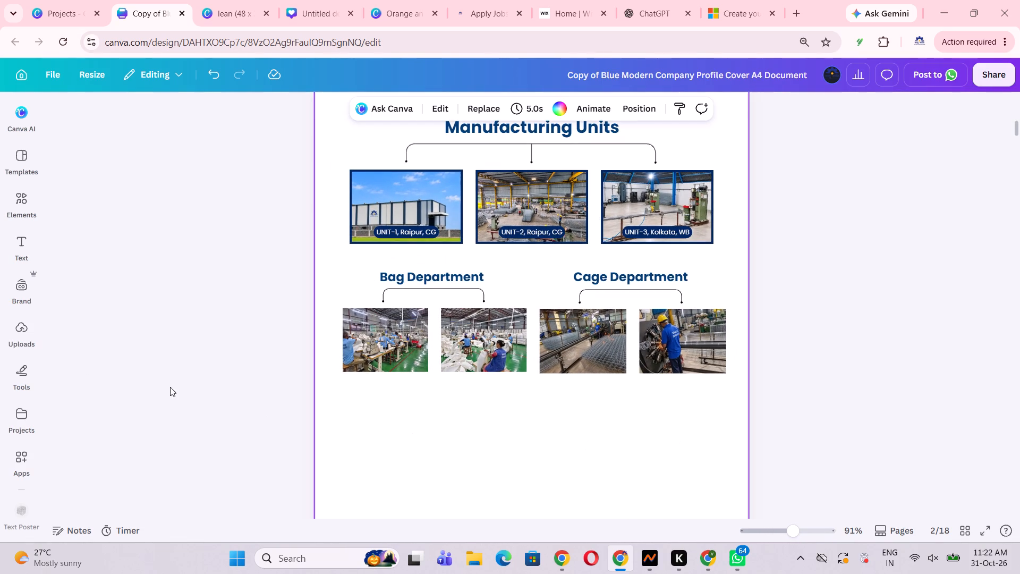
click(15, 331)
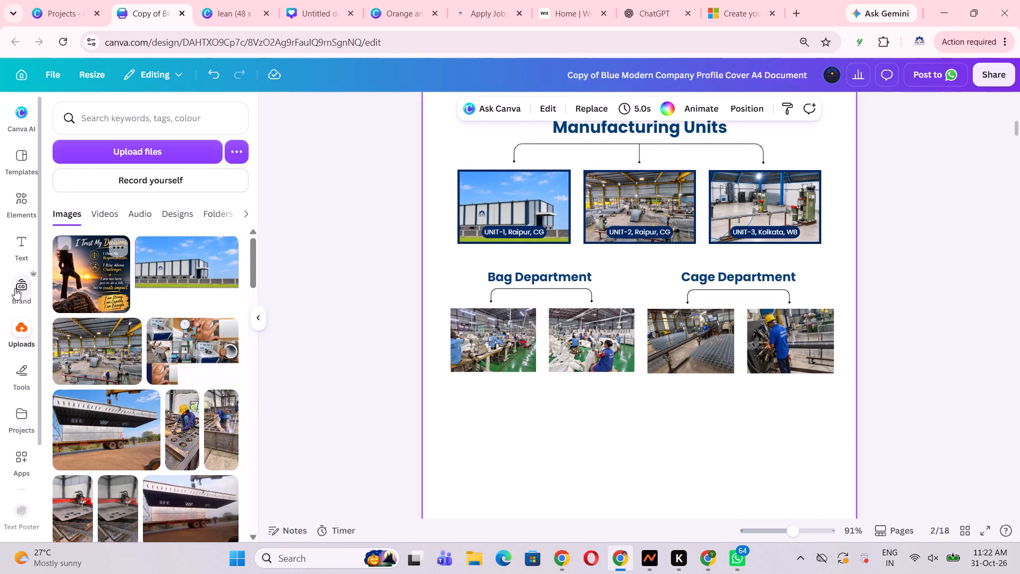
click(28, 384)
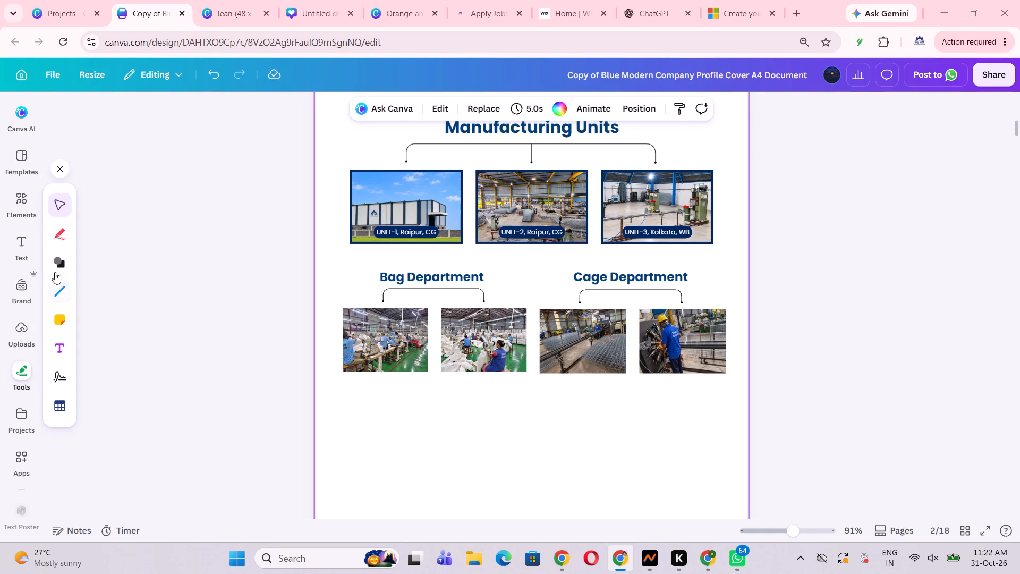
click(55, 262)
click(372, 398)
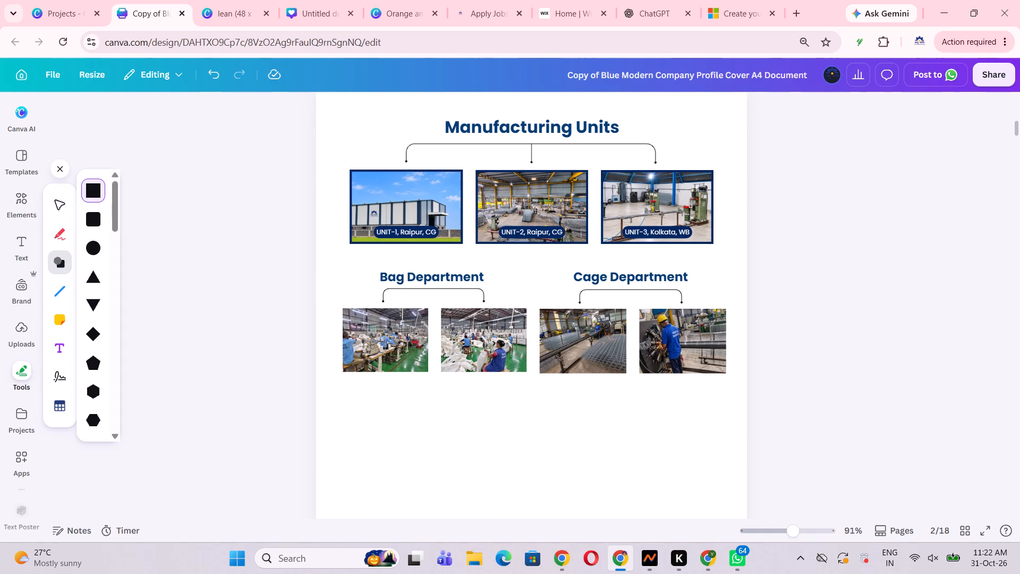
scroll(494, 447, down, 2)
click(561, 448)
click(449, 360)
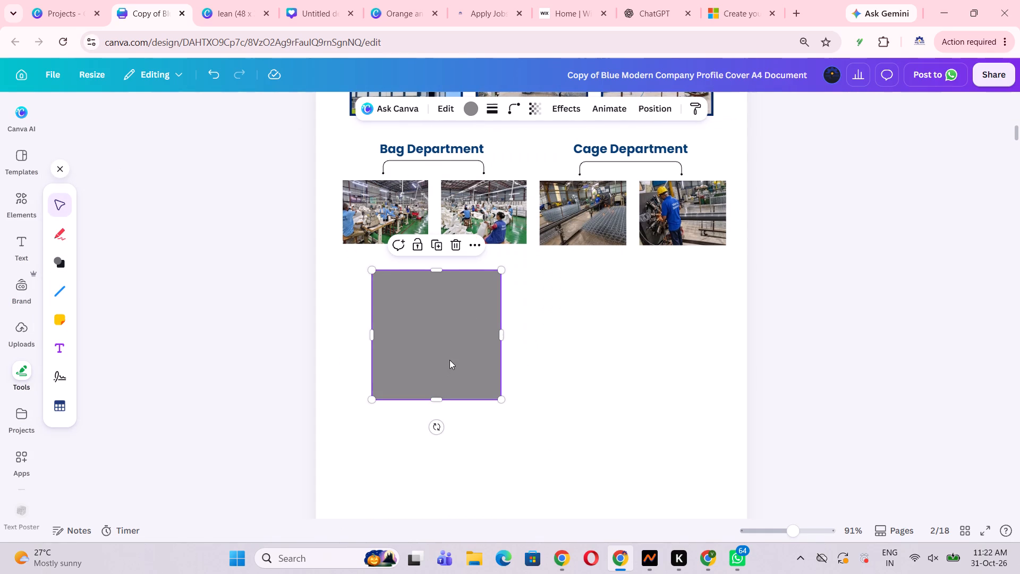
click(473, 117)
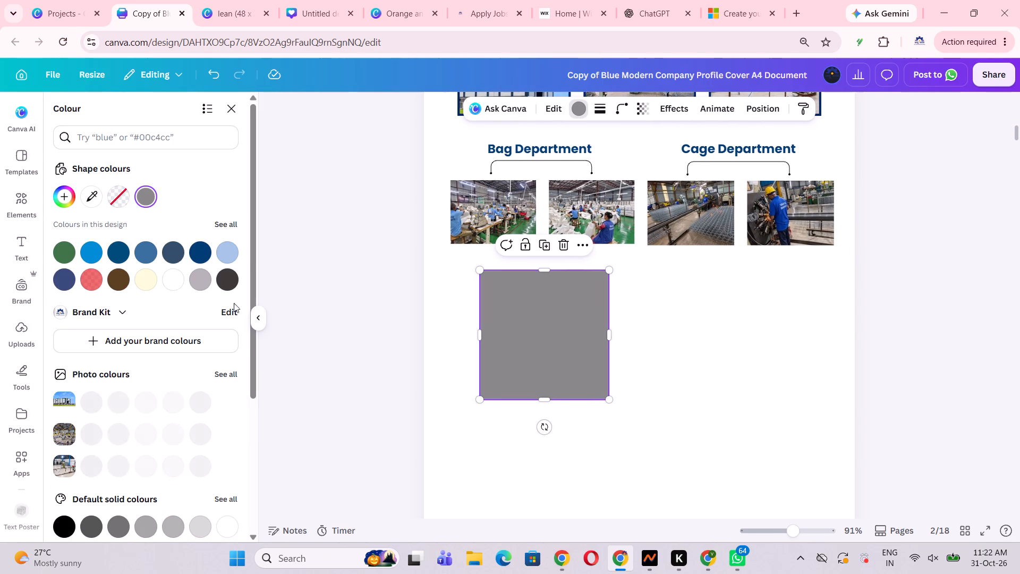
click(200, 250)
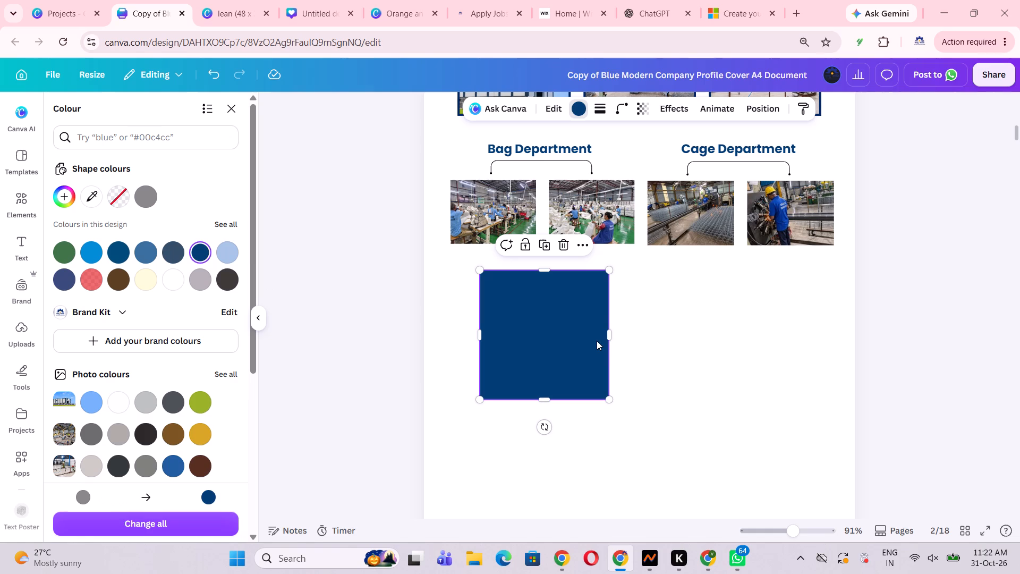
Stretch the navy shape into a rectangle covering the Cage Department set, about 10.4 wide by 5.6 high, ending at the page edge.
drag(611, 336, 781, 335)
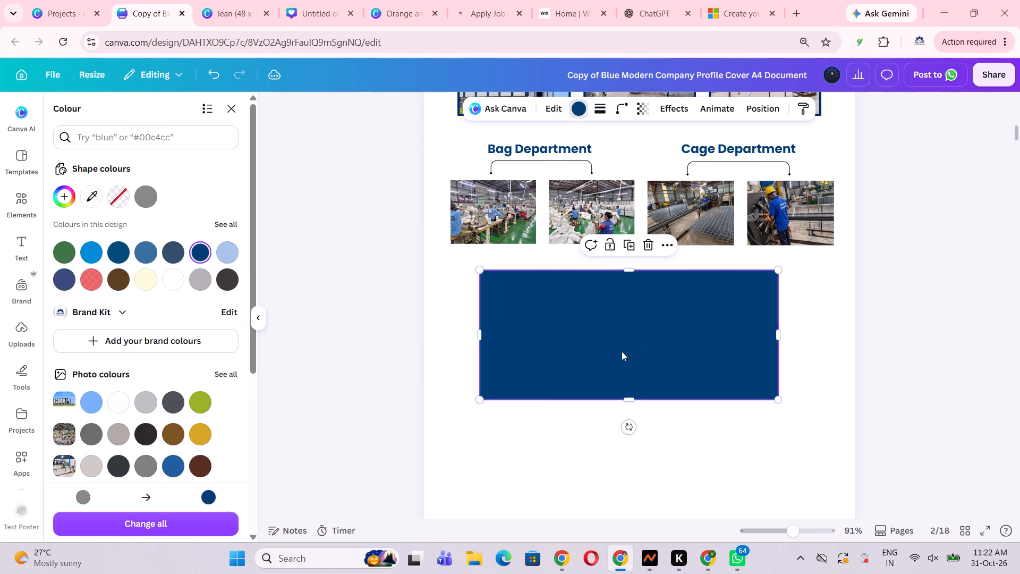
drag(622, 351, 782, 204)
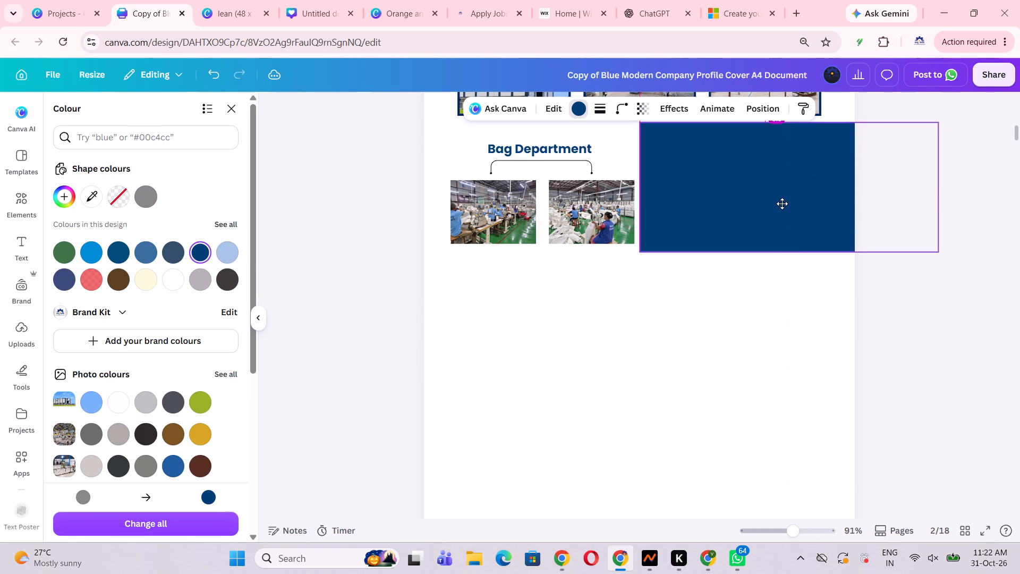
drag(782, 204, 781, 205)
scroll(789, 247, up, 1)
drag(792, 243, 792, 244)
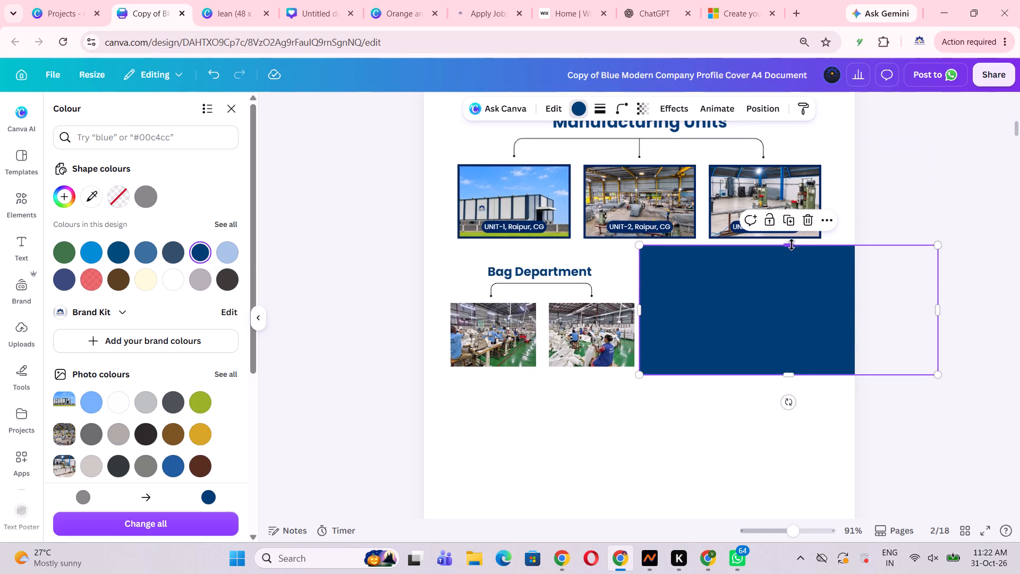
drag(792, 244, 802, 252)
click(802, 313)
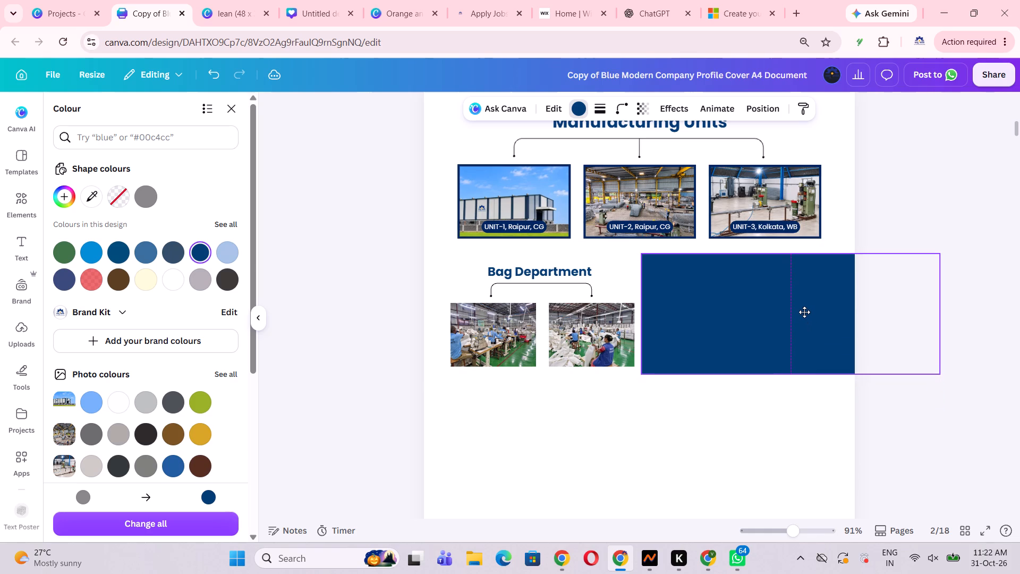
drag(788, 249, 794, 261)
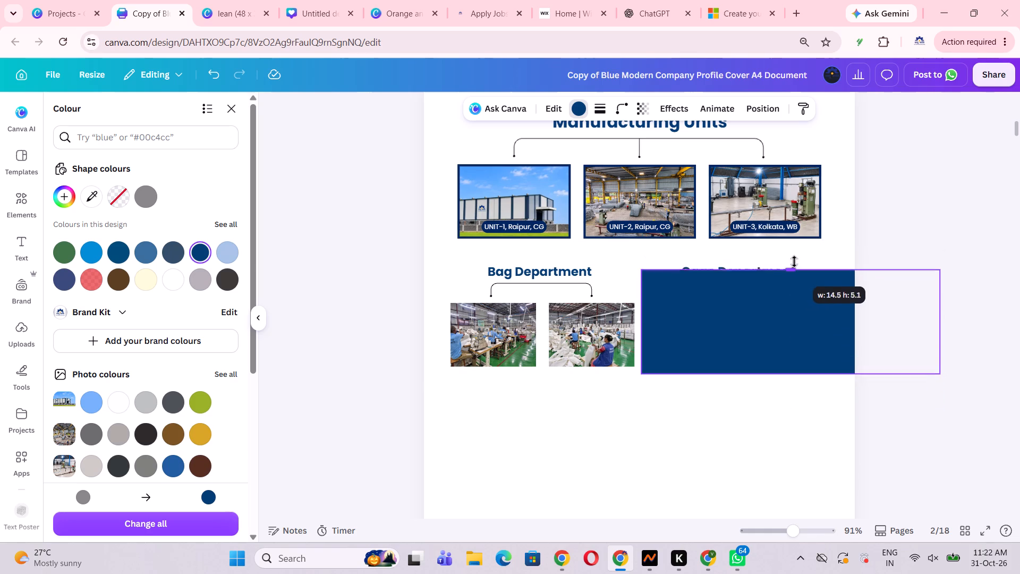
drag(794, 261, 795, 254)
drag(940, 312, 863, 322)
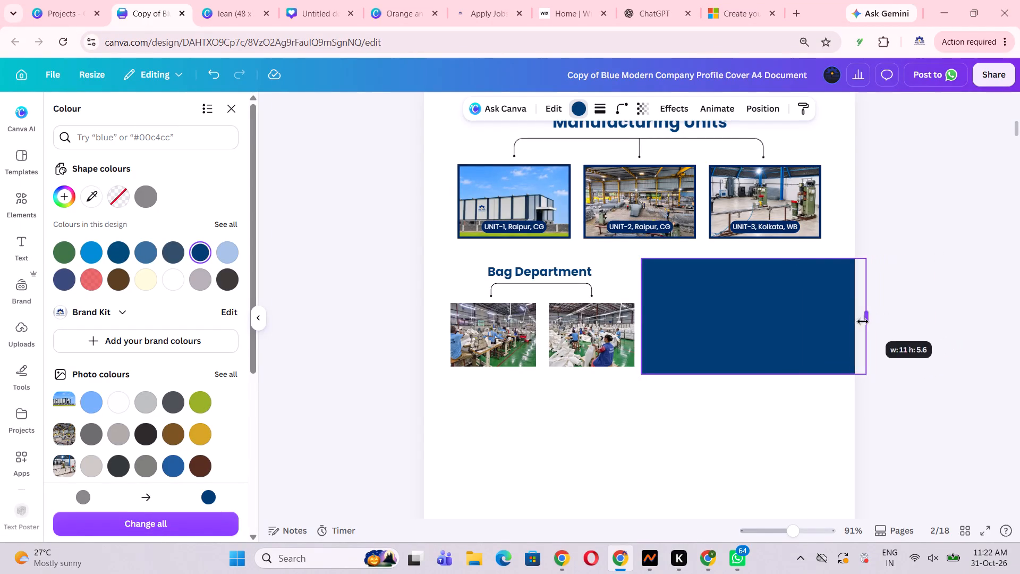
drag(863, 322, 856, 324)
click(898, 333)
Send the navy rectangle behind the Cage Department heading, connector and photos, with its top edge slightly above the heading.
click(774, 330)
click(709, 329)
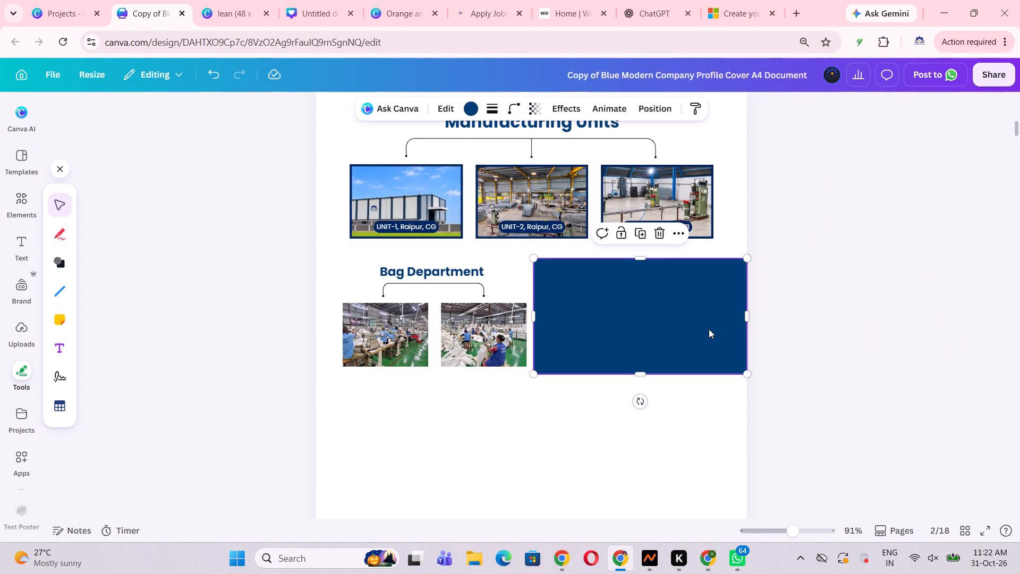
key(ctrl+bracketleft)
key(ctrl+bracketleft)
key(ctrl+bracketleft)
key(ctrl+bracketleft)
key(ctrl+bracketleft)
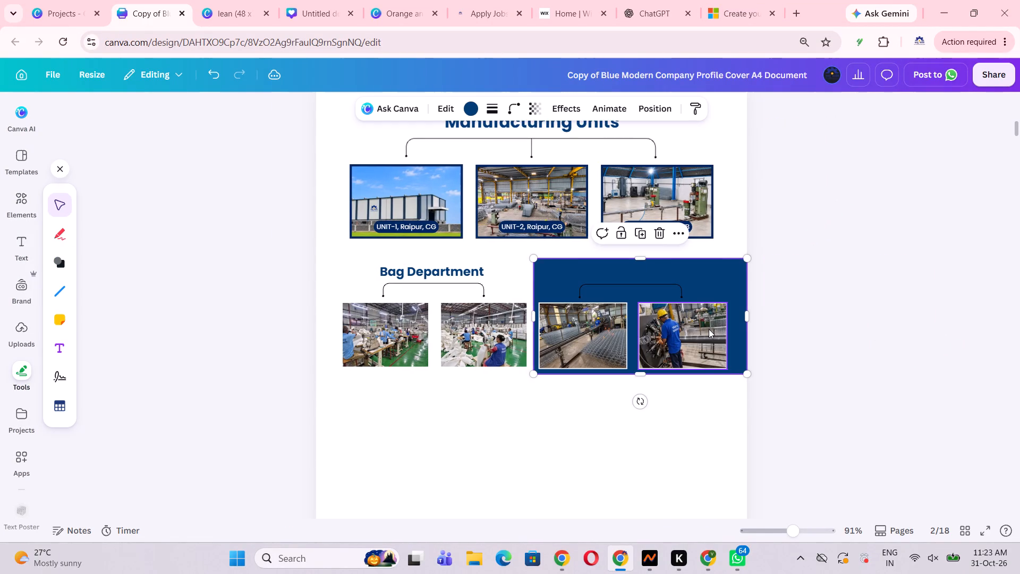
click(727, 269)
drag(639, 257, 639, 266)
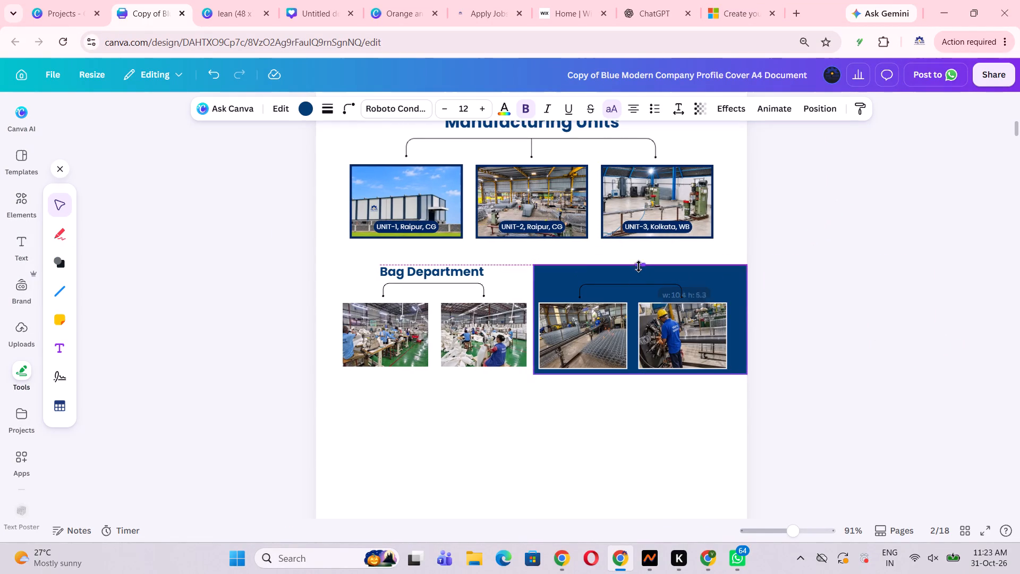
drag(639, 266, 640, 271)
drag(640, 268, 640, 268)
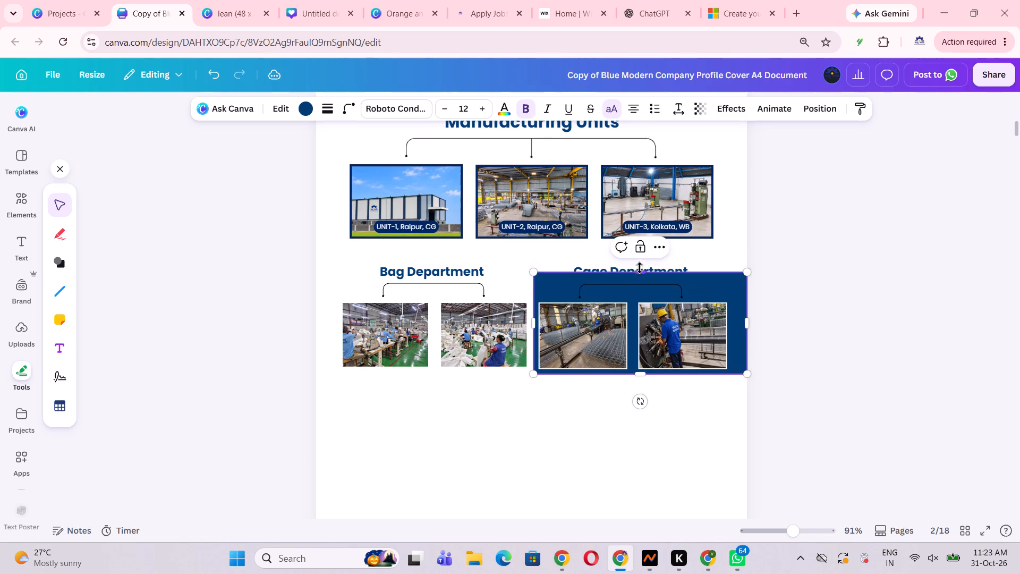
drag(640, 268, 643, 253)
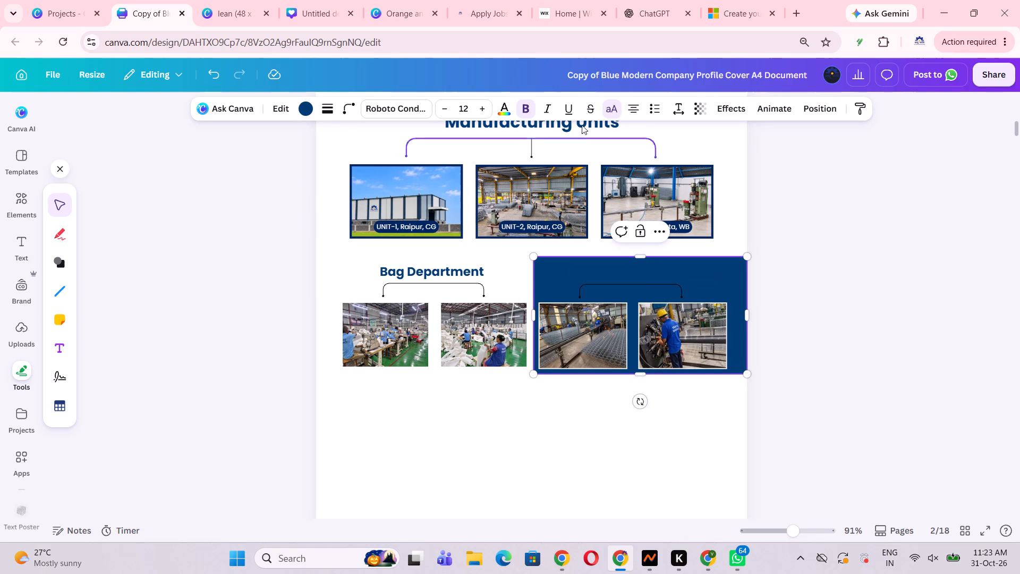
Fade the navy background rectangle to roughly one-third opacity so it forms a pale blue panel.
click(695, 109)
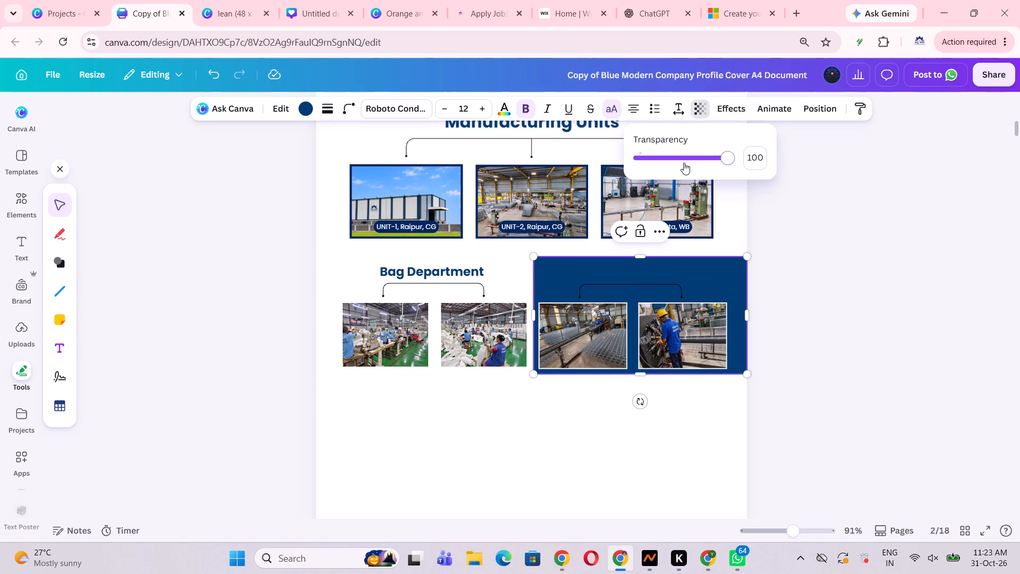
drag(718, 159, 668, 160)
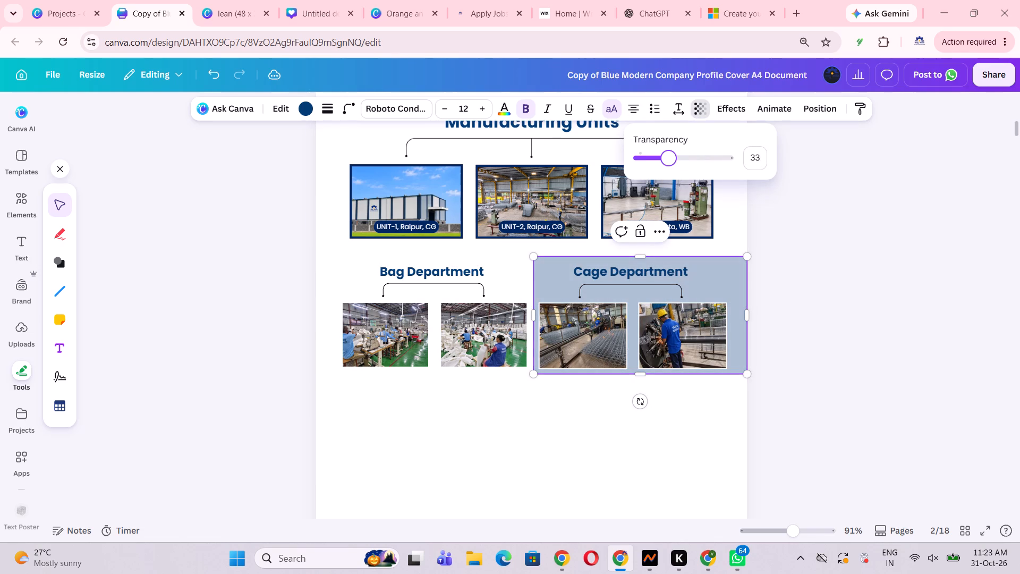
drag(668, 160, 666, 161)
click(819, 266)
click(822, 299)
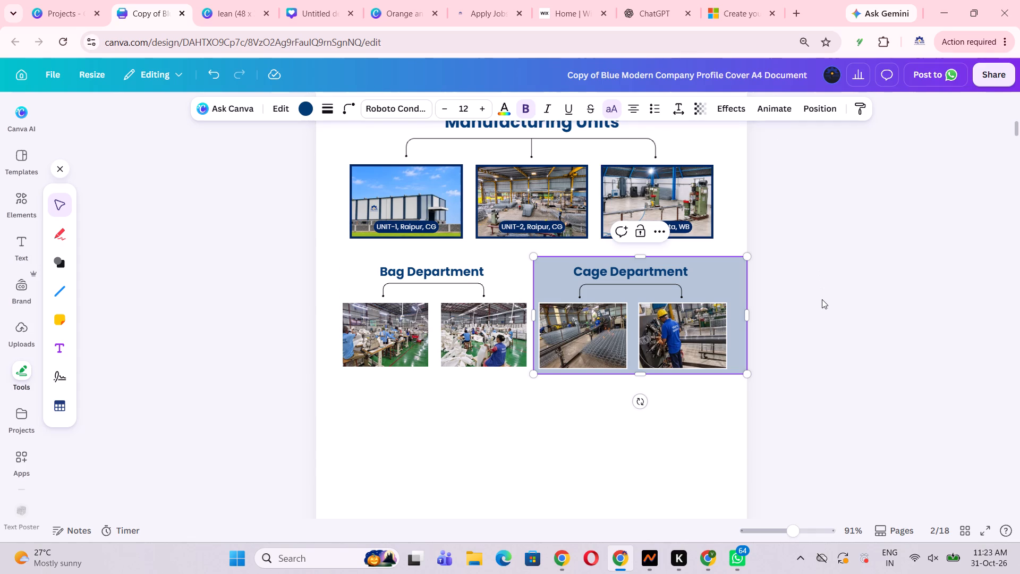
Narrow the pale blue panel to about 9.9 wide and nudge it so it evenly frames the Cage Department photos.
click(749, 296)
click(735, 294)
click(735, 293)
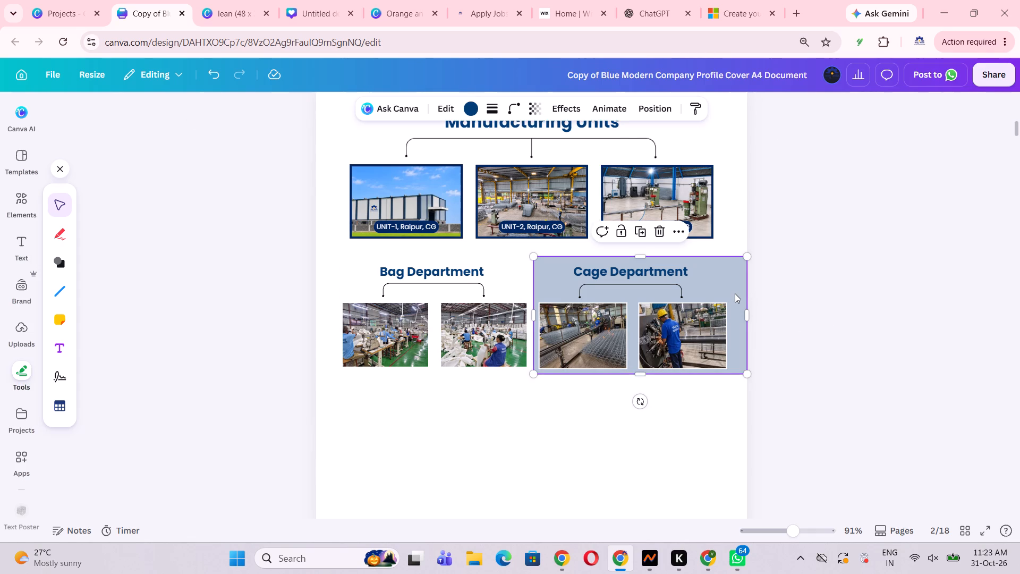
drag(747, 315, 737, 320)
click(715, 282)
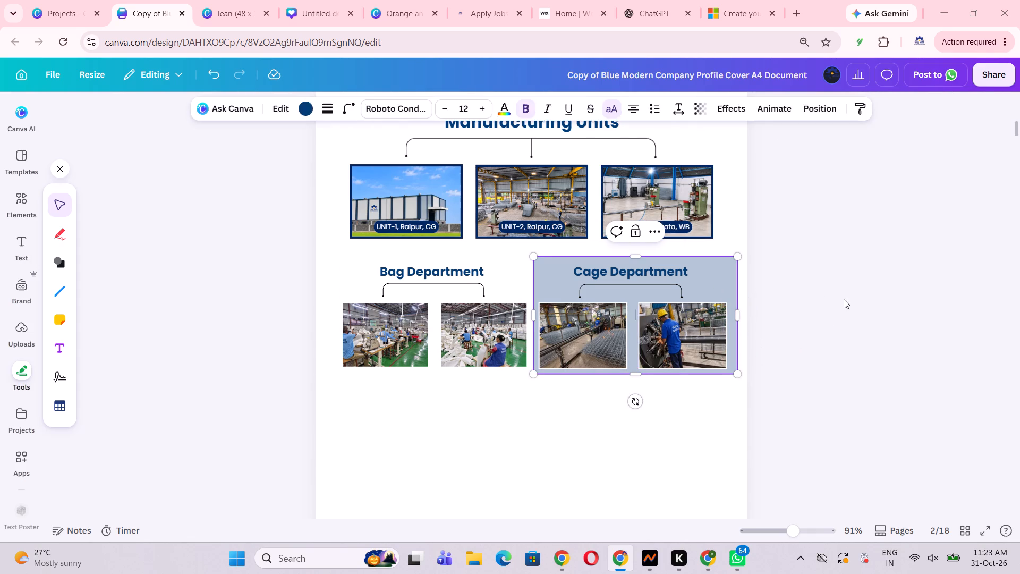
click(844, 299)
click(732, 275)
click(732, 275)
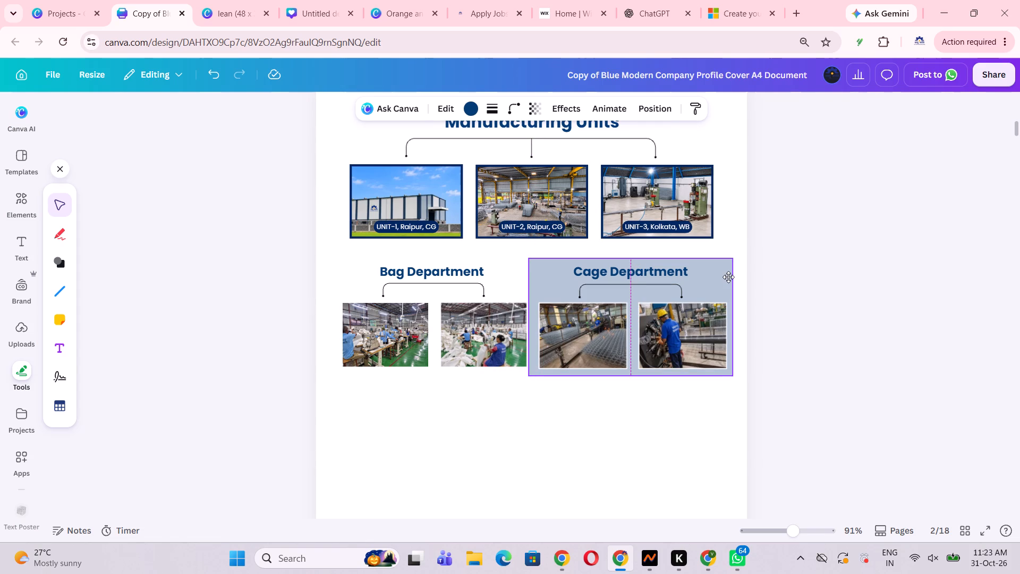
click(795, 351)
scroll(800, 352, down, 1)
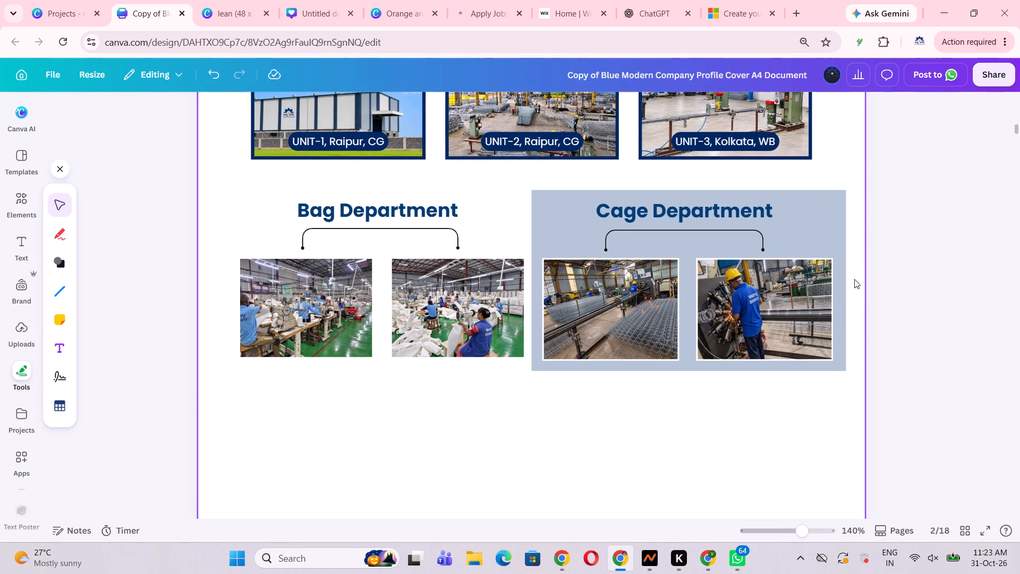
click(832, 255)
click(847, 277)
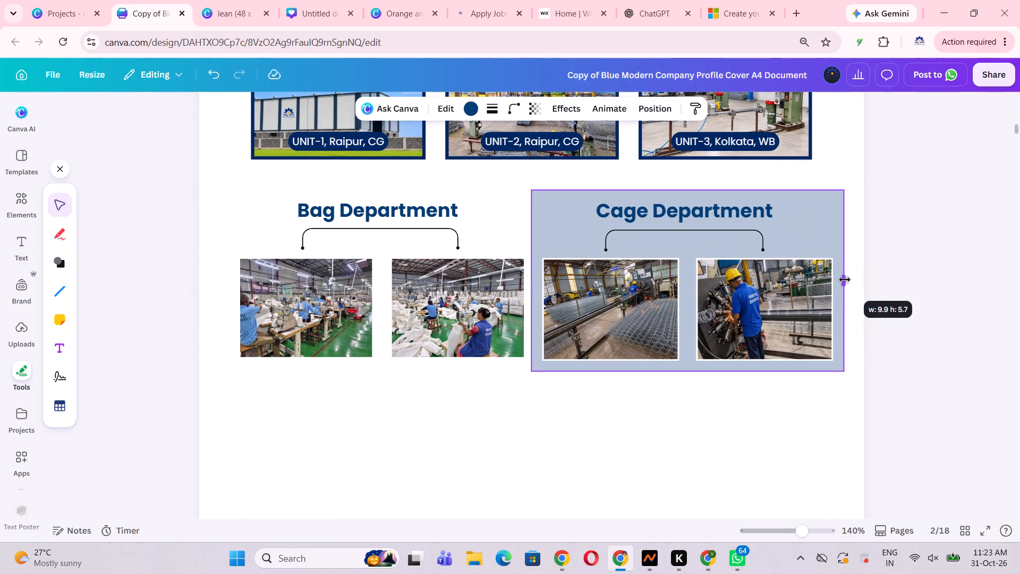
click(891, 281)
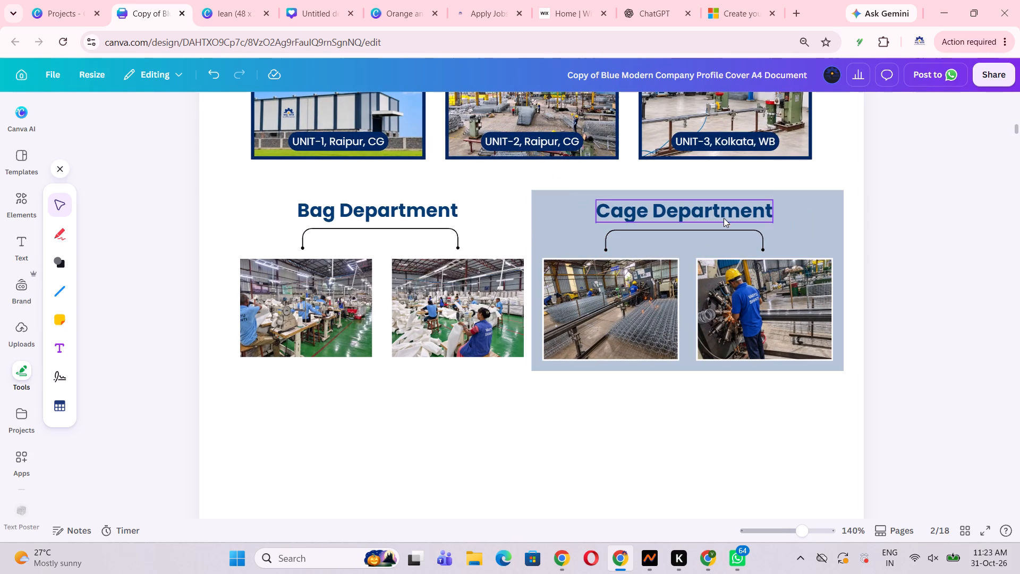
Remove the connector line between the Cage Department heading and its photos.
click(720, 216)
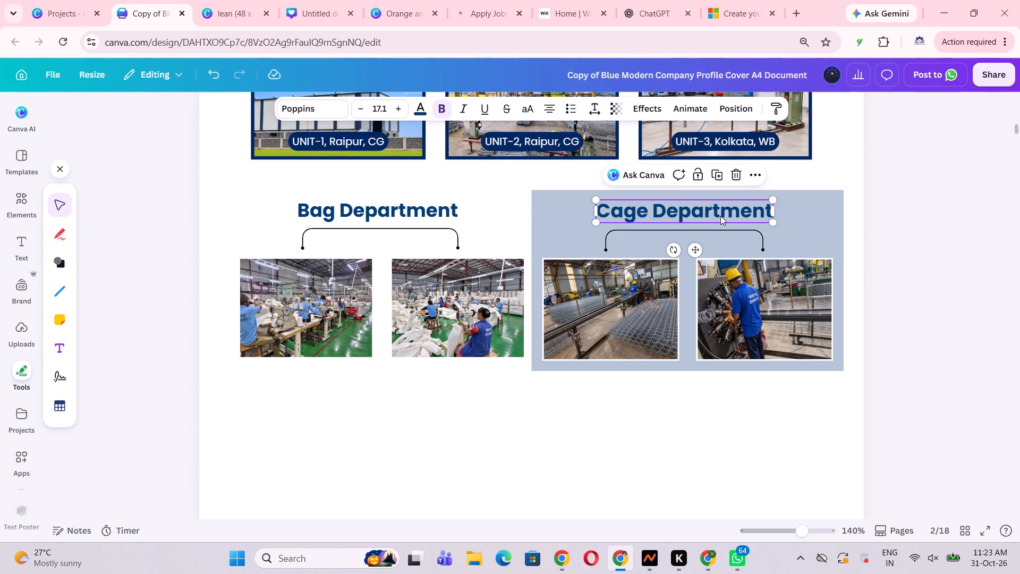
click(899, 239)
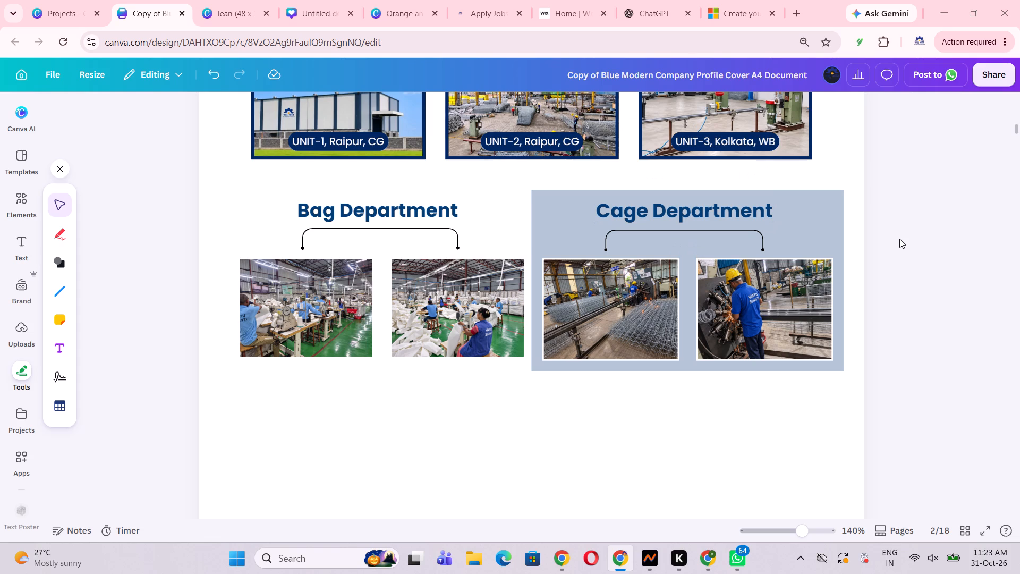
drag(693, 229, 870, 221)
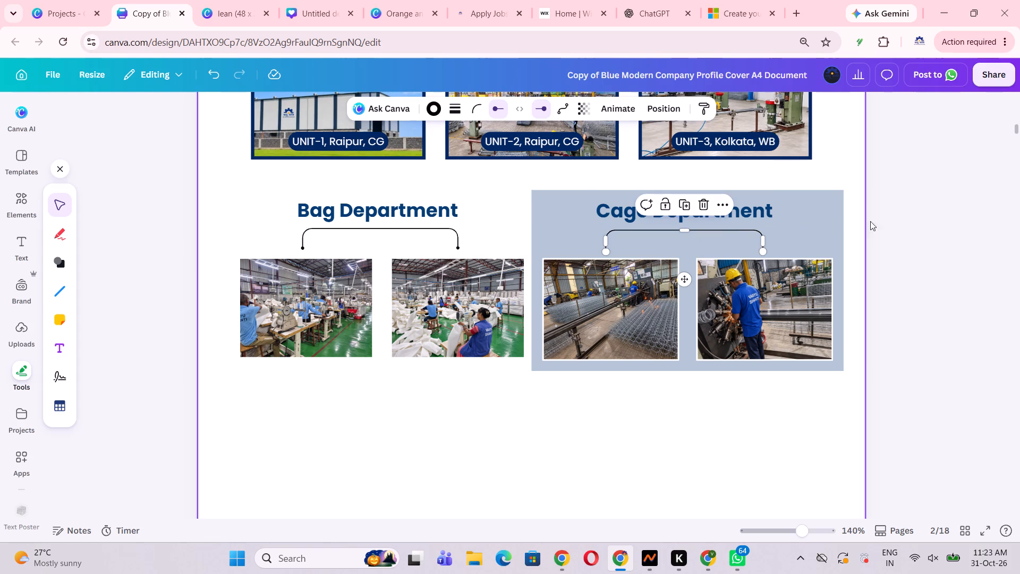
drag(870, 221, 1019, 200)
key(Delete)
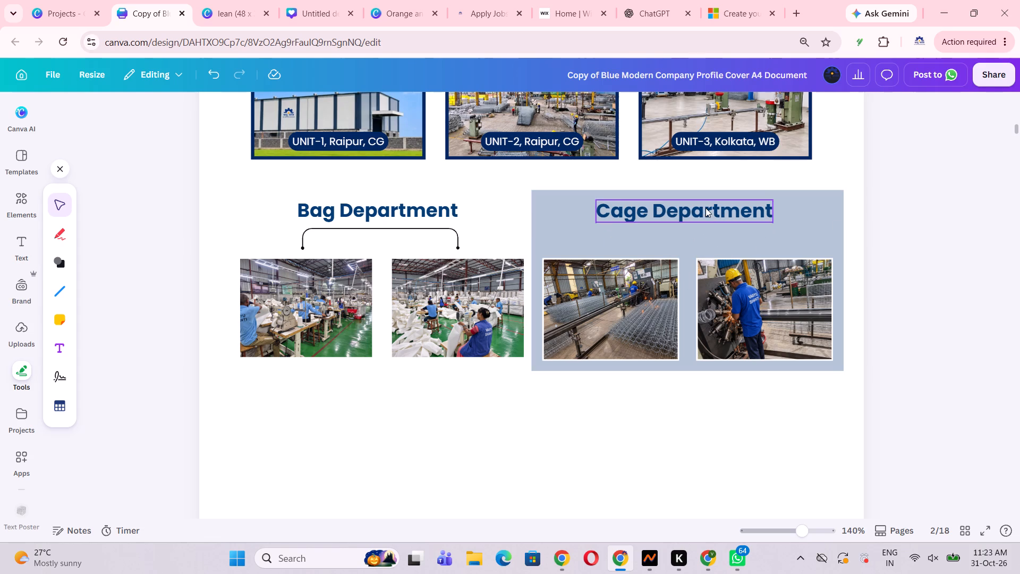
Move the Cage Department heading down close to its photos and lower the panel's top edge to fit above it.
click(705, 208)
drag(705, 208, 710, 224)
click(792, 205)
drag(693, 188, 694, 202)
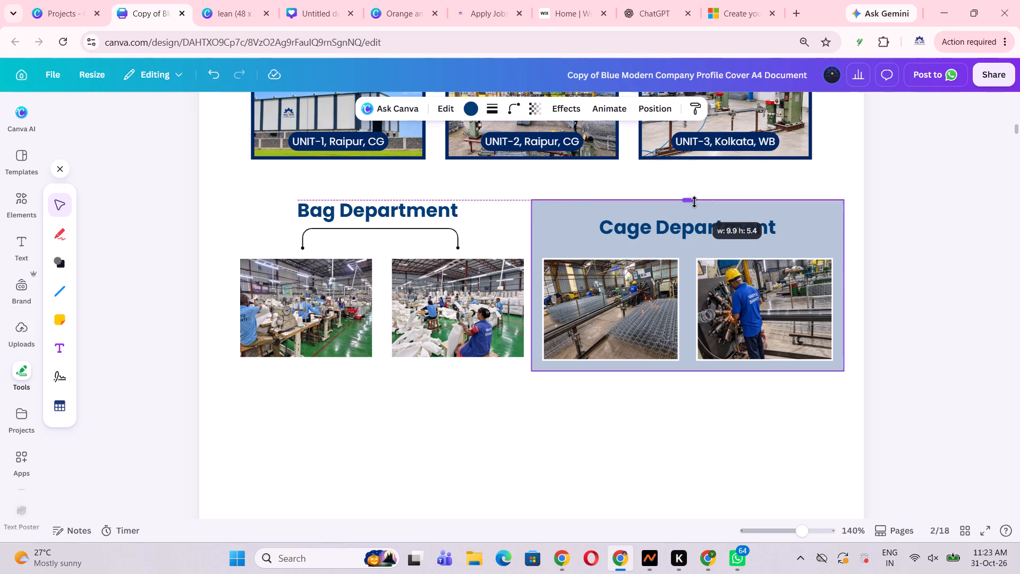
drag(694, 202, 695, 207)
click(695, 230)
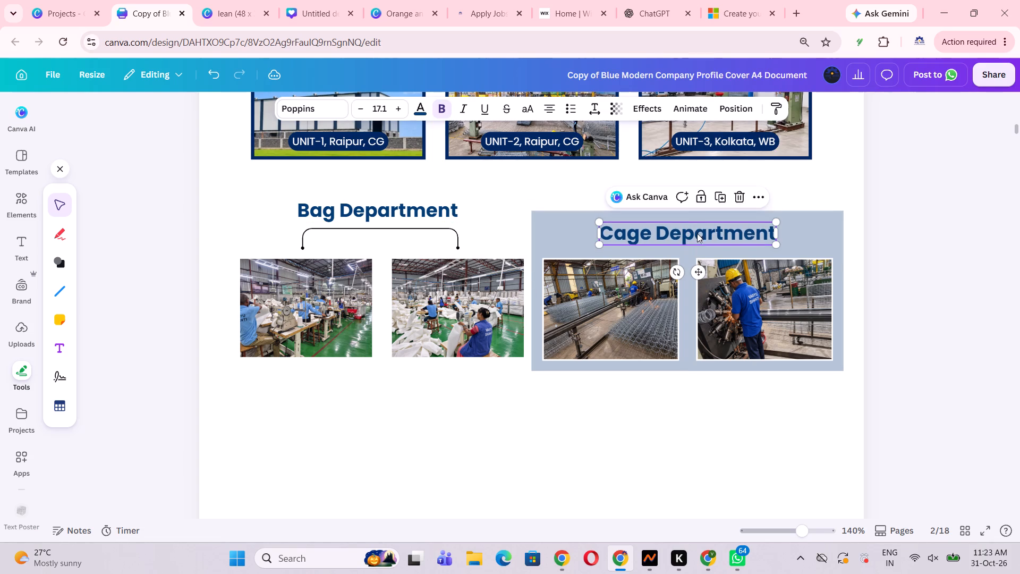
click(694, 210)
click(694, 213)
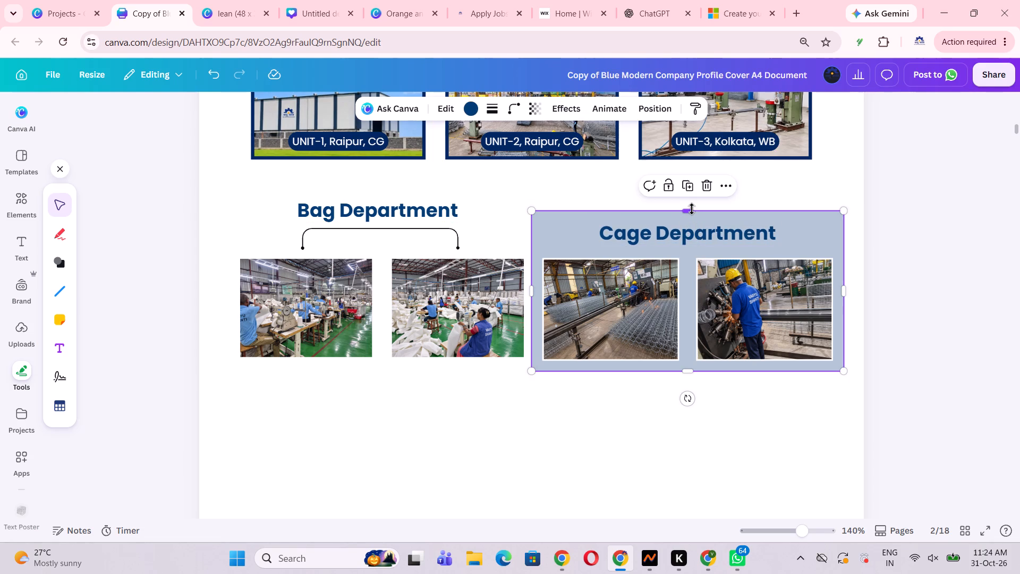
click(692, 209)
click(902, 307)
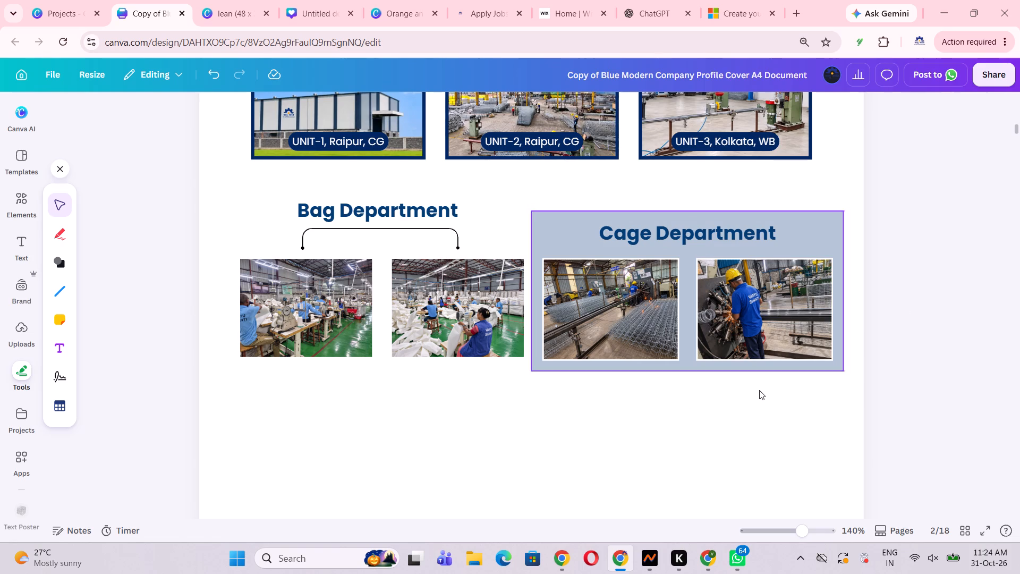
click(759, 390)
click(687, 356)
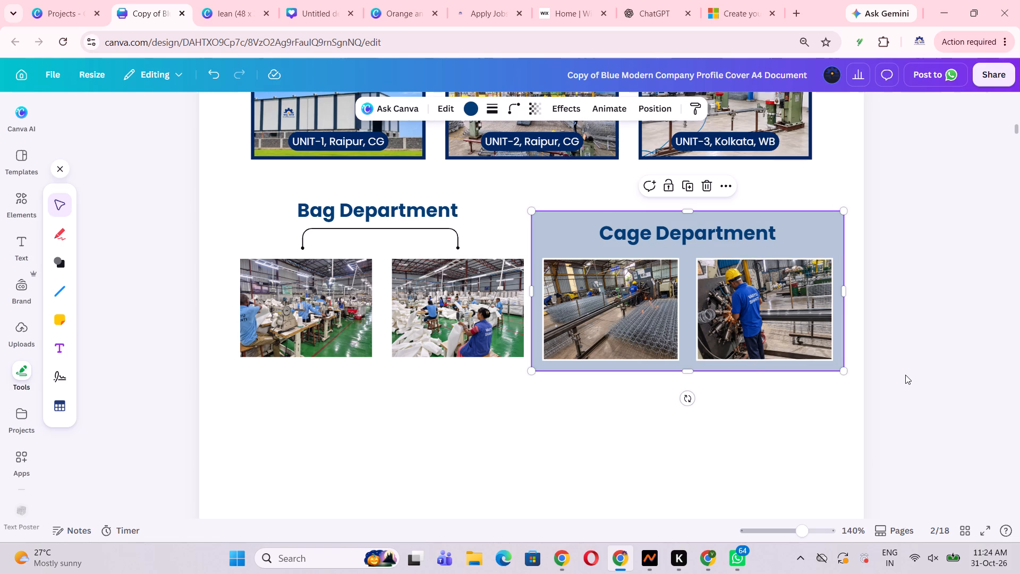
click(905, 375)
Remove the connector line between the Bag Department heading and its photos.
click(441, 233)
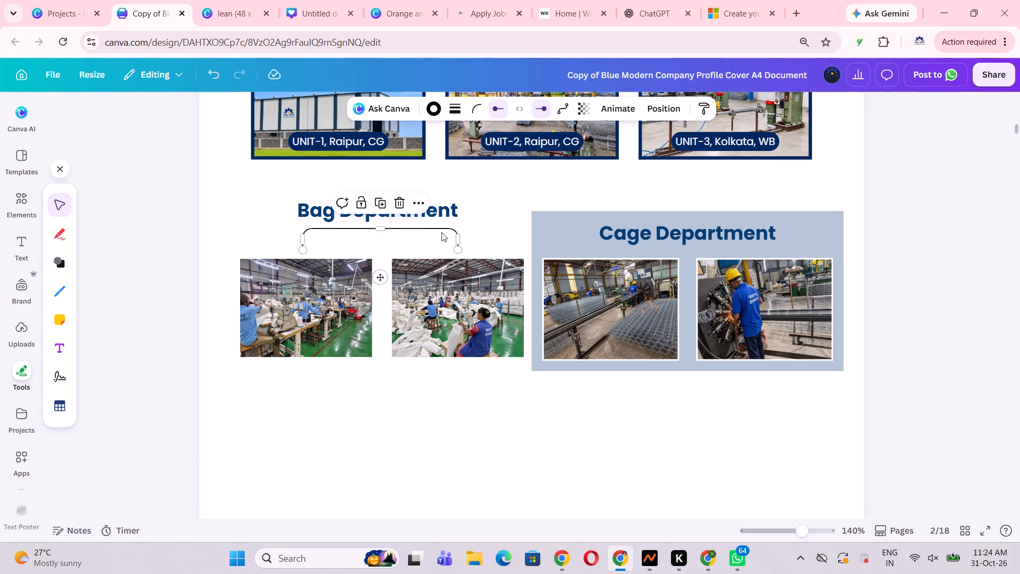
drag(441, 232, 101, 244)
Move the Bag Department heading down close to its photos, level with the Cage Department heading.
click(368, 210)
drag(376, 210, 377, 229)
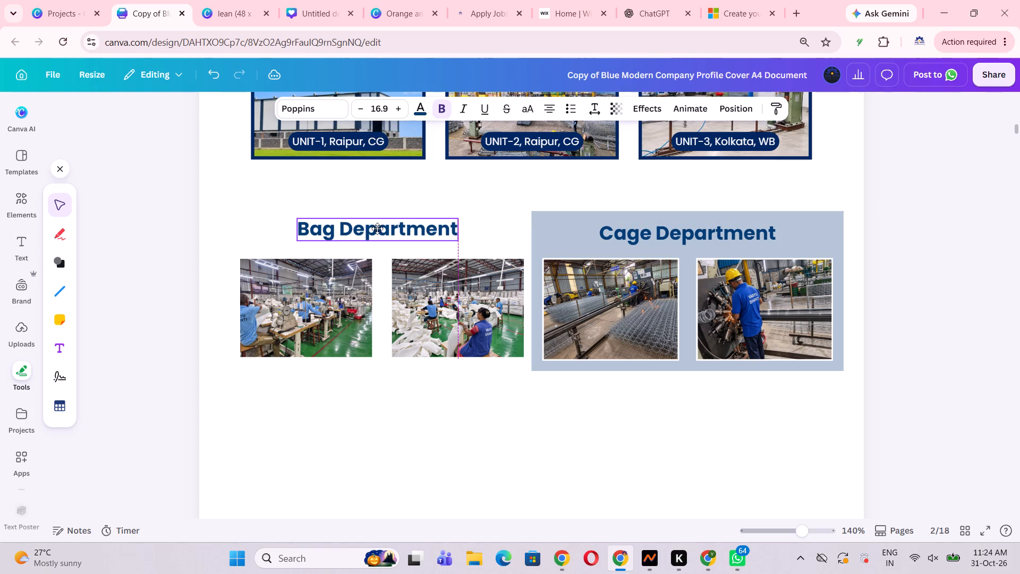
drag(377, 229, 377, 231)
click(584, 420)
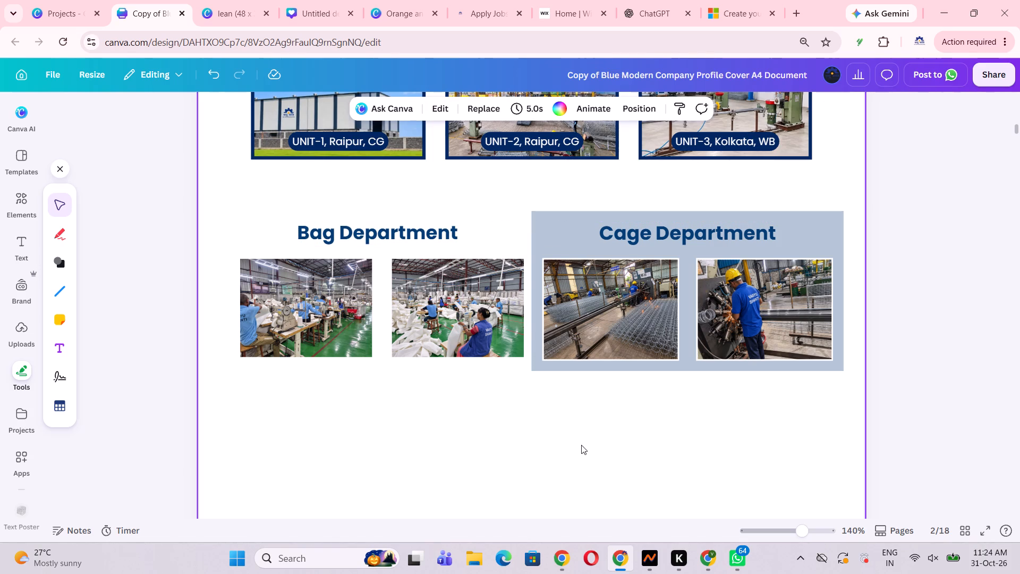
Change the border colour of both Cage Department photos to dark blue #012761.
click(539, 307)
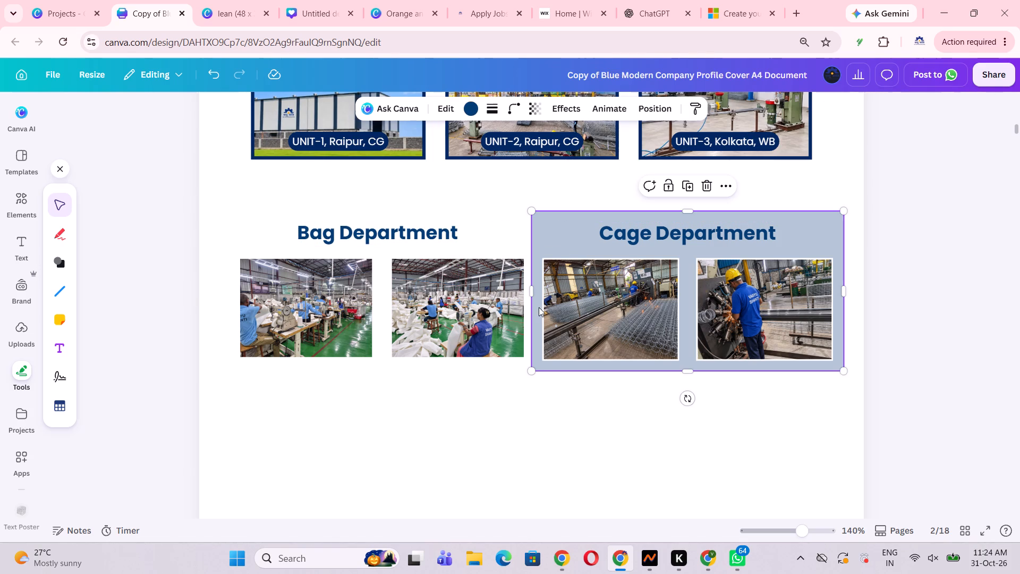
click(602, 410)
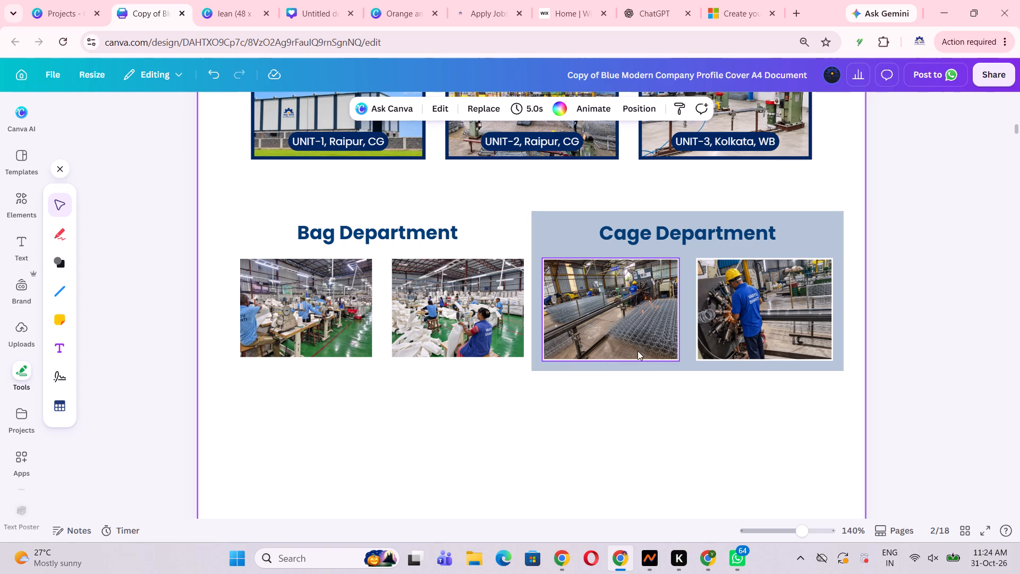
click(584, 275)
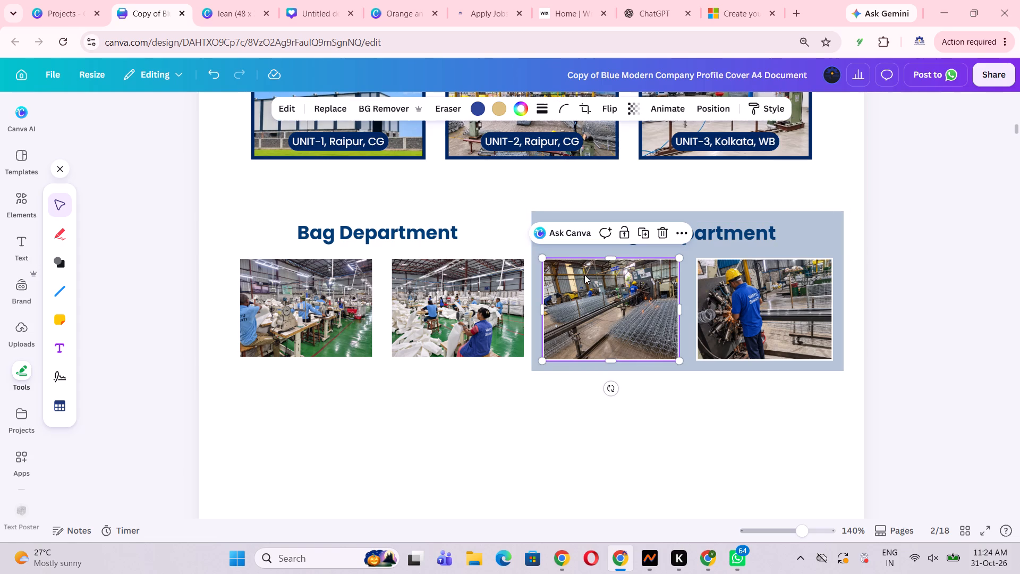
click(724, 313)
drag(646, 436, 759, 307)
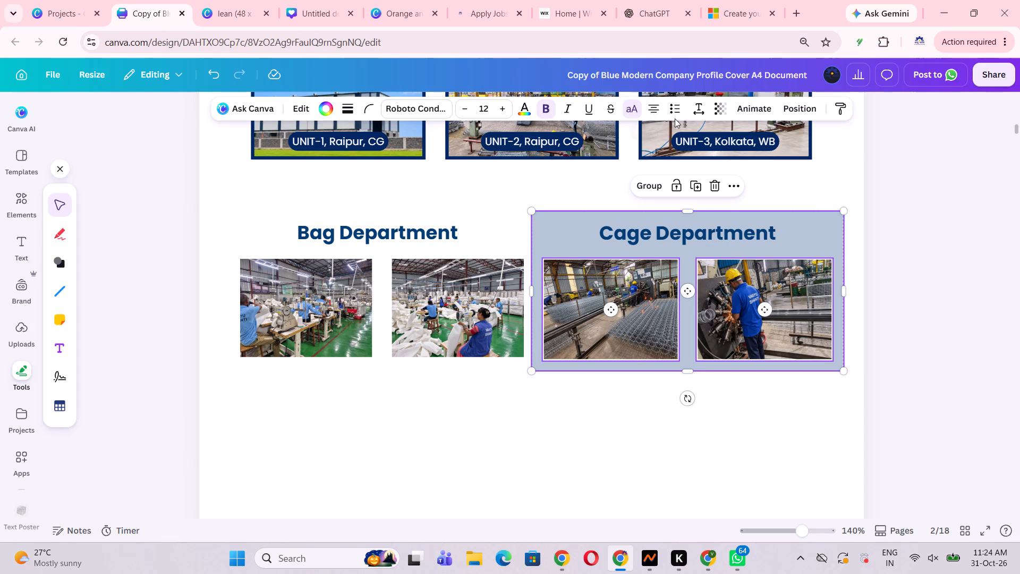
click(351, 108)
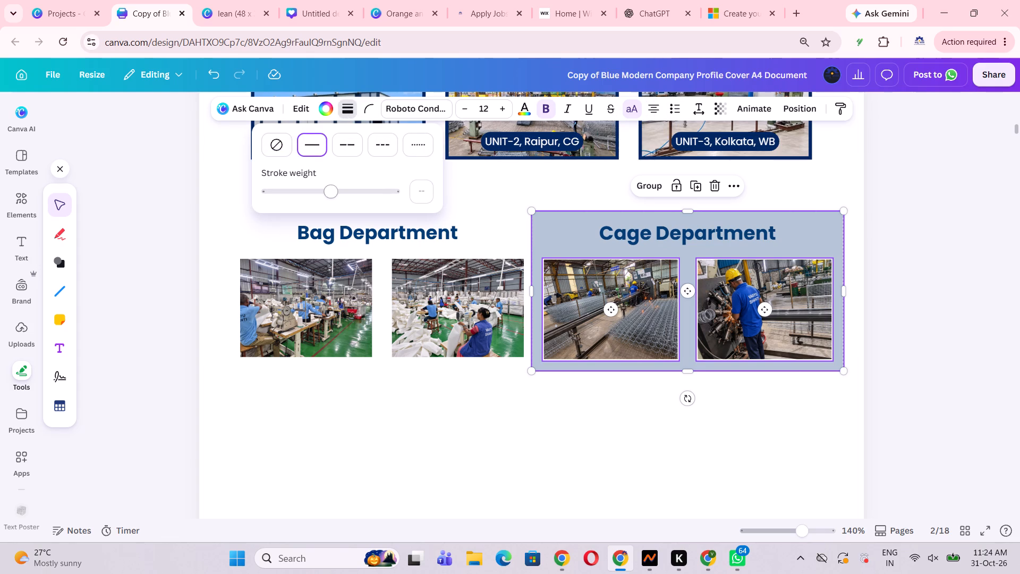
click(323, 108)
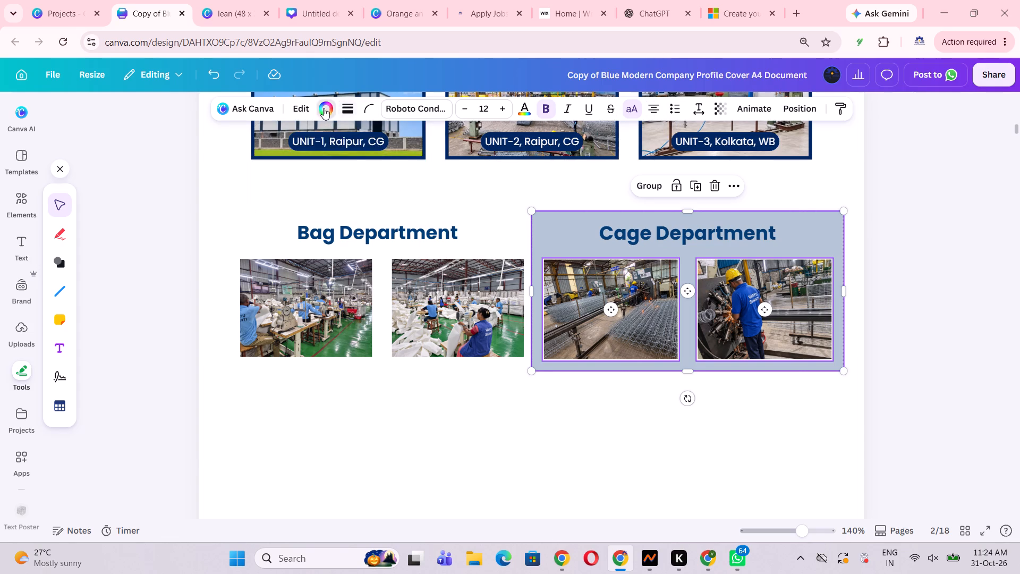
click(65, 227)
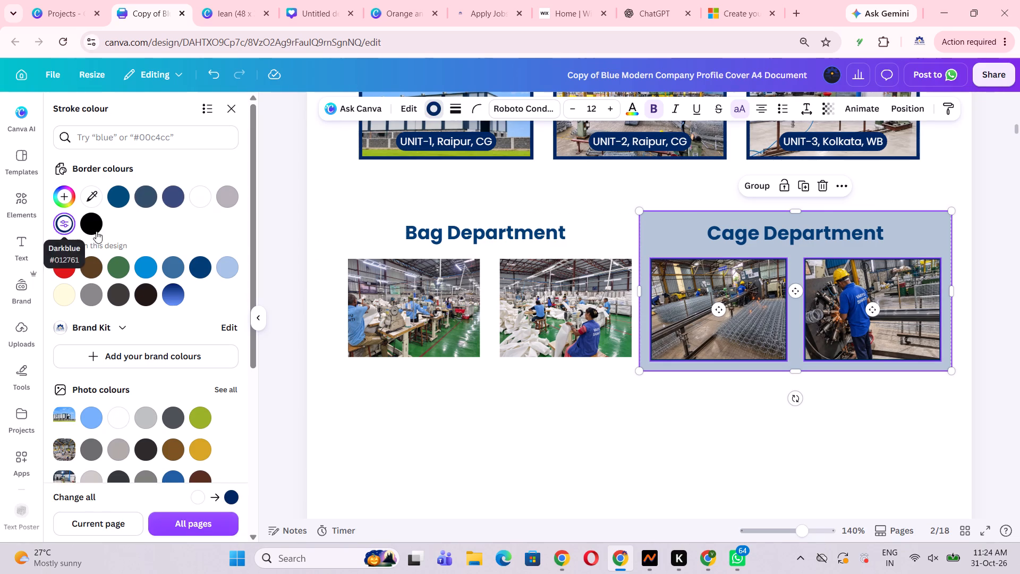
scroll(419, 264, up, 1)
scroll(419, 265, down, 2)
double_click(653, 415)
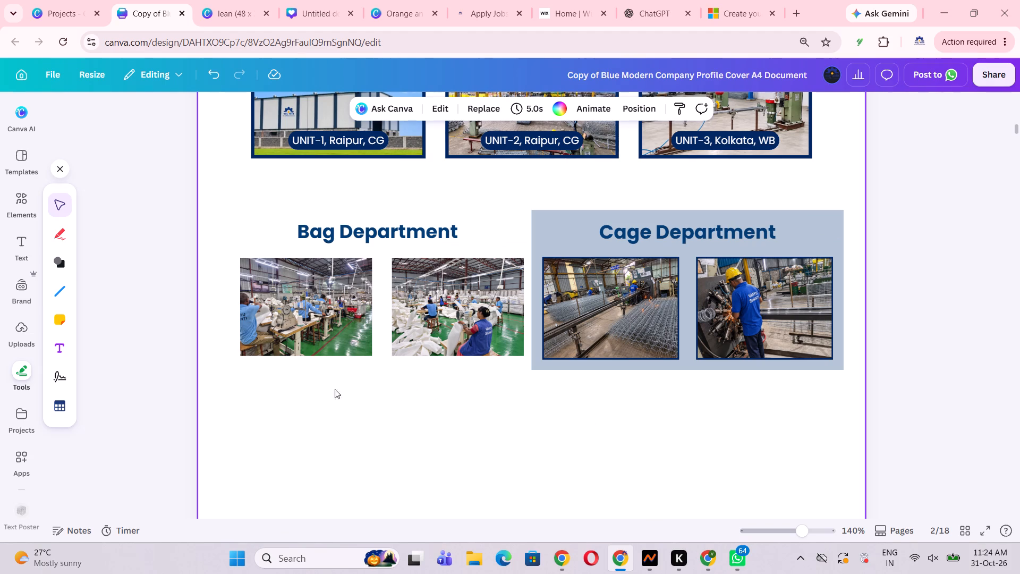
Shift the Bag Department heading and its two photos together slightly left, away from the Cage Department panel.
drag(223, 203, 506, 415)
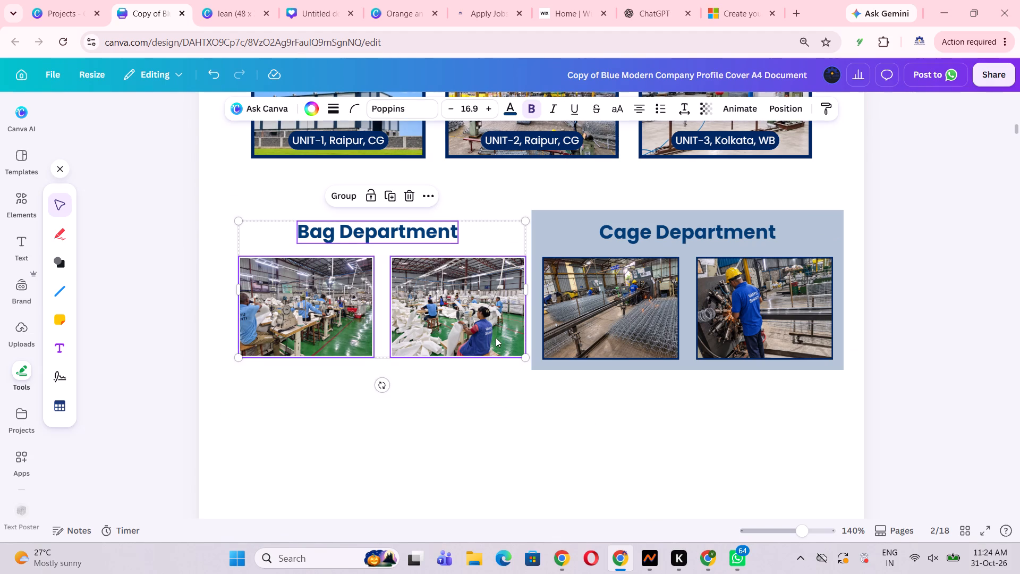
drag(496, 336, 486, 336)
click(523, 381)
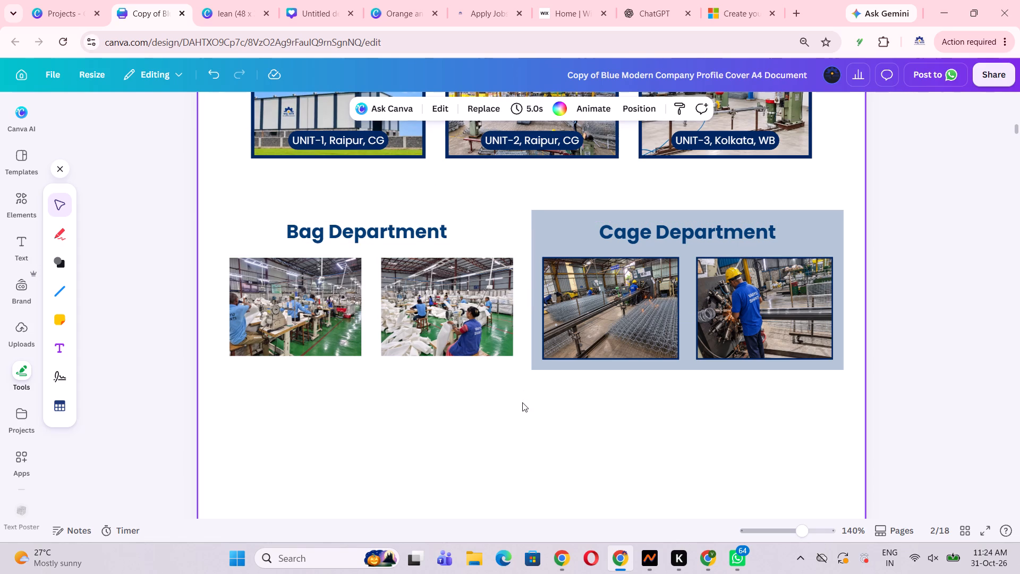
Duplicate the pale blue Cage Department panel and place the copy over the Bag Department section, edge to edge with the original.
click(570, 237)
key(ctrl+c)
key(ctrl+v)
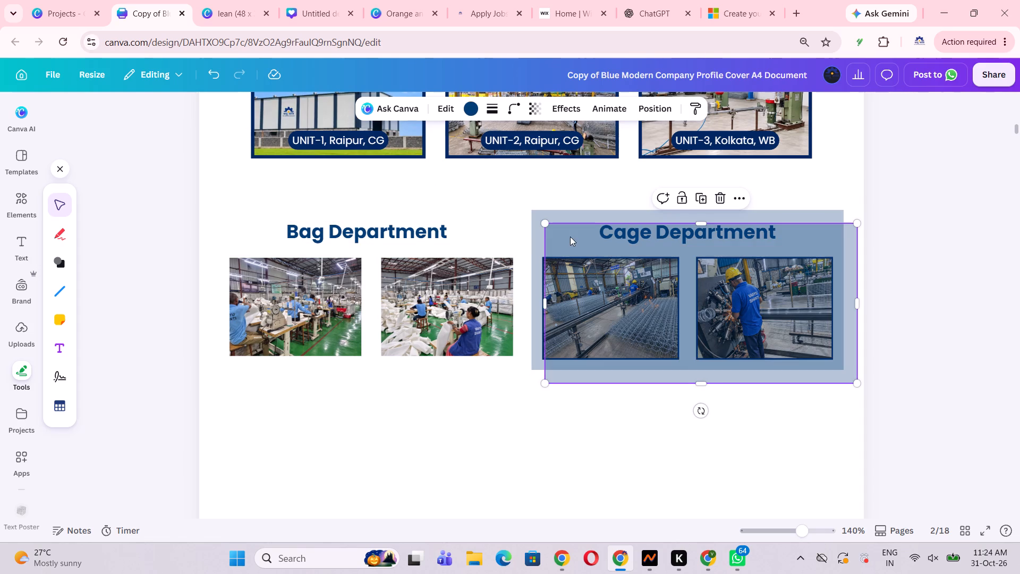
drag(570, 237, 245, 223)
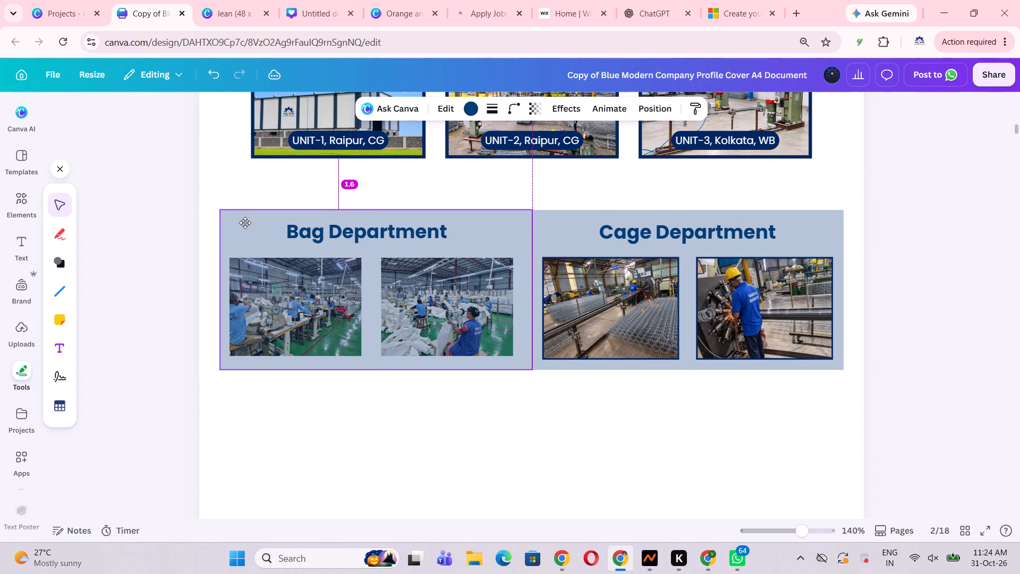
drag(245, 223, 242, 223)
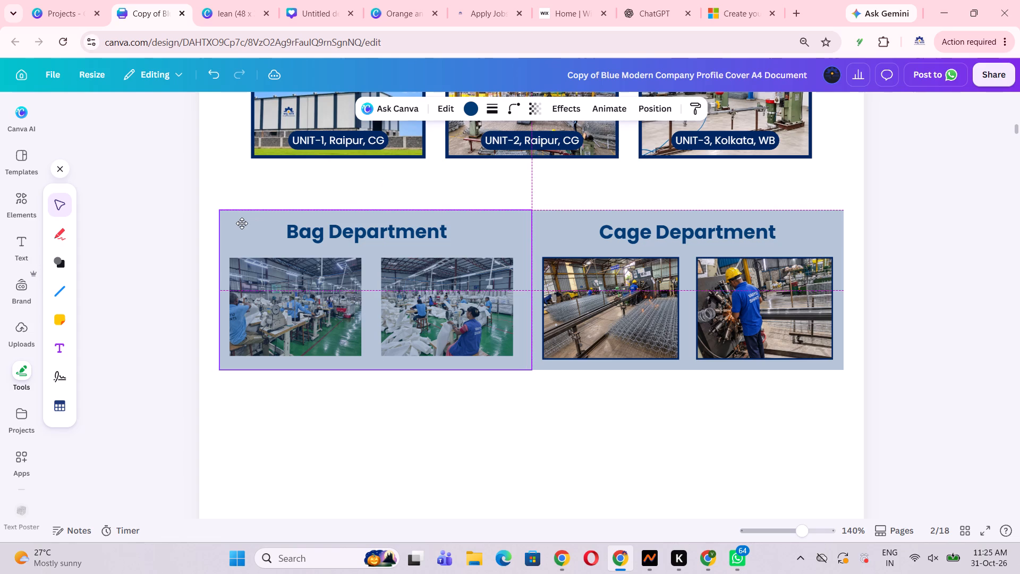
drag(242, 223, 242, 225)
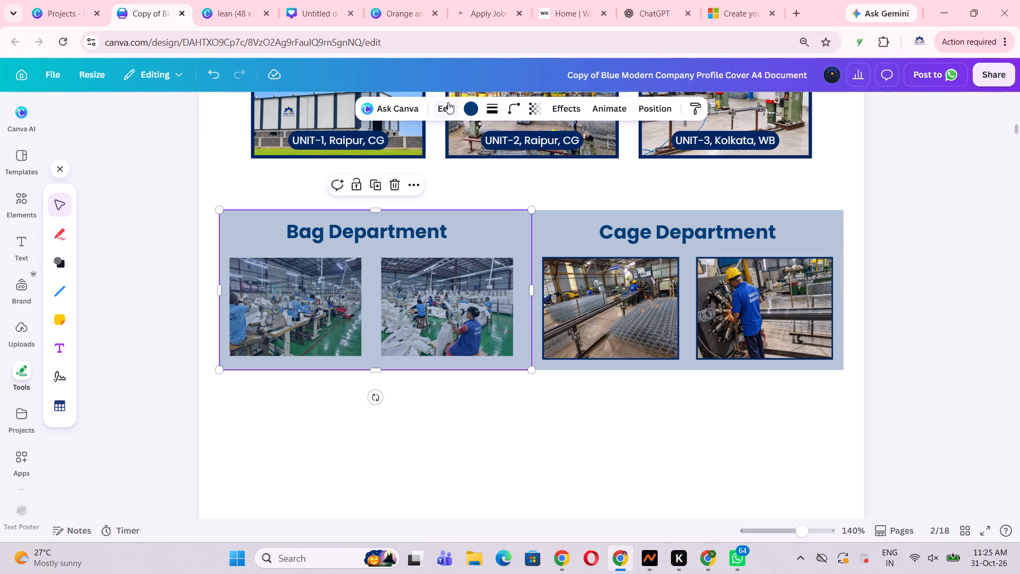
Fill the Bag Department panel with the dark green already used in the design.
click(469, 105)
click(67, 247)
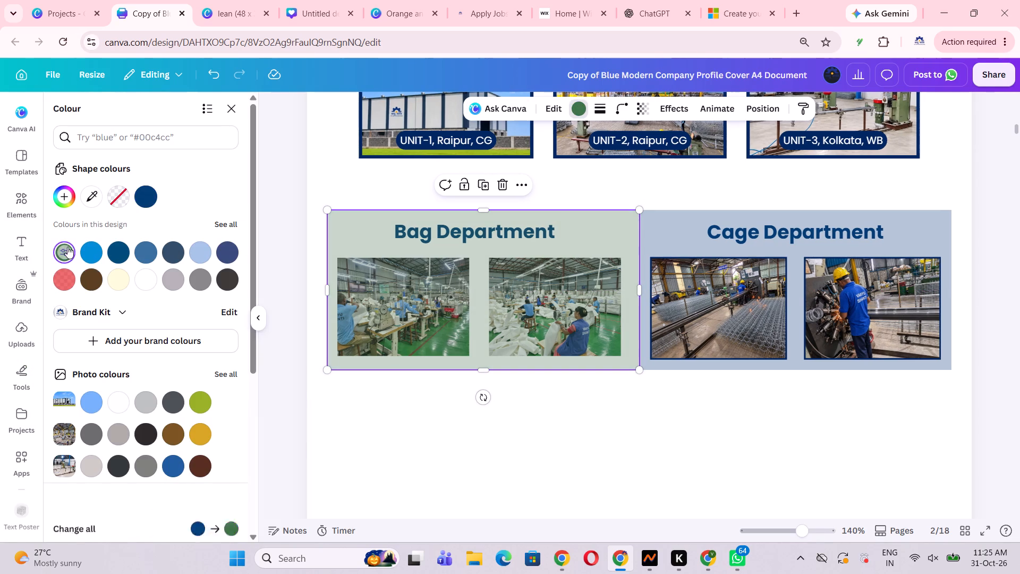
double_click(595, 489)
Send the Bag Department panel backward until it sits behind its heading and both photos.
click(597, 249)
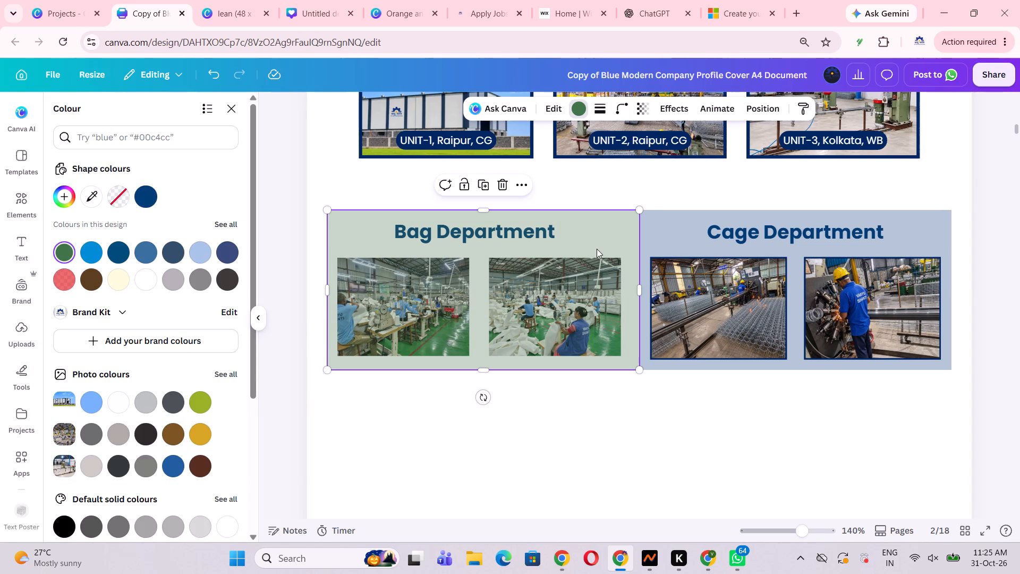
key(ctrl+bracketleft)
key(ctrl+bracketleft)
key(ctrl+bracketleft)
key(ctrl+bracketleft)
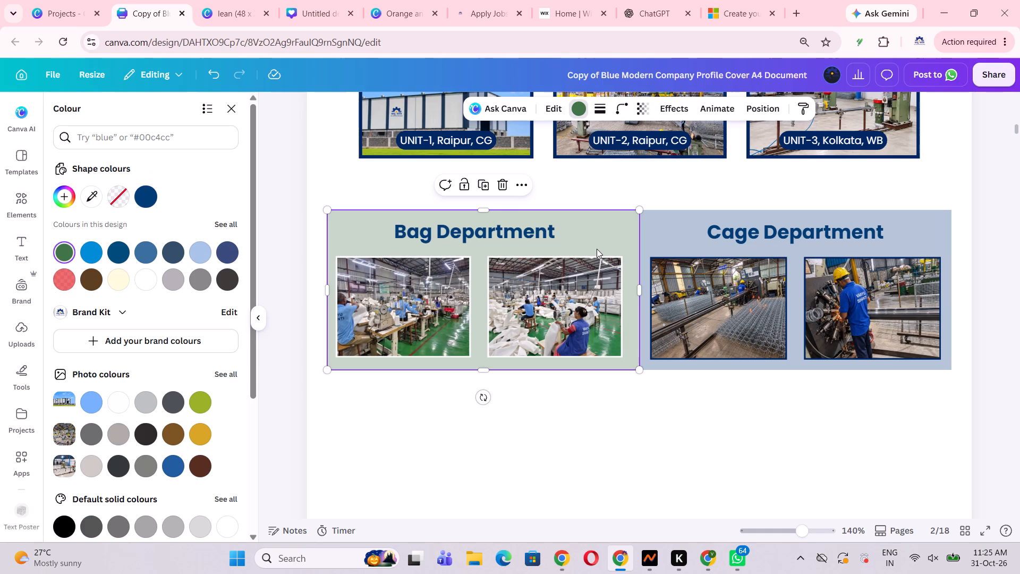
key(ctrl+bracketleft)
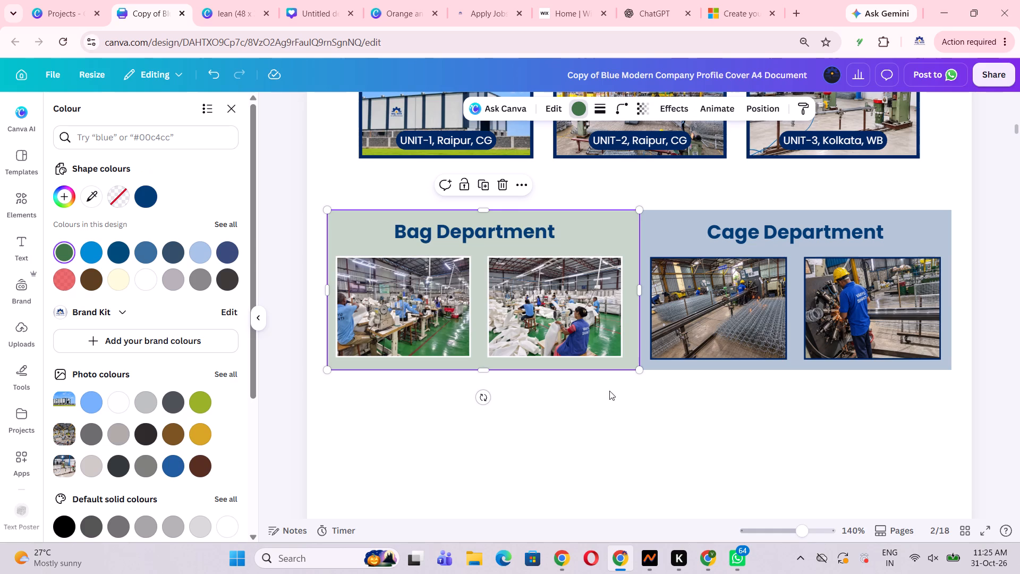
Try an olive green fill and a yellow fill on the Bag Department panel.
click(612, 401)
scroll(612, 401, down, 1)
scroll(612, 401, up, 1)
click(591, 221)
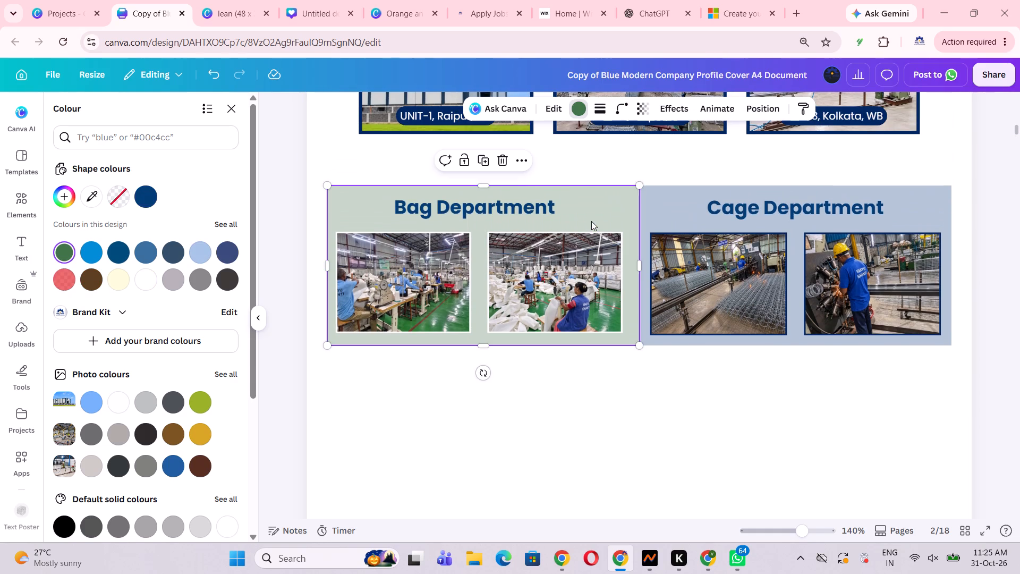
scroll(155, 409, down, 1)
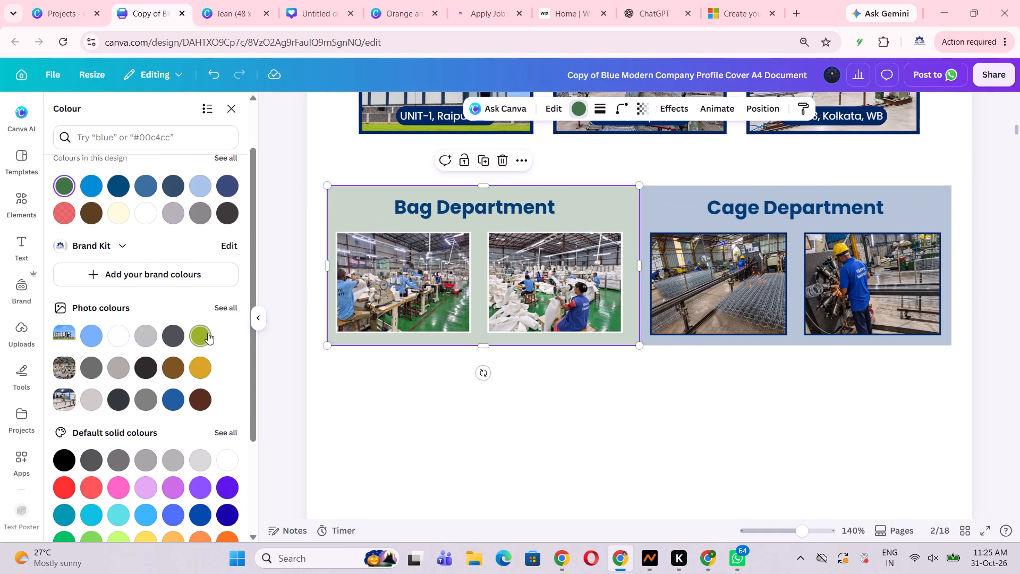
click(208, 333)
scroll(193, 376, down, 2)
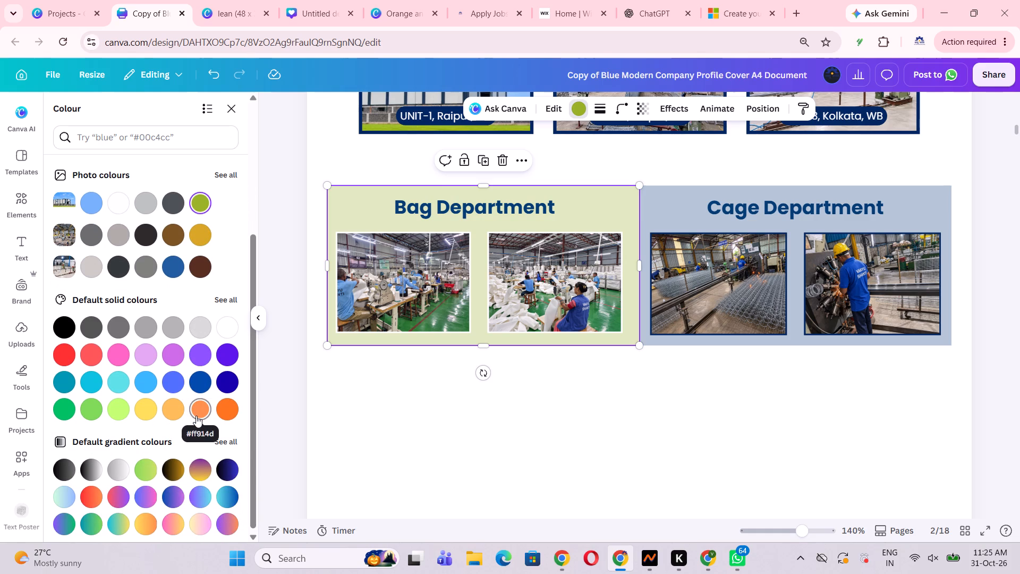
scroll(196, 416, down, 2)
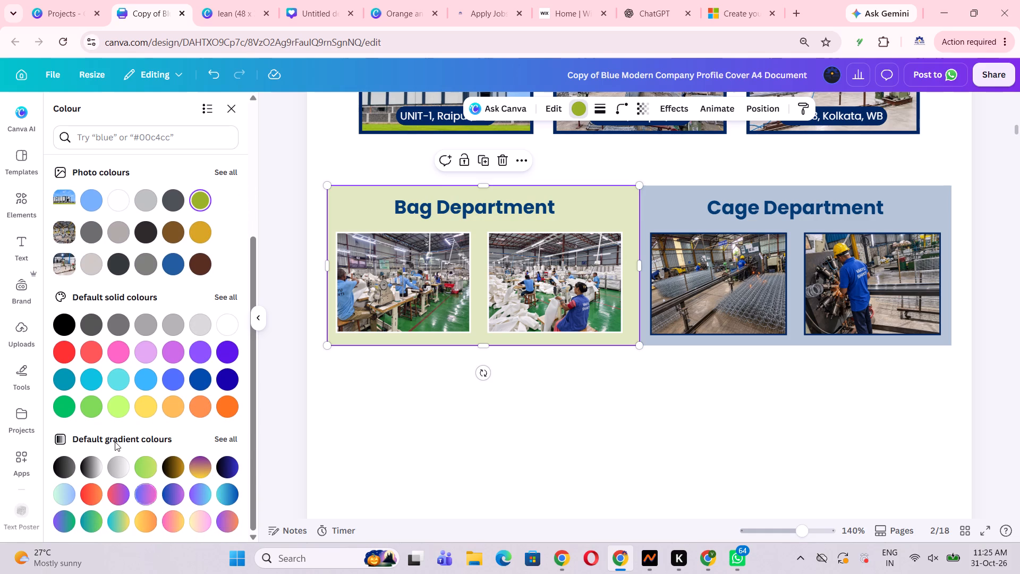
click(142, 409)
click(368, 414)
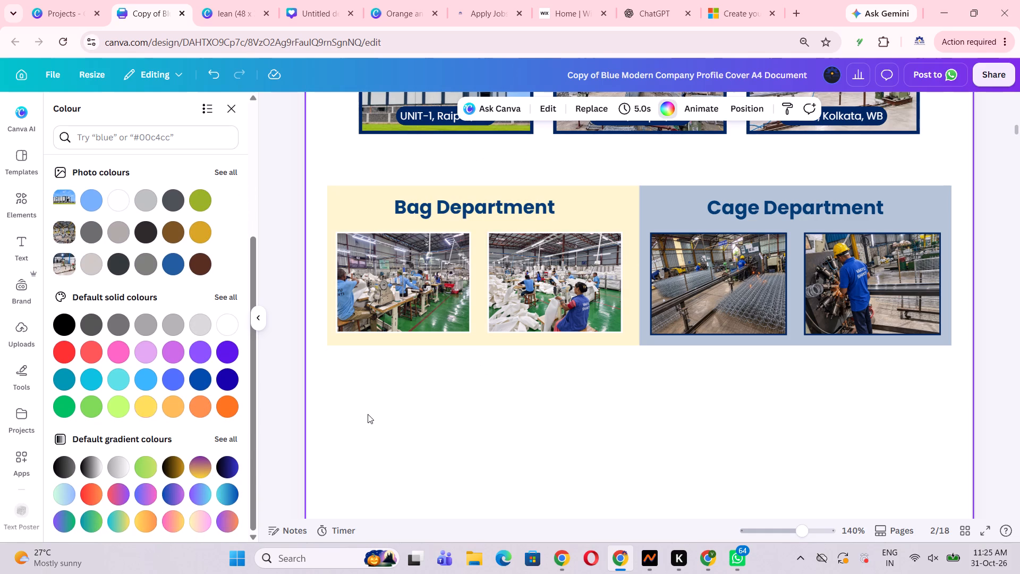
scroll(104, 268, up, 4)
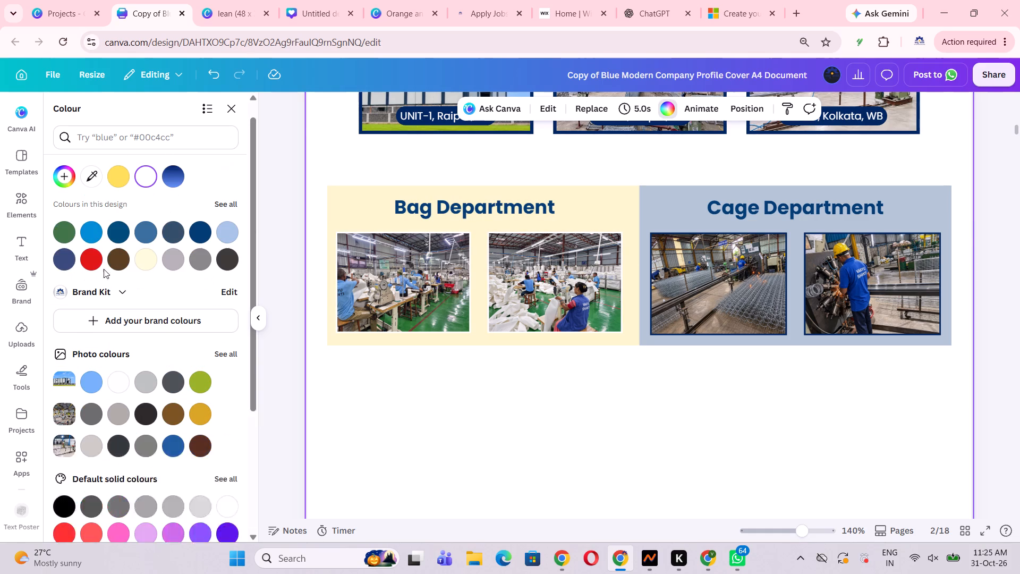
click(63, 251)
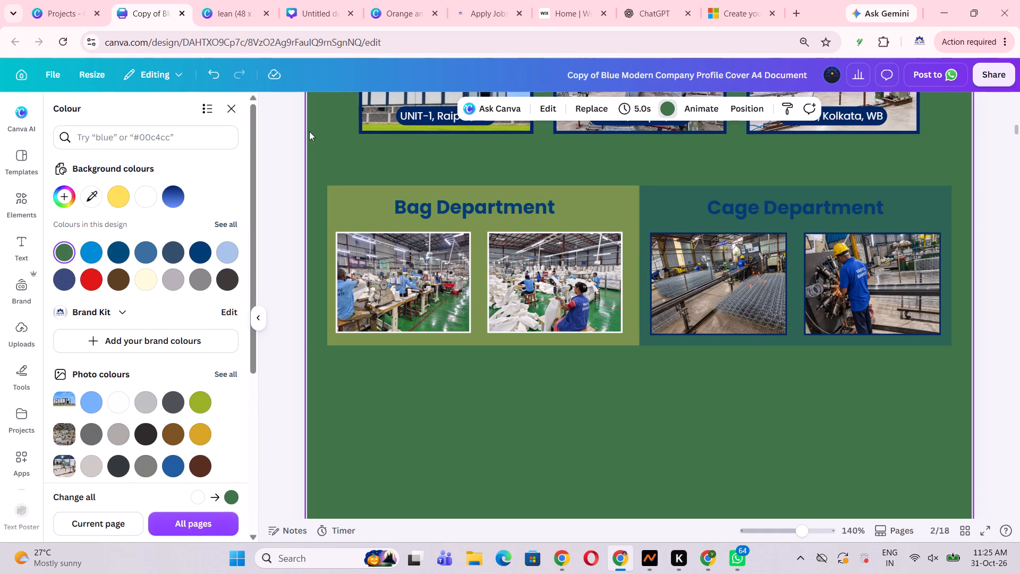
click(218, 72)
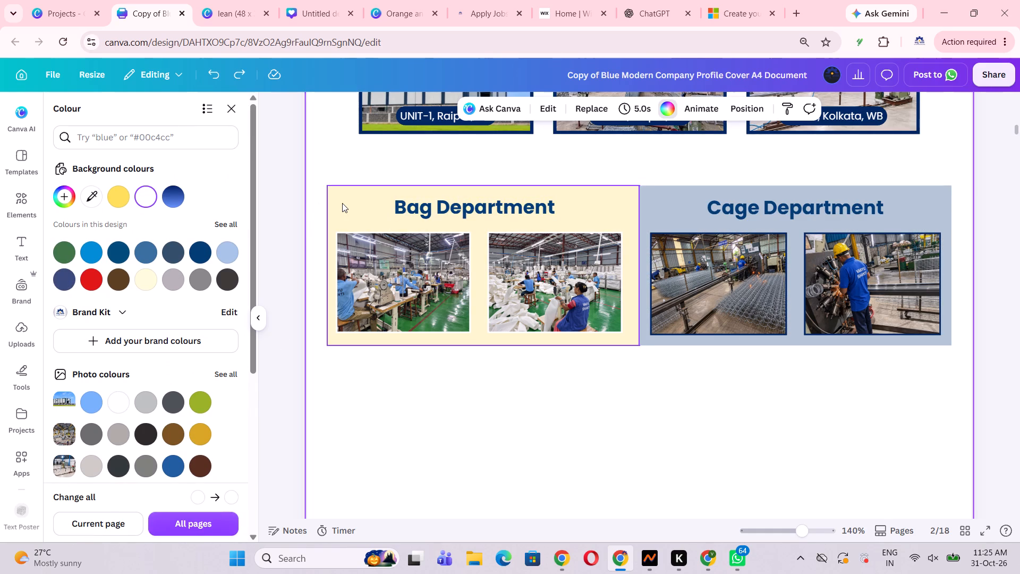
Fill the Bag Department panel with the design's dark green and raise its transparency value to slightly above 50.
click(342, 203)
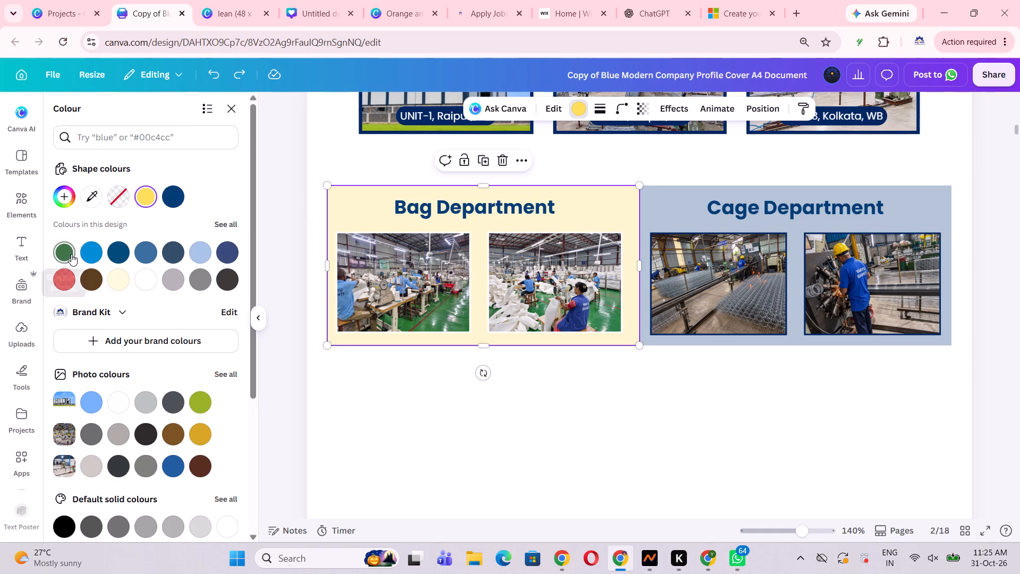
click(71, 254)
click(647, 112)
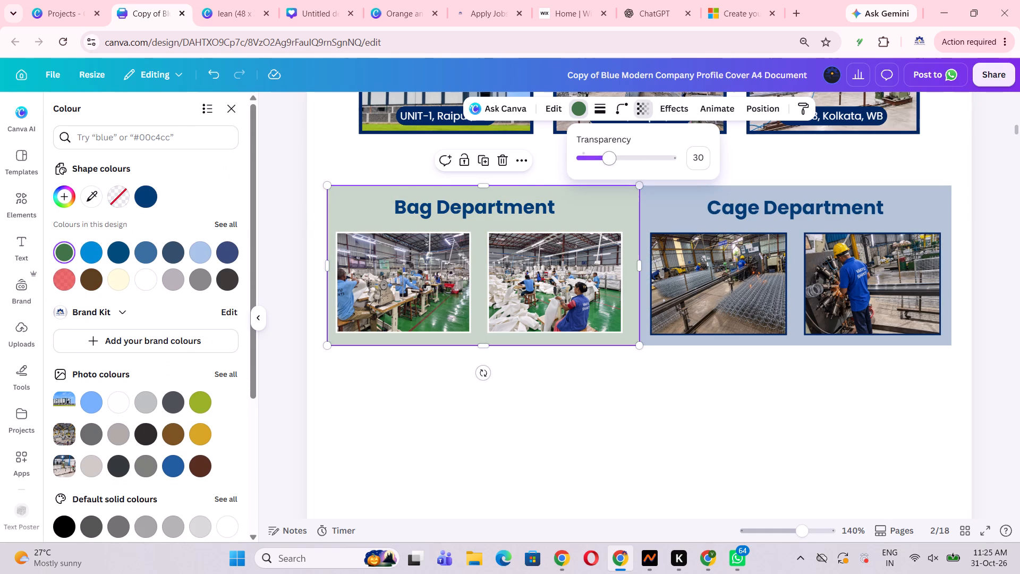
drag(607, 155, 627, 163)
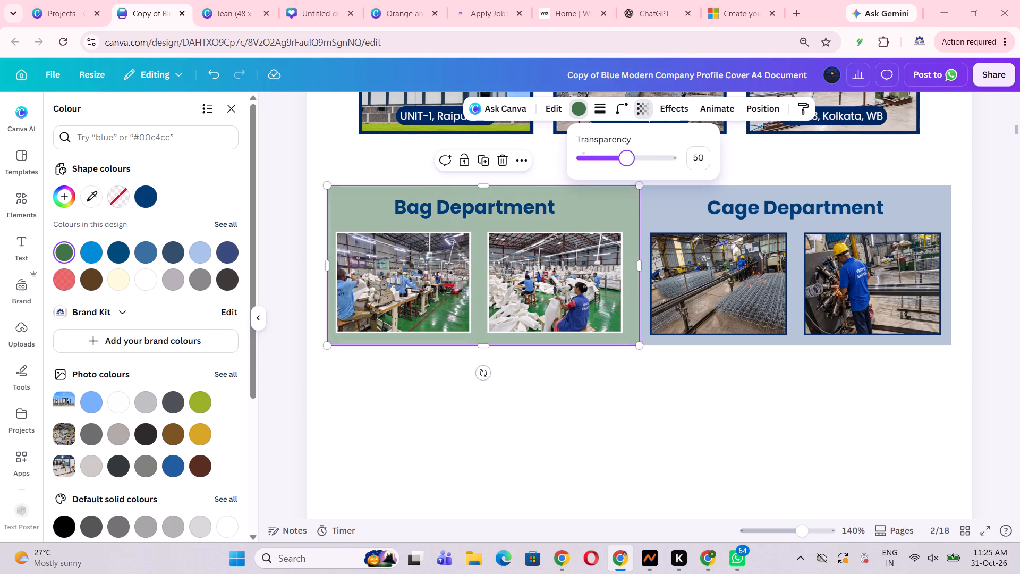
drag(627, 163, 632, 164)
double_click(637, 402)
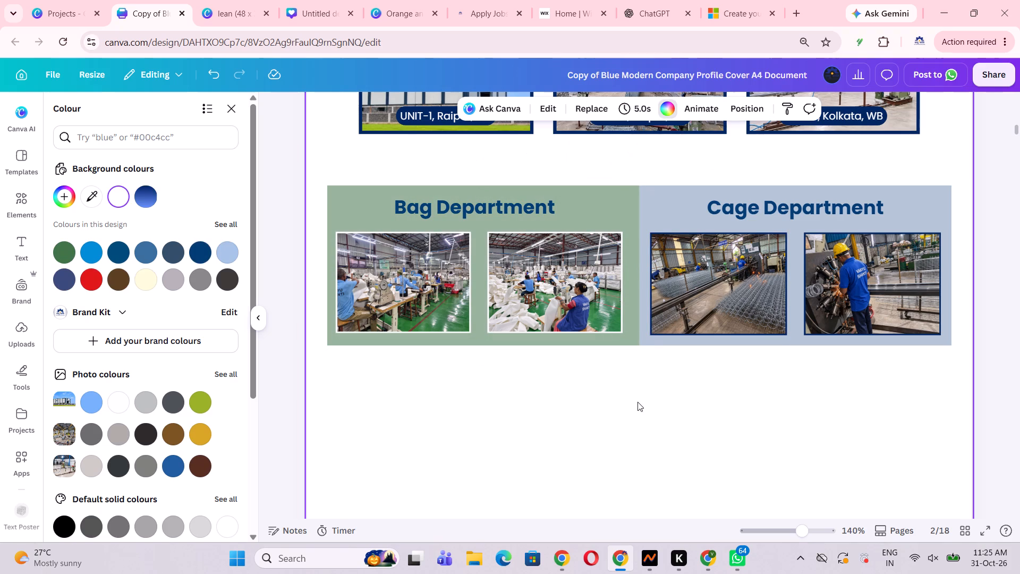
click(678, 431)
click(777, 452)
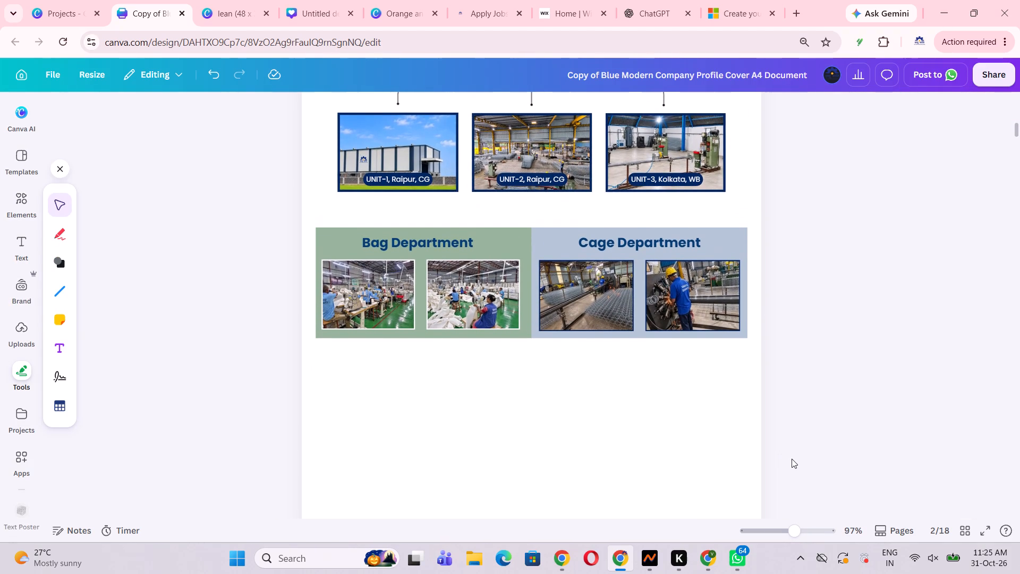
Draw a straight vertical line along the boundary between the Bag and Cage Department panels, extending slightly beyond their top and bottom edges.
click(552, 381)
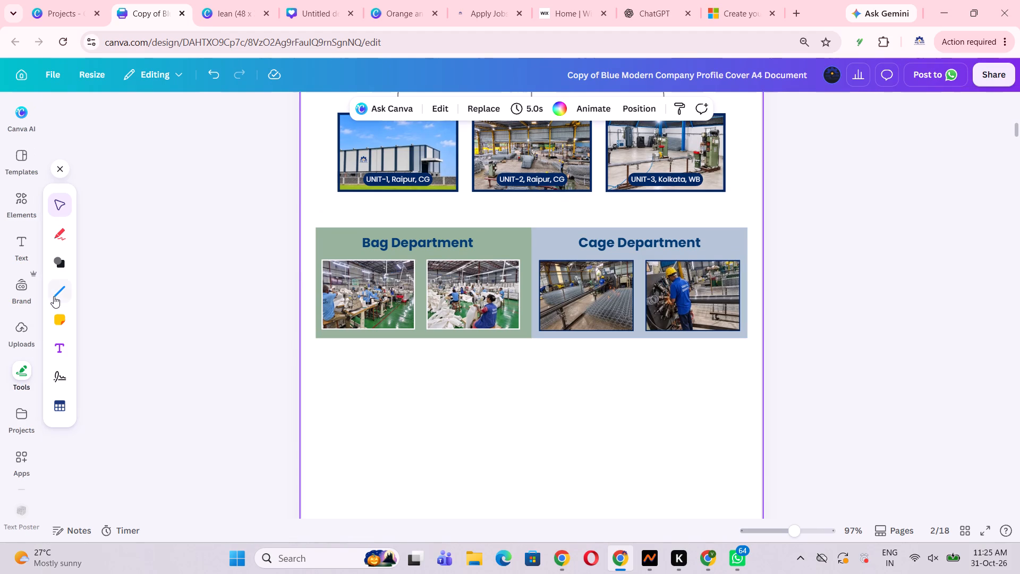
click(54, 296)
click(93, 282)
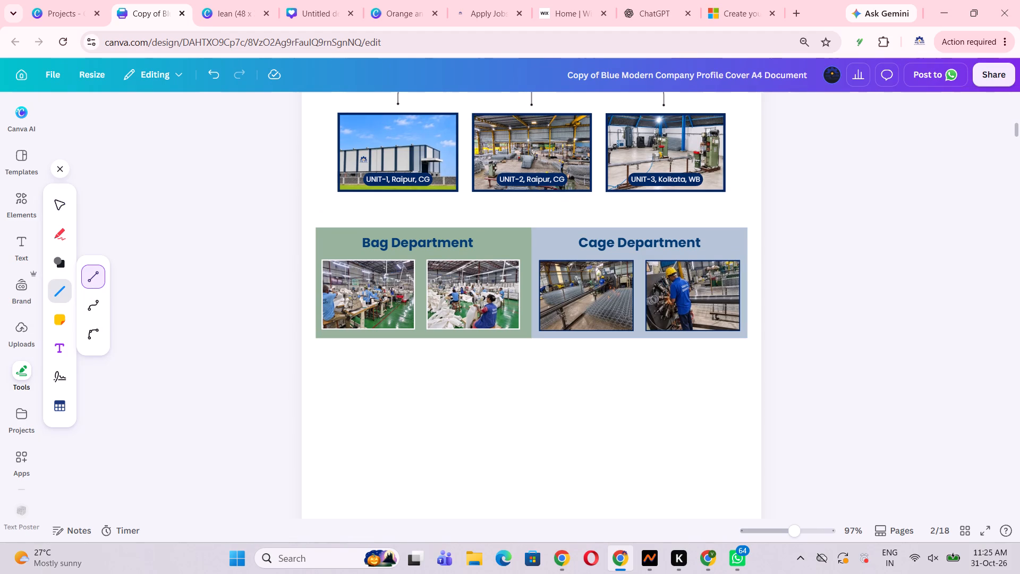
drag(532, 217, 529, 324)
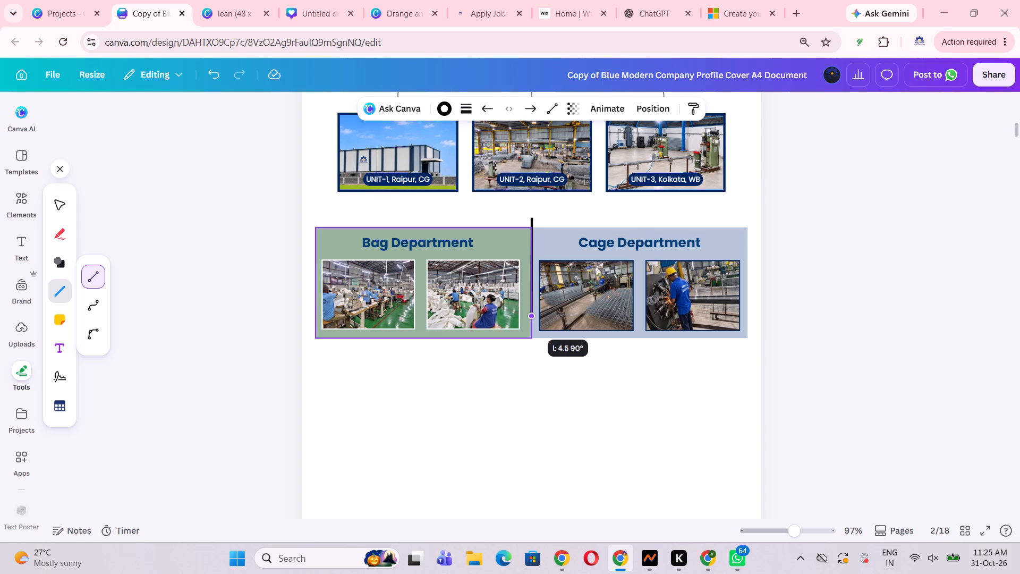
drag(529, 324, 529, 348)
click(593, 386)
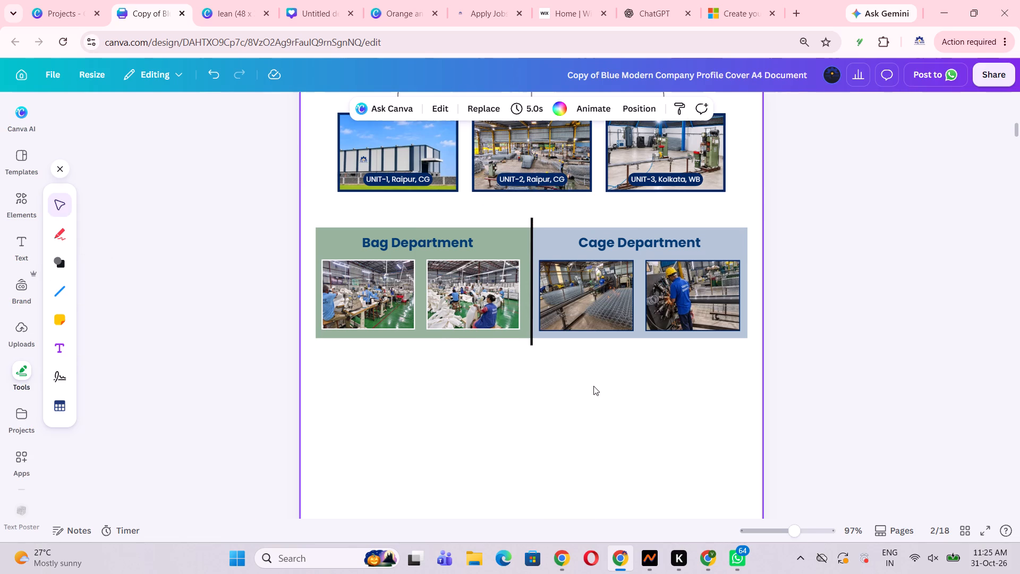
Shorten the vertical divider line so its ends align with the top and bottom edges of the Bag and Cage Department panels.
click(529, 297)
drag(529, 301, 528, 288)
click(547, 322)
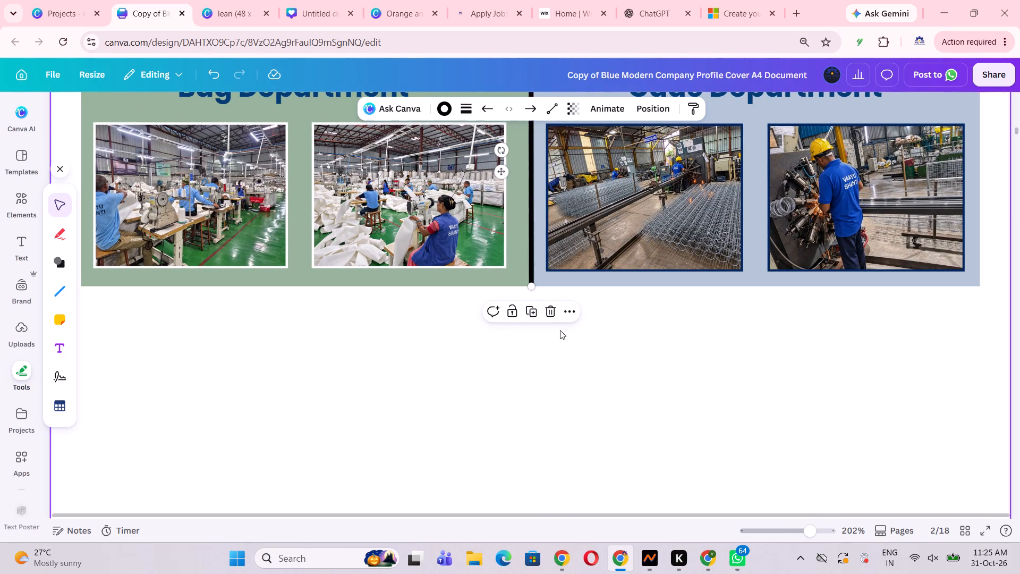
click(609, 350)
scroll(609, 350, up, 4)
click(528, 332)
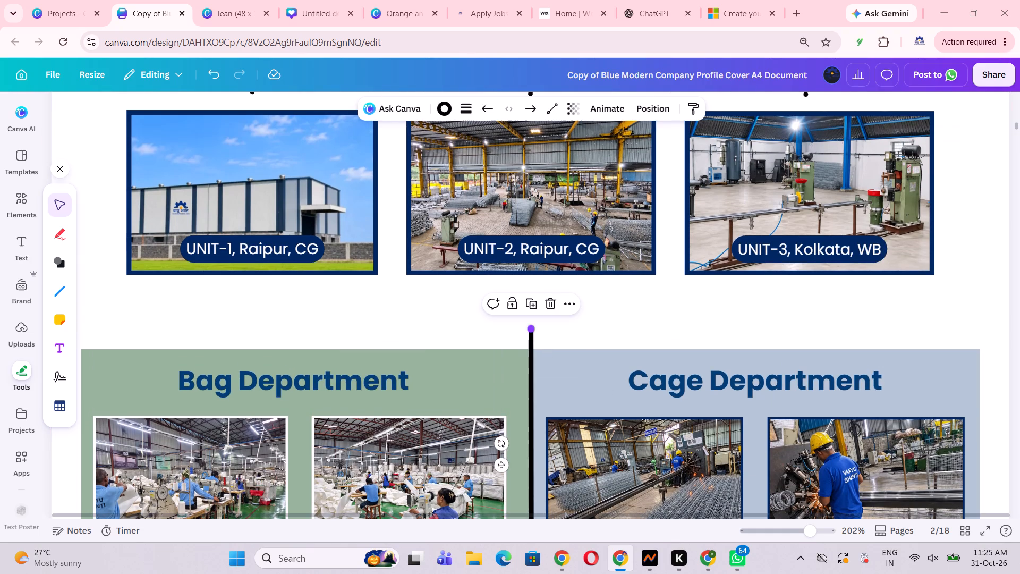
drag(530, 327, 530, 349)
click(569, 309)
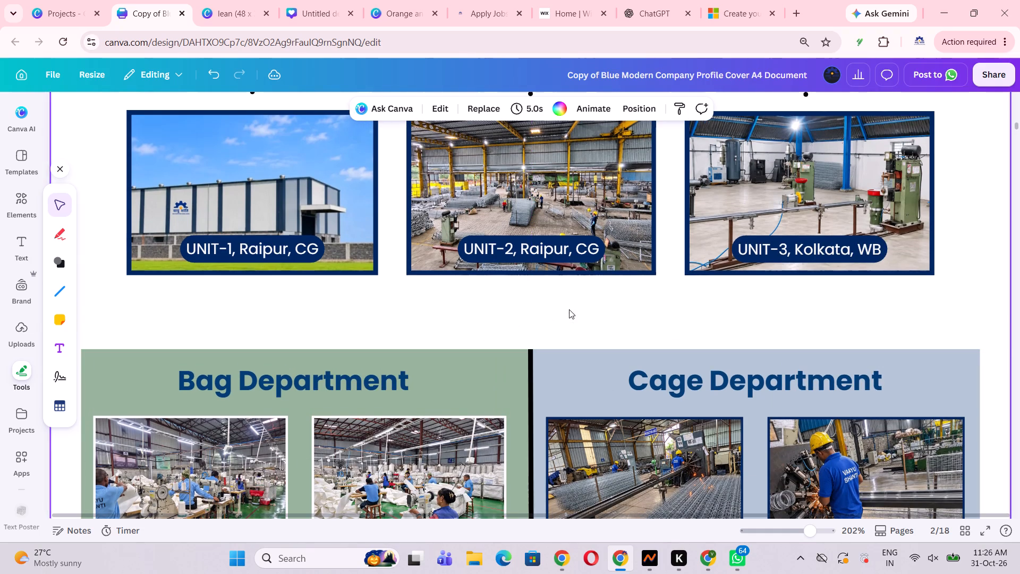
scroll(591, 310, down, 1)
Set the divider line's stroke weight to 2 and give it the long-dash line style.
click(534, 325)
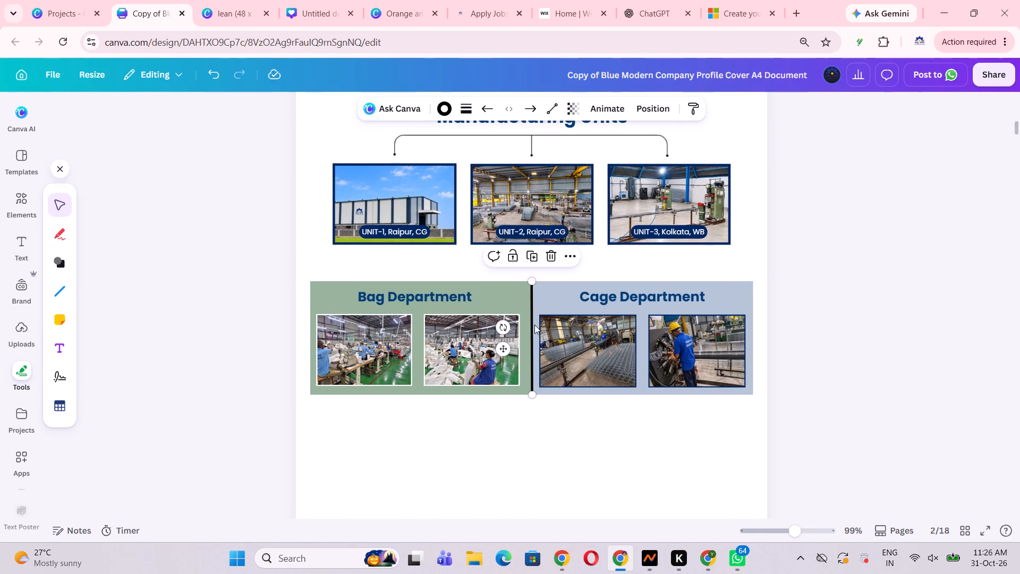
click(471, 114)
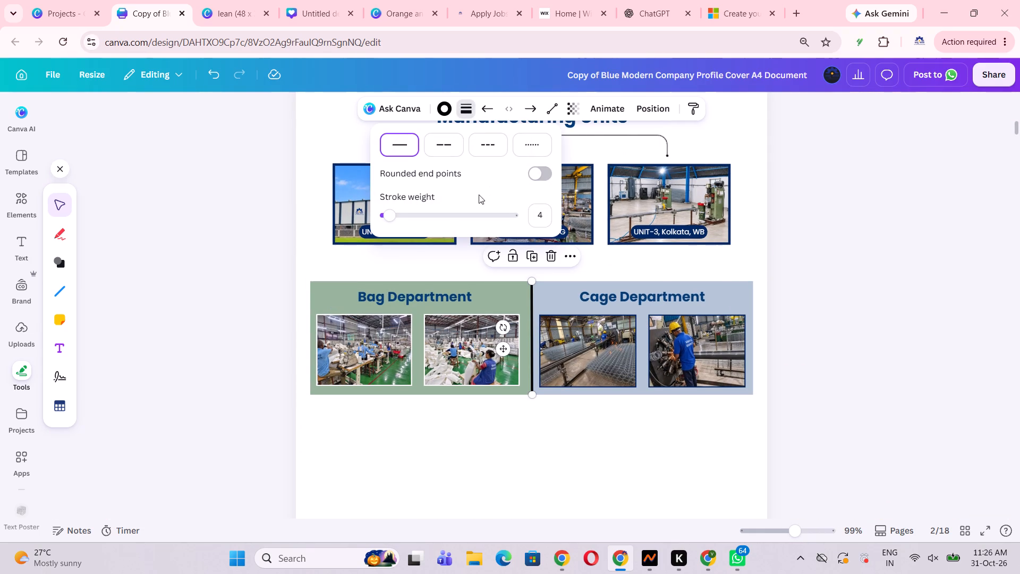
click(390, 214)
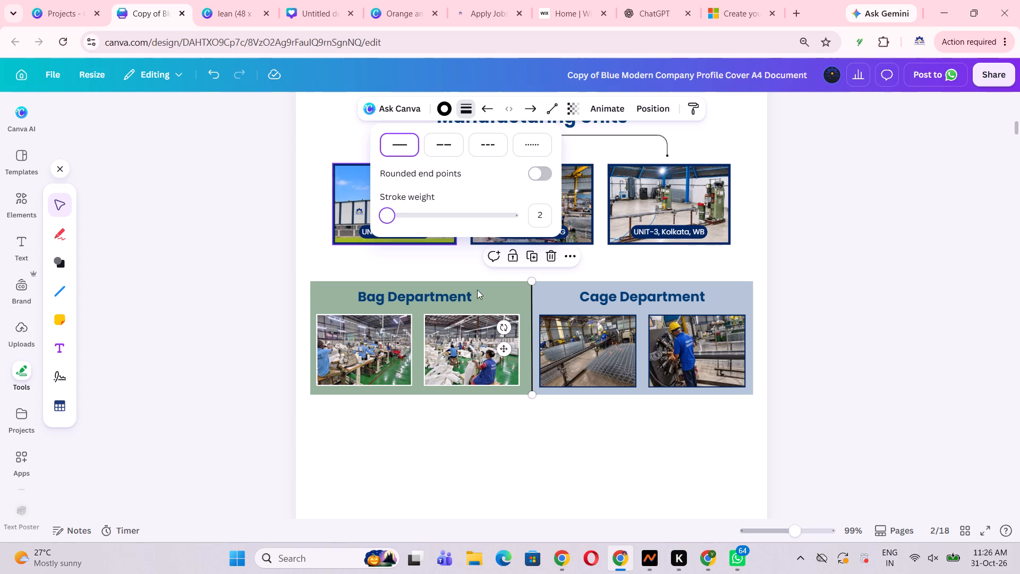
click(438, 146)
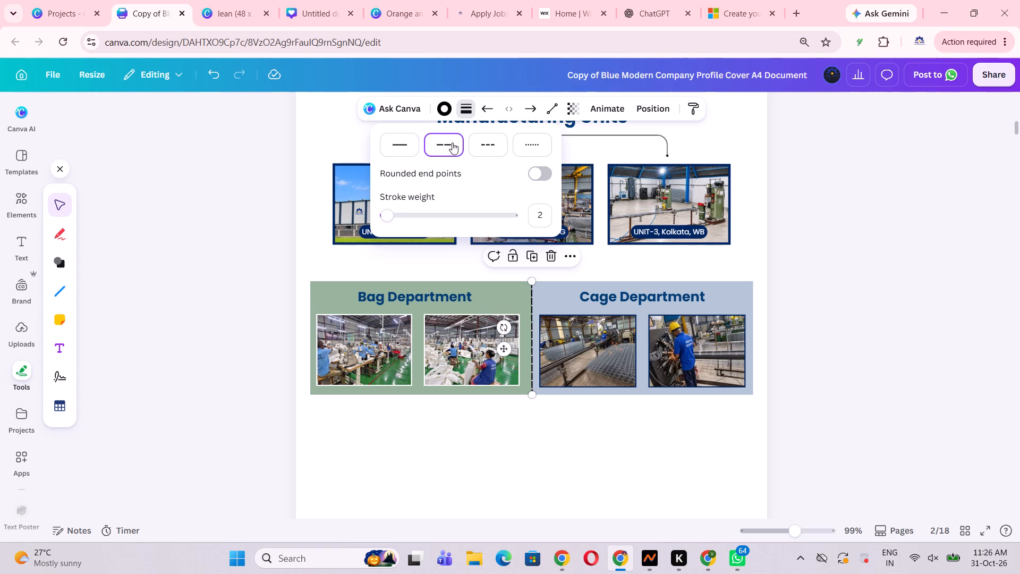
Try dark blue on the dashed divider line, then colour it white.
click(437, 102)
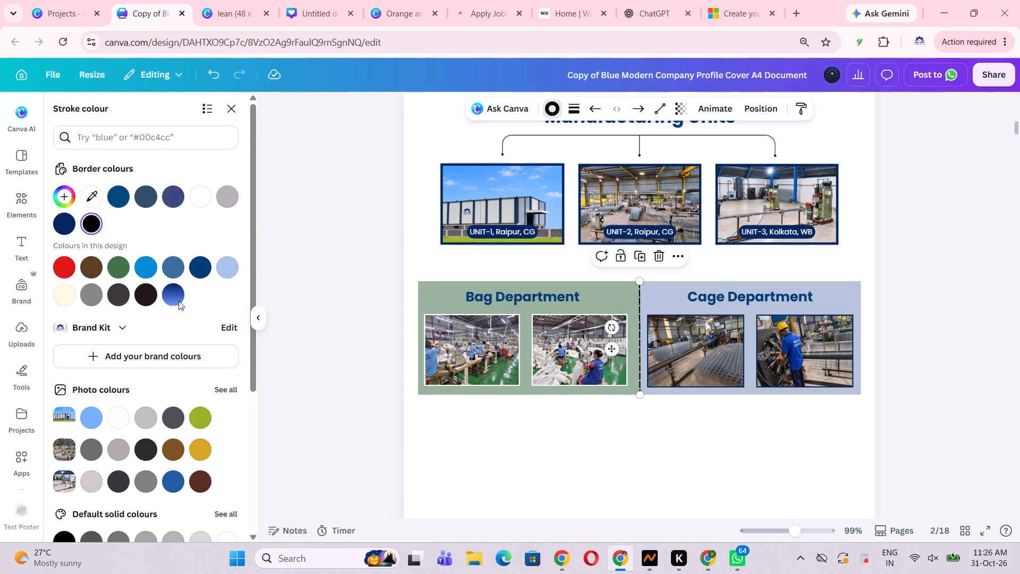
click(122, 196)
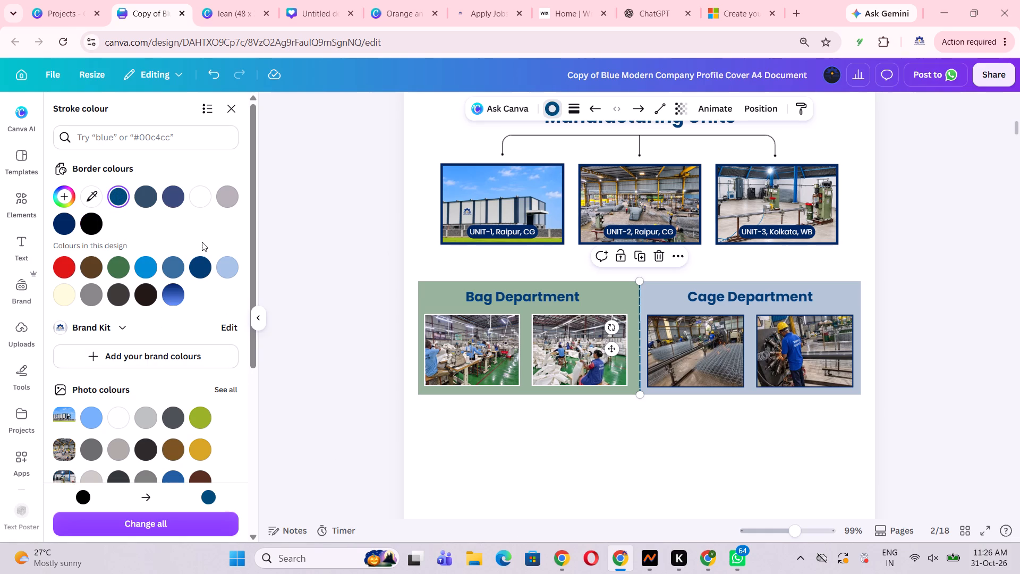
click(207, 205)
double_click(606, 519)
double_click(622, 509)
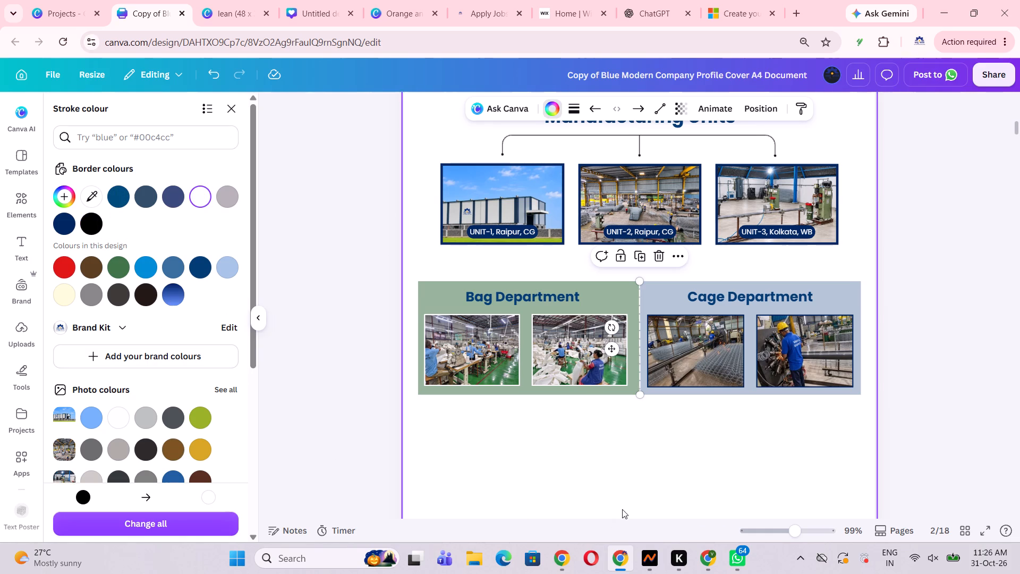
click(910, 446)
Examine the overall layout of the Manufacturing Units page, including the divided Bag and Cage Department panels.
scroll(910, 446, down, 1)
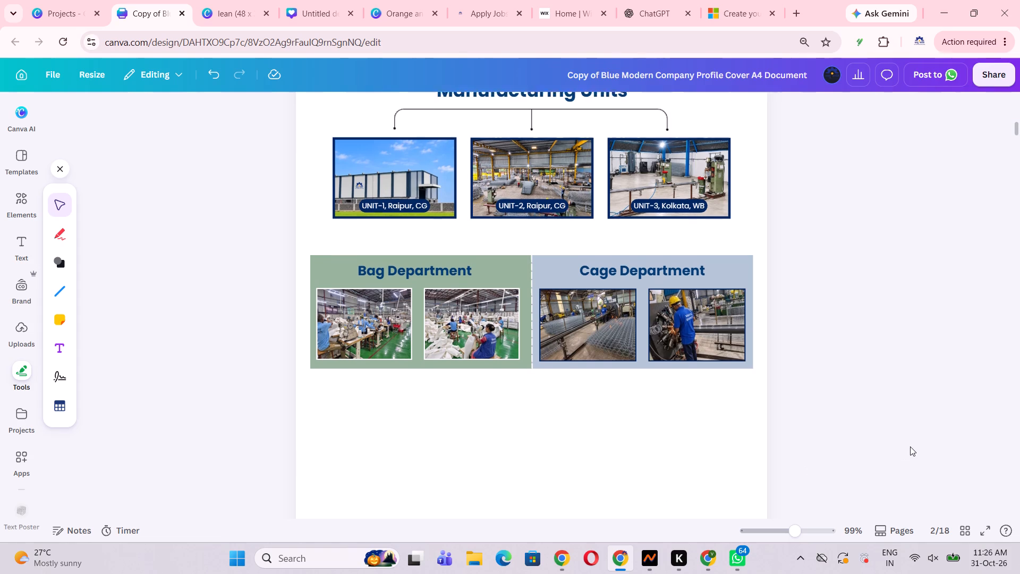
scroll(910, 446, down, 1)
scroll(910, 446, up, 2)
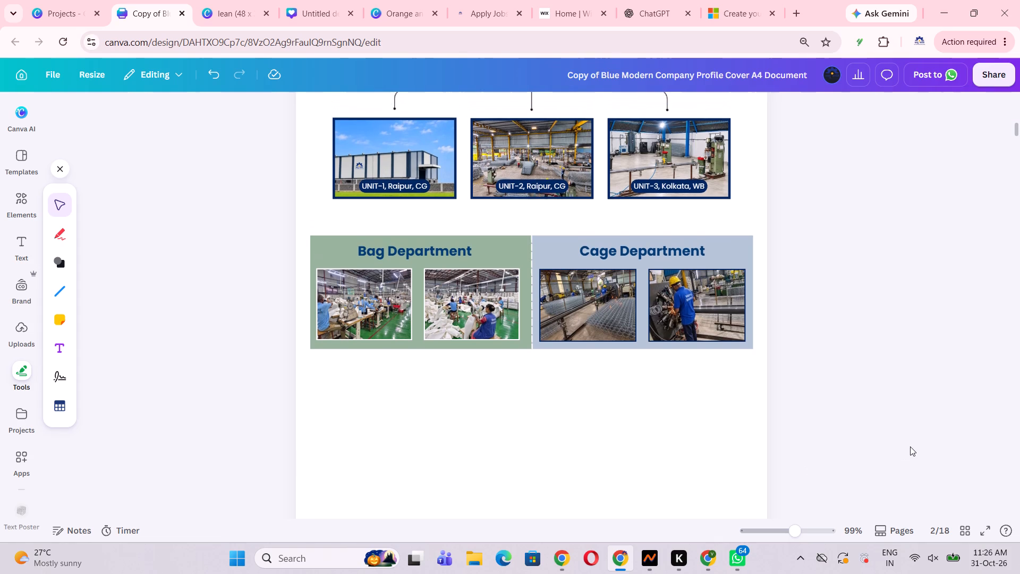
scroll(910, 446, up, 1)
scroll(927, 444, down, 1)
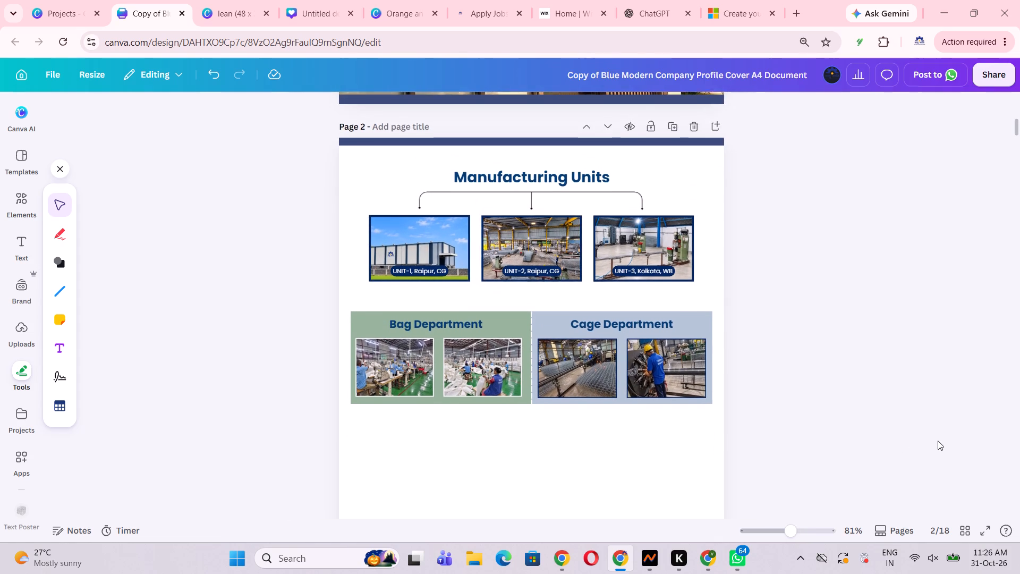
scroll(938, 441, down, 1)
scroll(917, 475, up, 2)
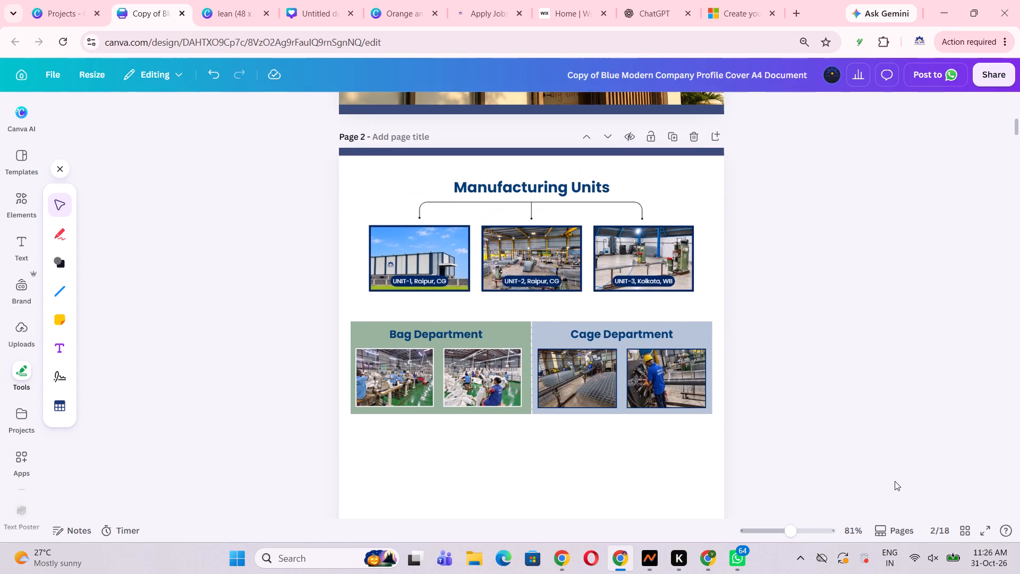
Open the "Manufacturing Units" heading for editing and select its entire text.
double_click(584, 186)
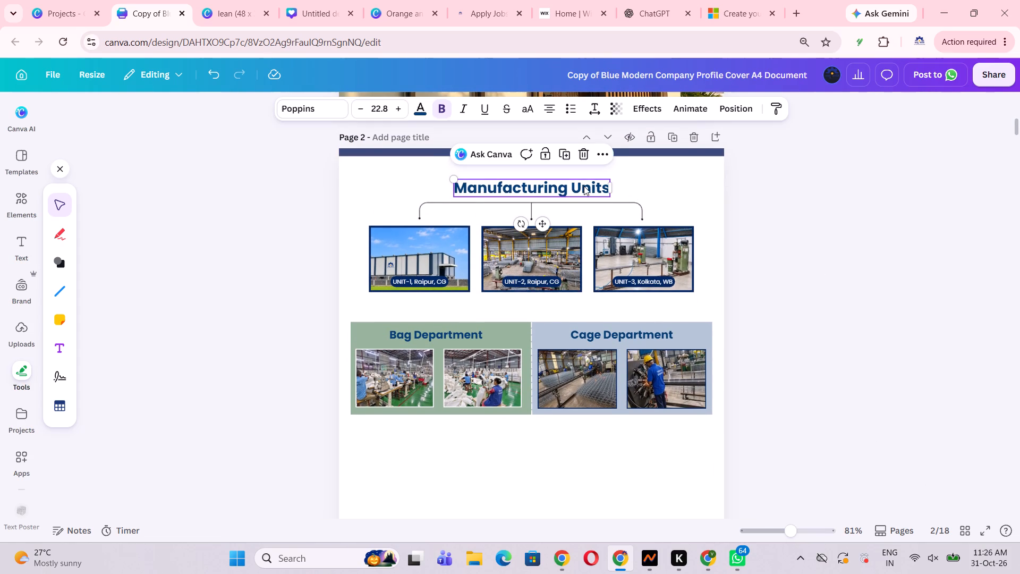
click(577, 191)
drag(571, 189, 607, 193)
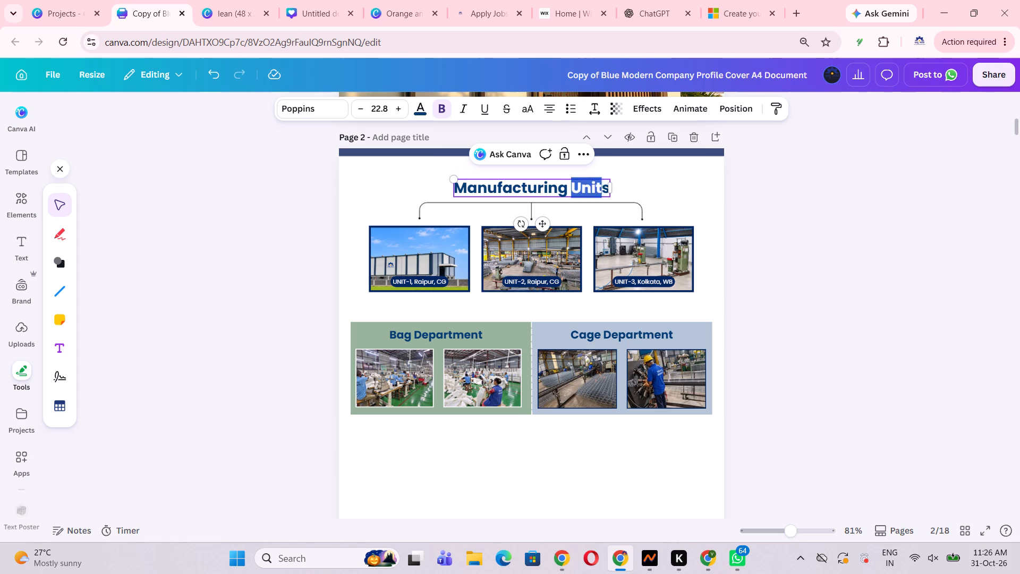
drag(607, 193, 615, 194)
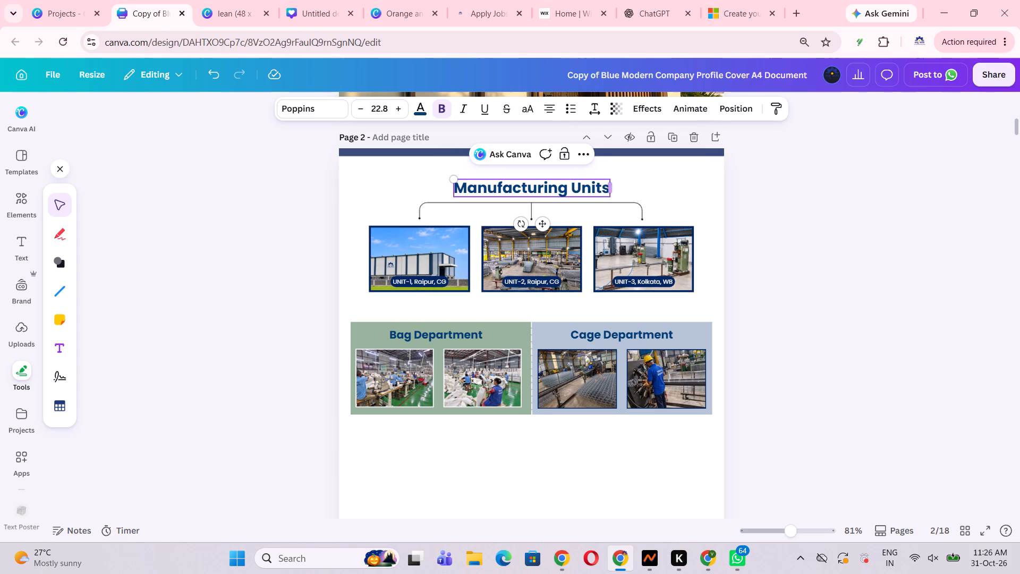
drag(568, 184, 610, 190)
drag(610, 190, 608, 191)
click(671, 193)
double_click(520, 193)
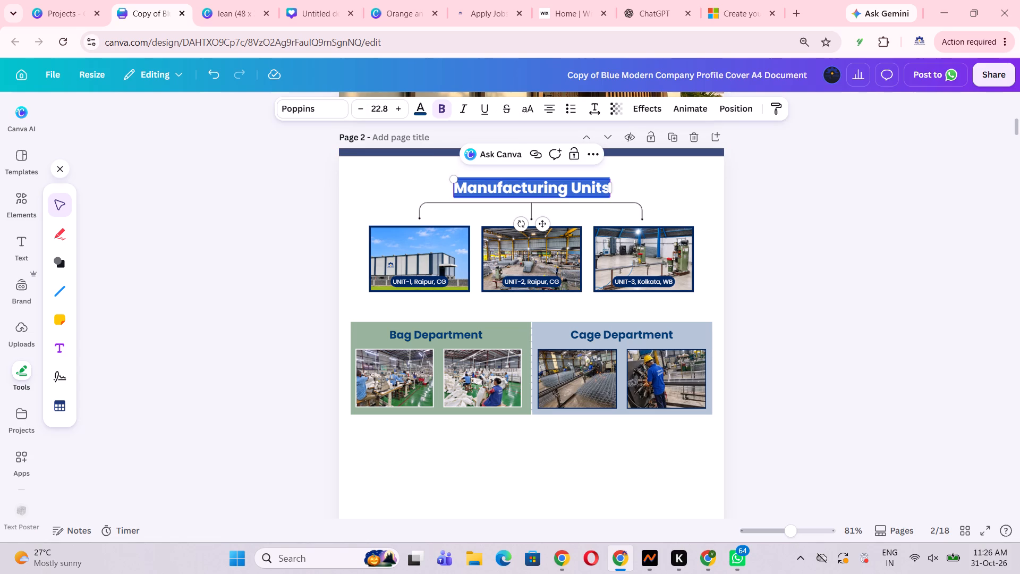
Add the word "Our" at the start of the heading so it reads "Our Manufacturing Units".
click(463, 195)
click(455, 190)
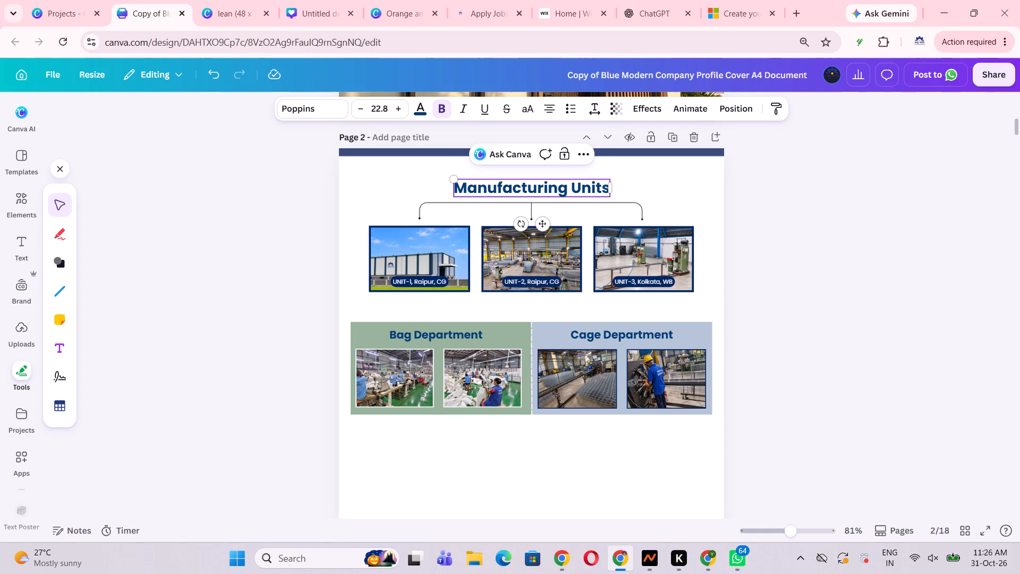